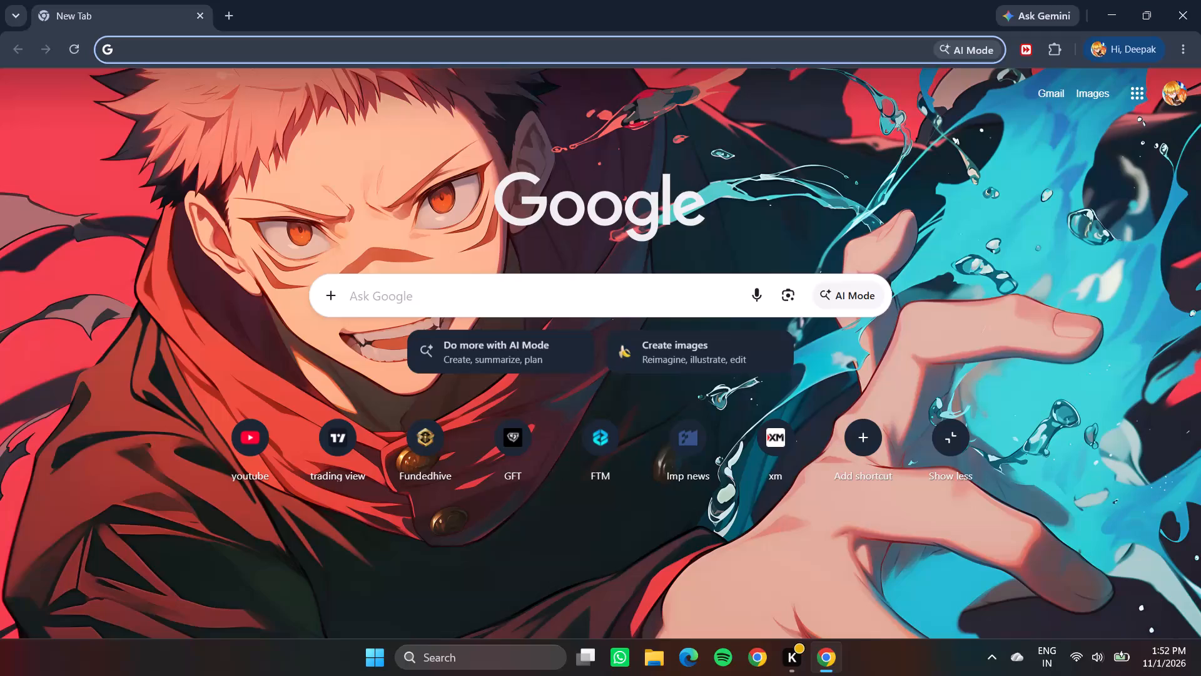
Open the TradingView chart for XAUUSD from the new tab page's shortcut and shift the view to the latest candles.
left_click(345, 453)
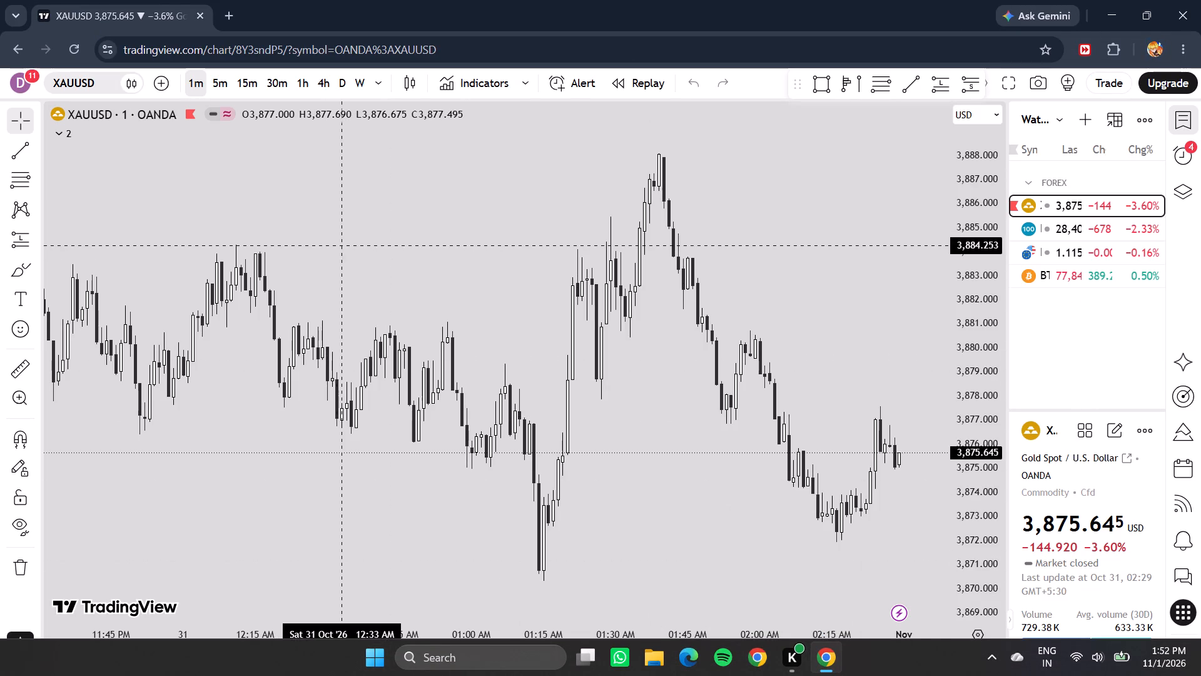
left_click_drag(343, 244, 260, 267)
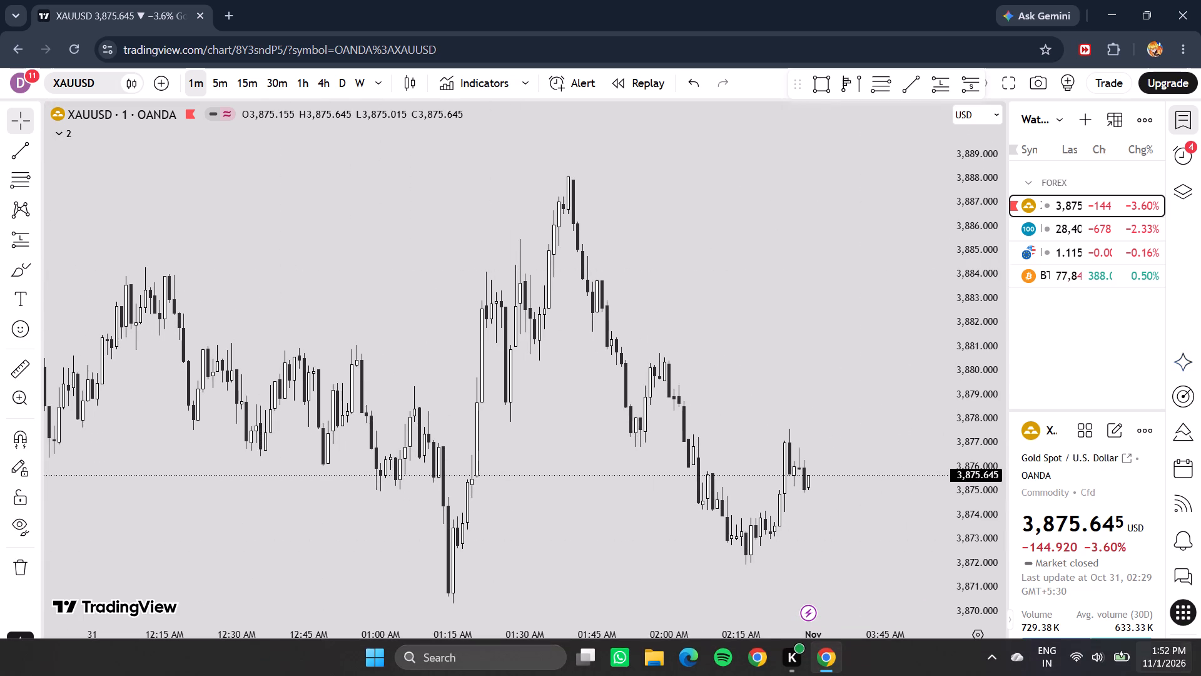
Raise the display brightness slightly in the Windows quick settings and return to the XAUUSD chart.
left_click(1112, 657)
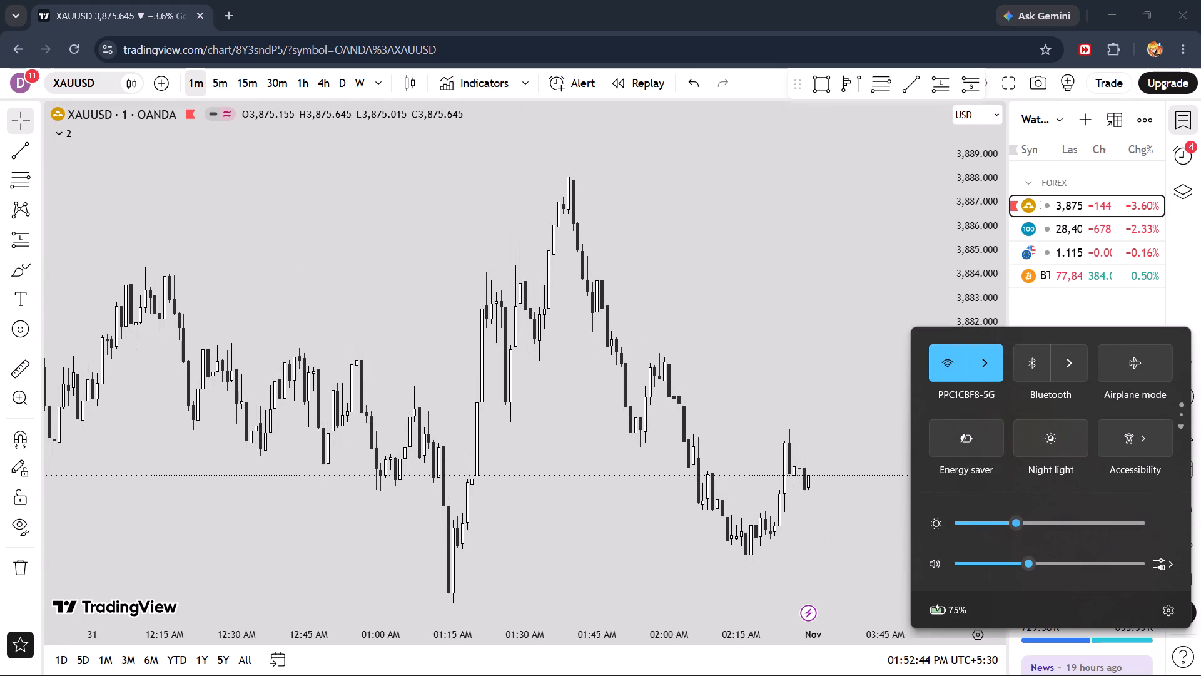
left_click(1028, 519)
left_click(769, 281)
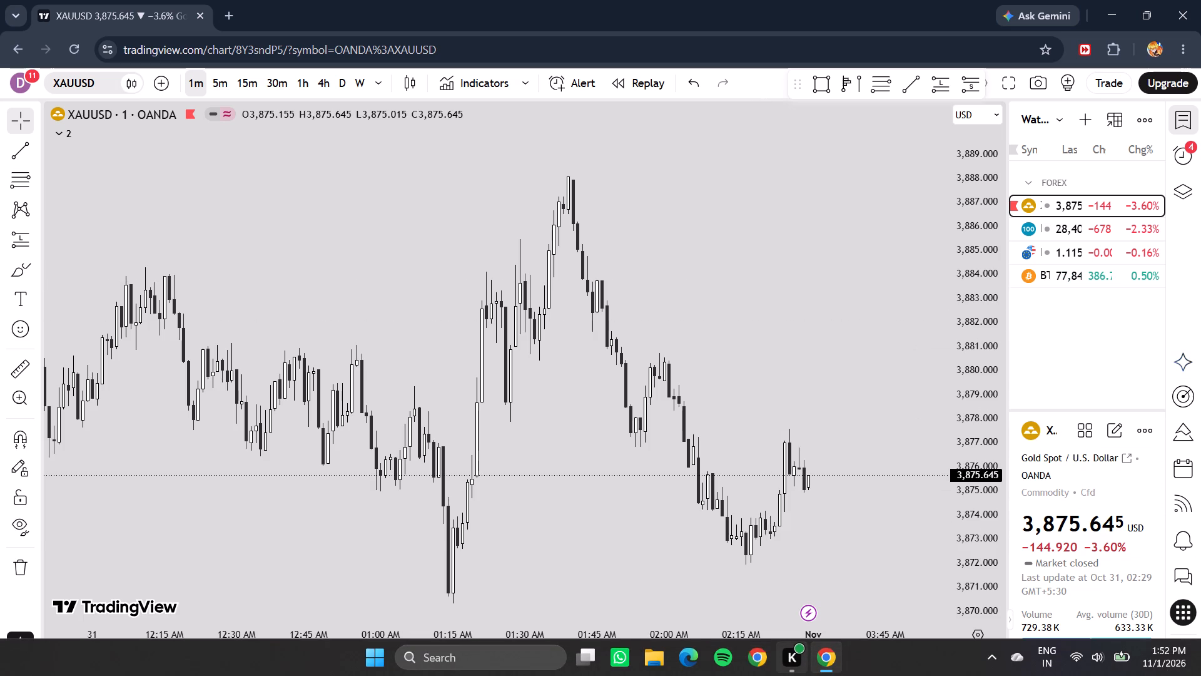
left_click(834, 513)
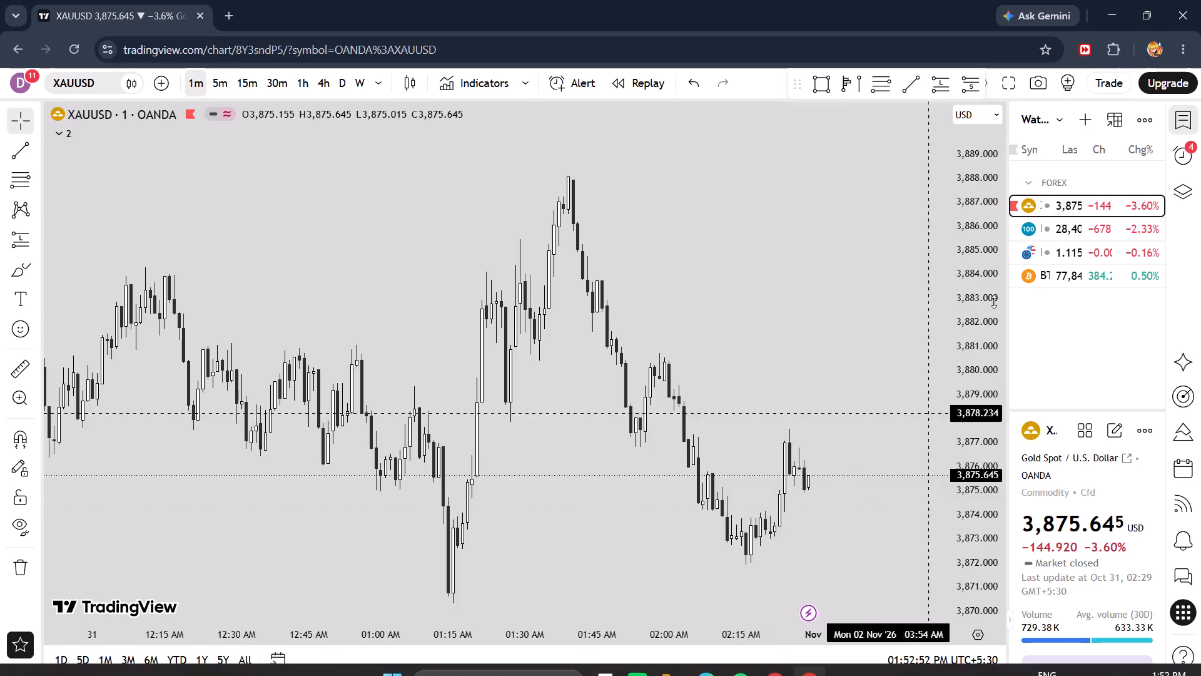
Minimize the browser and launch Kuro from the desktop.
left_click(1105, 0)
double_click(96, 583)
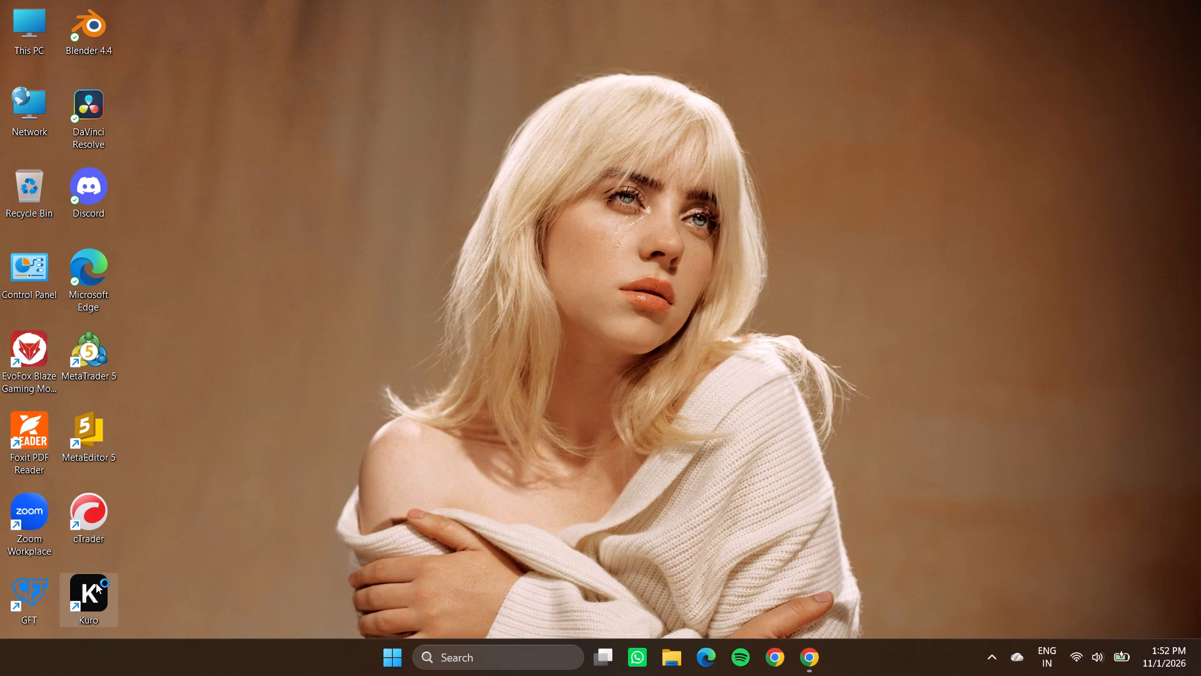
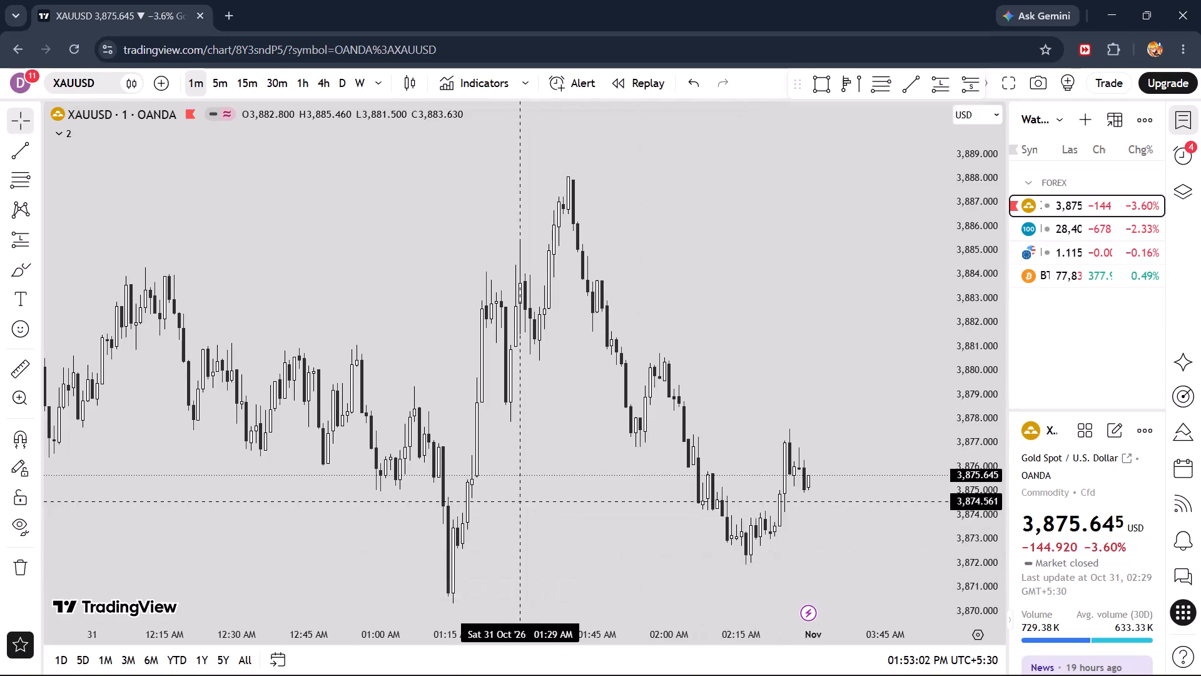
Switch the XAUUSD chart to the 1-hour interval and examine the latest price candles.
scroll(694, 446, "down", 7)
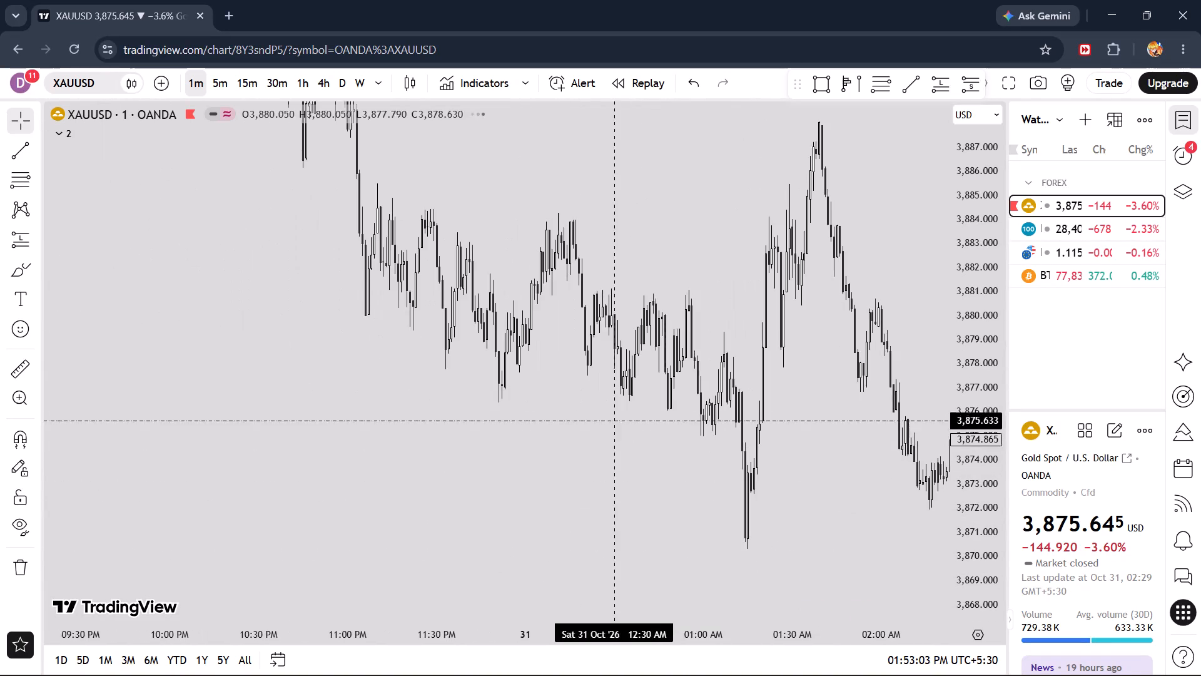
left_click_drag(564, 402, 312, 491)
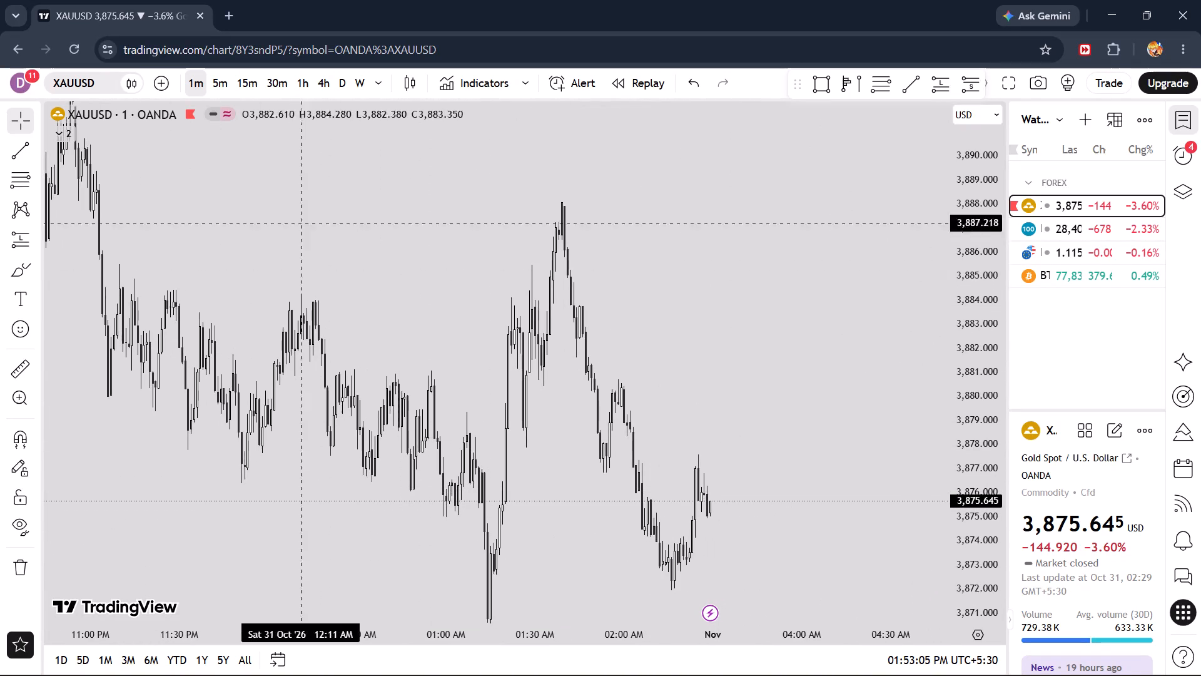
left_click(302, 76)
scroll(604, 319, "up", 8)
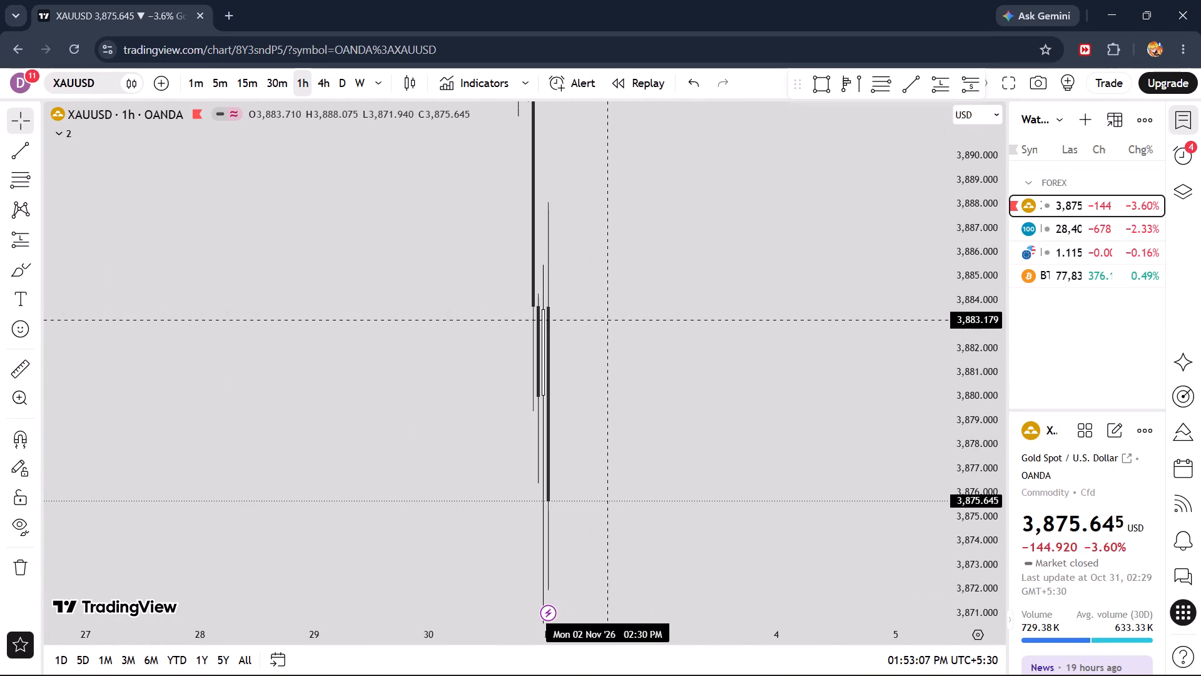
scroll(607, 320, "up", 7)
left_click_drag(966, 157, 985, 399)
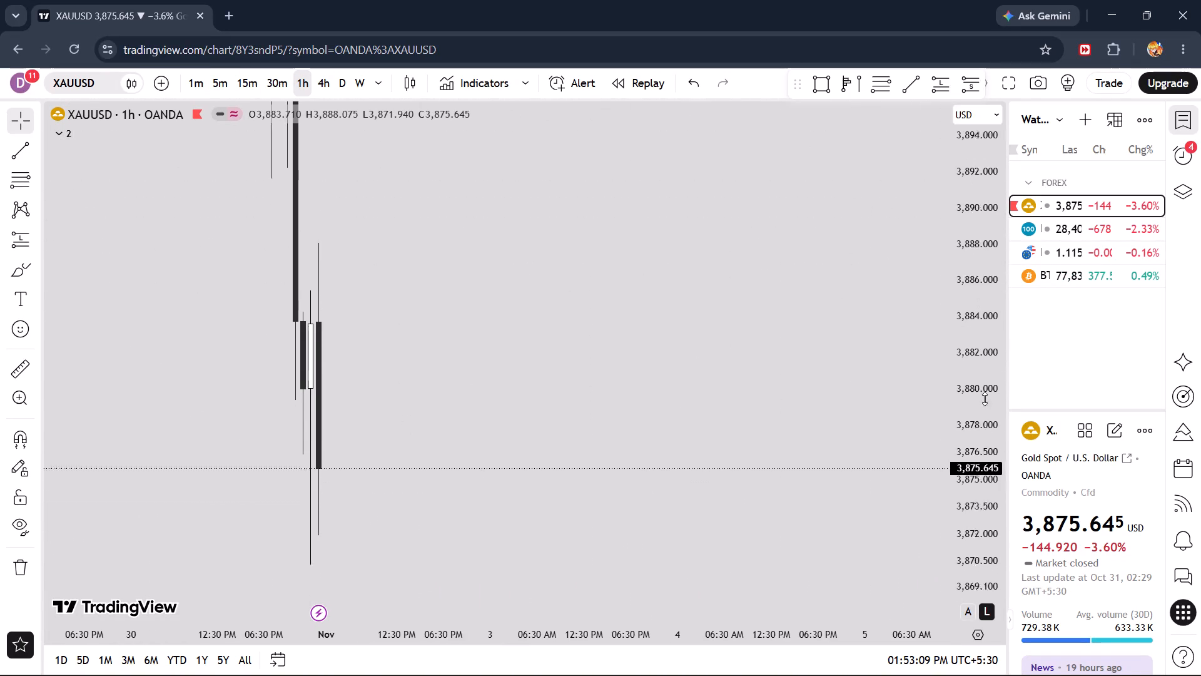
left_click_drag(985, 399, 985, 444)
left_click_drag(443, 287, 778, 324)
scroll(768, 332, "up", 4)
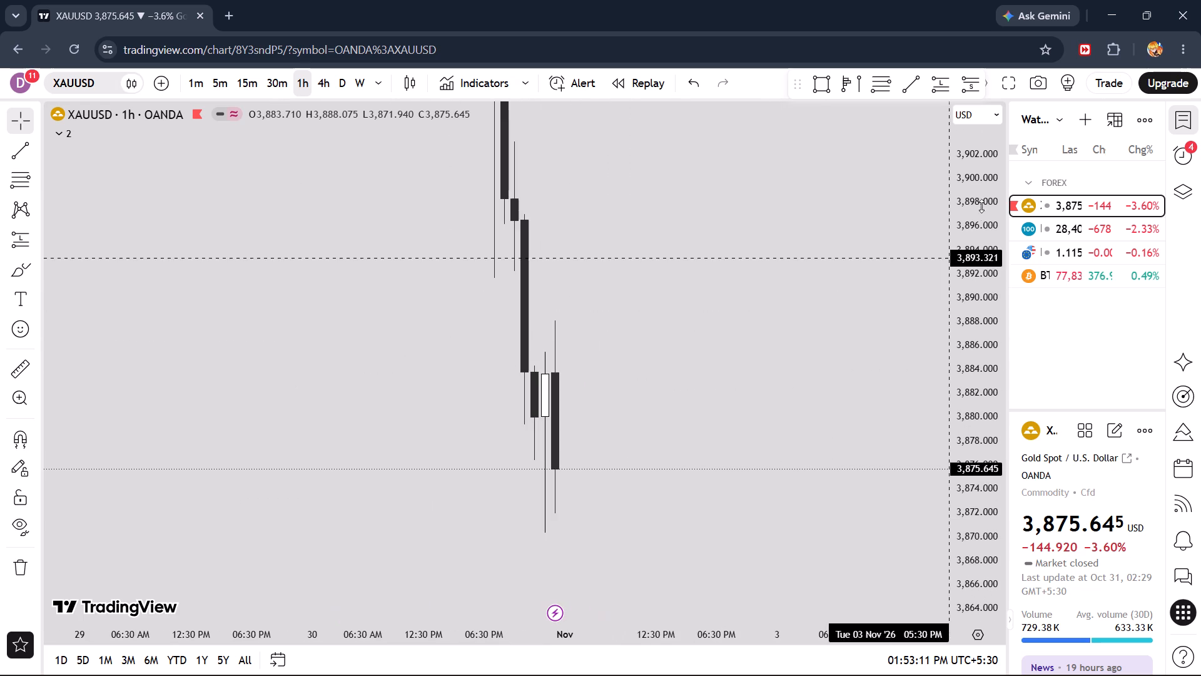
left_click_drag(981, 192, 996, 454)
scroll(604, 343, "up", 5)
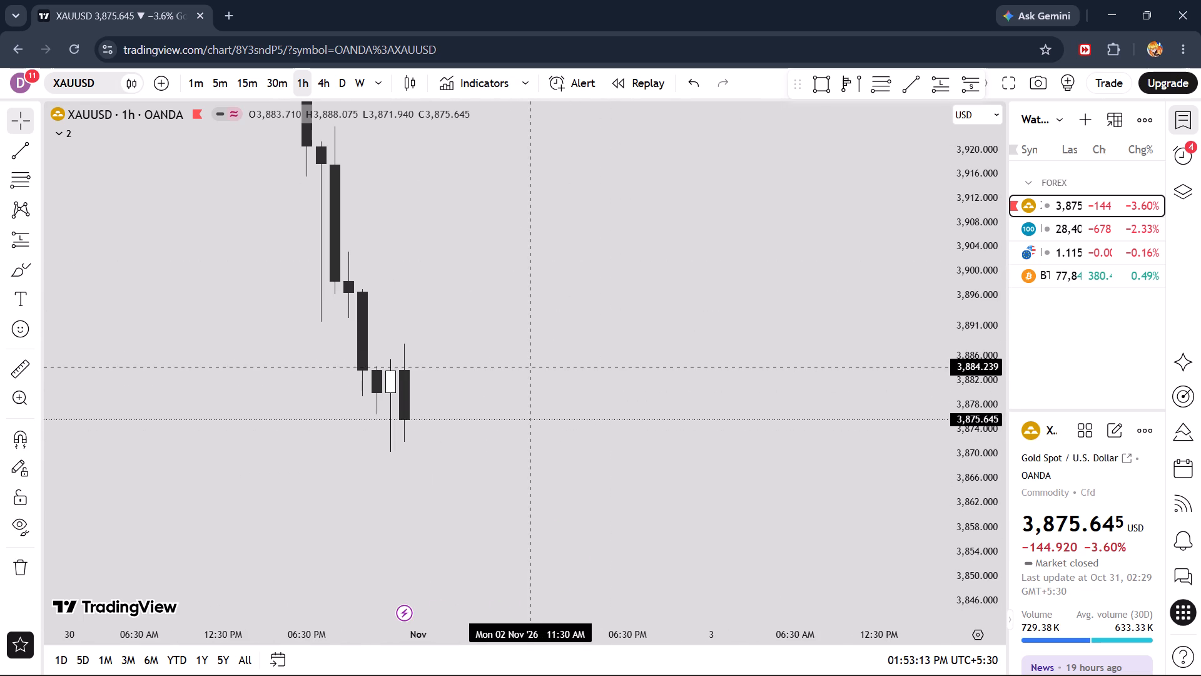
scroll(535, 336, "up", 2)
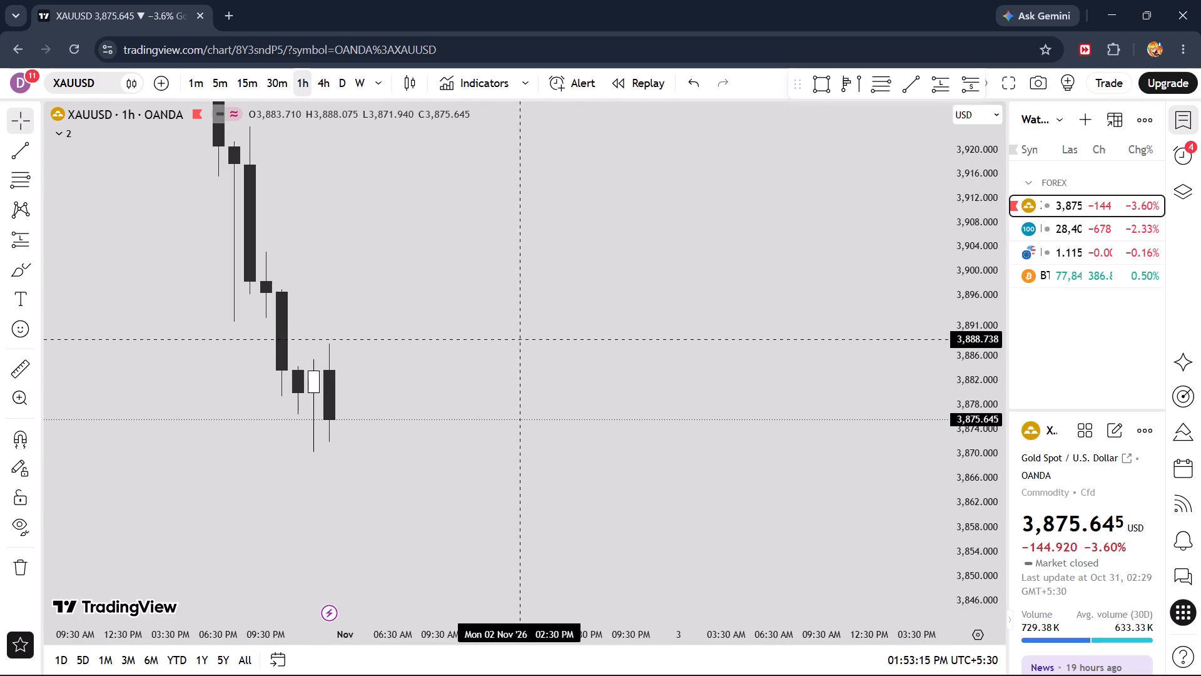
left_click_drag(433, 382, 619, 429)
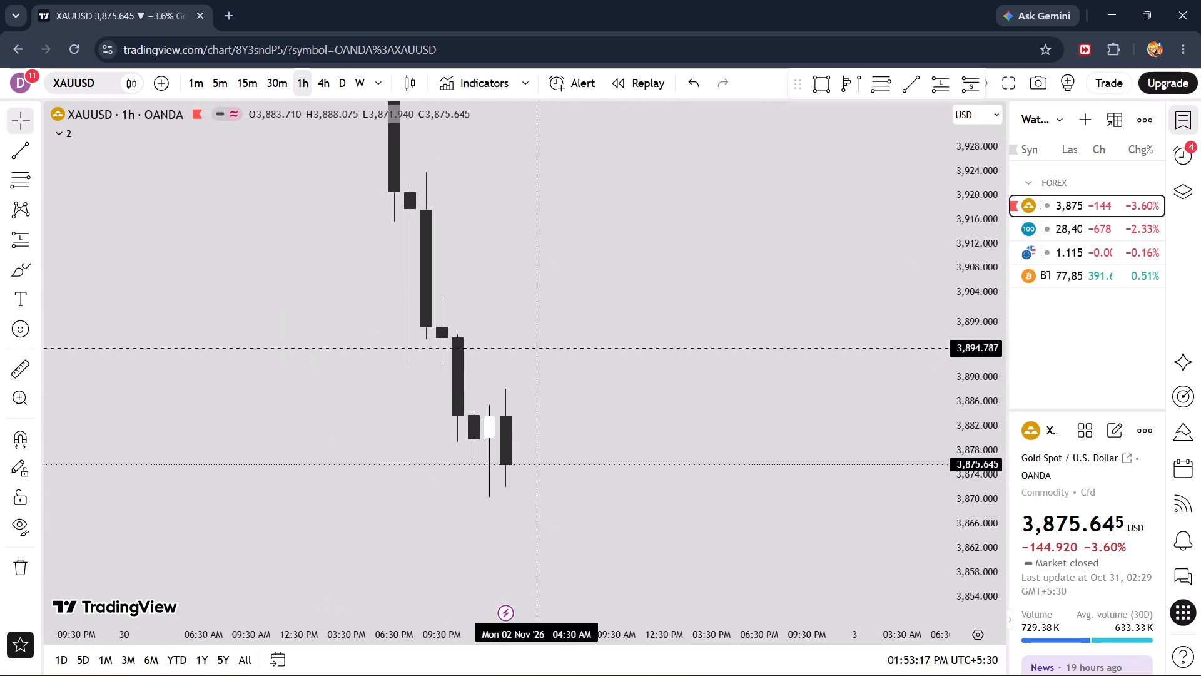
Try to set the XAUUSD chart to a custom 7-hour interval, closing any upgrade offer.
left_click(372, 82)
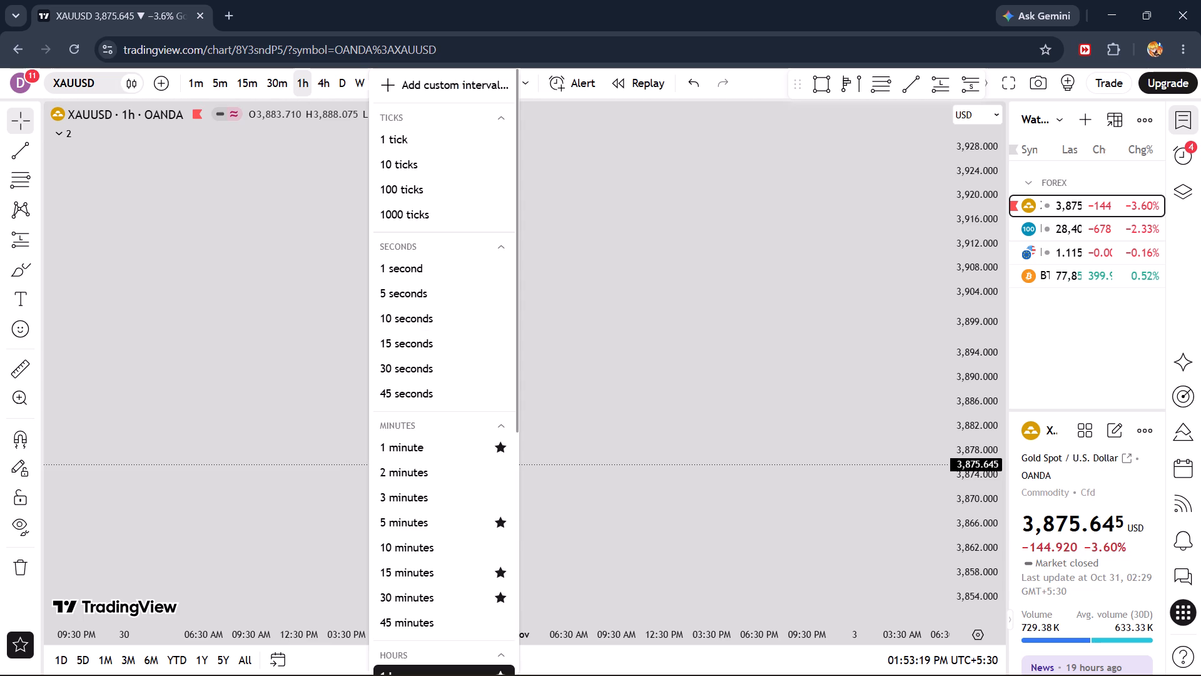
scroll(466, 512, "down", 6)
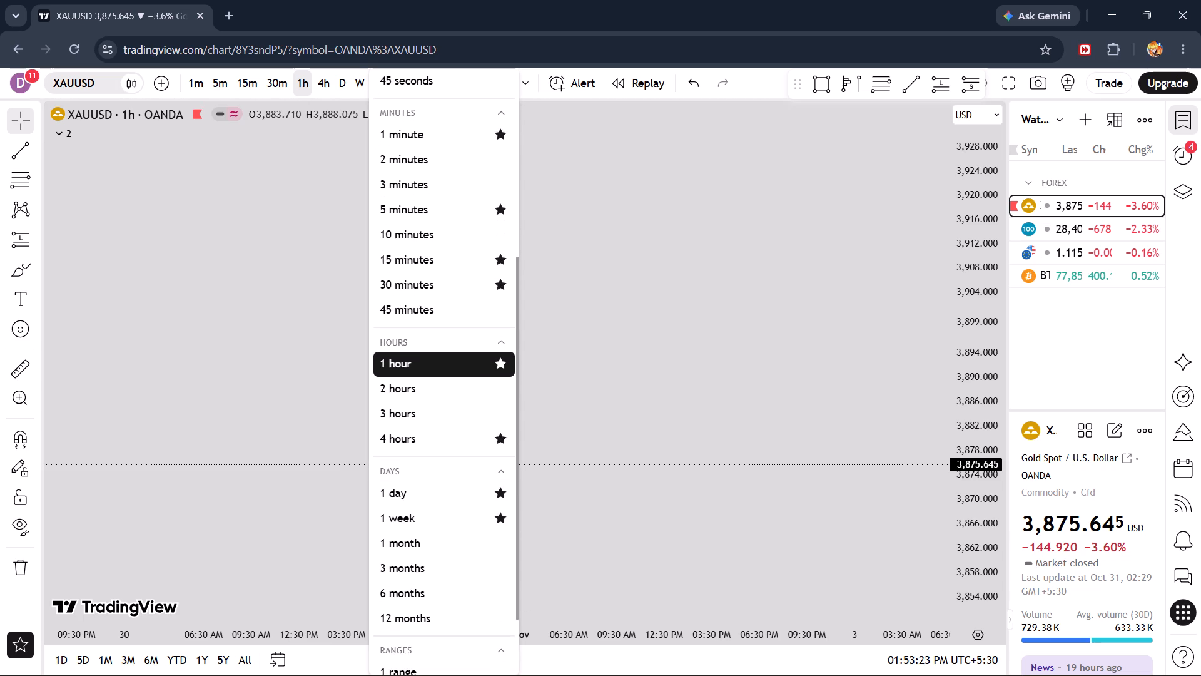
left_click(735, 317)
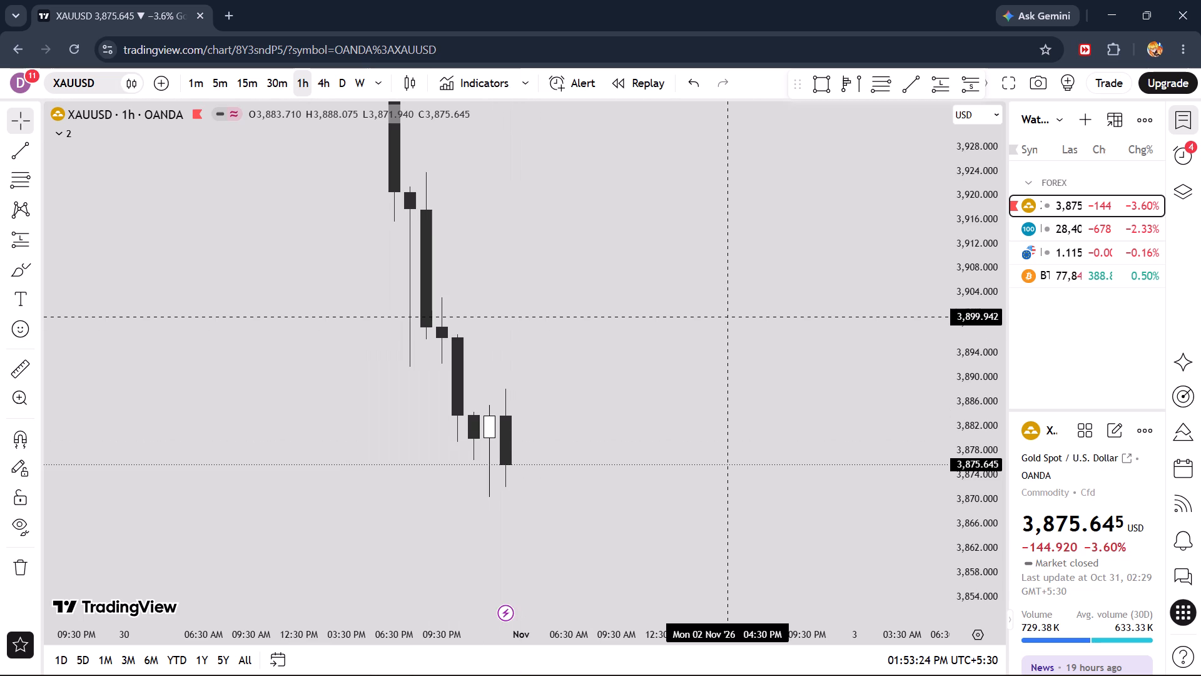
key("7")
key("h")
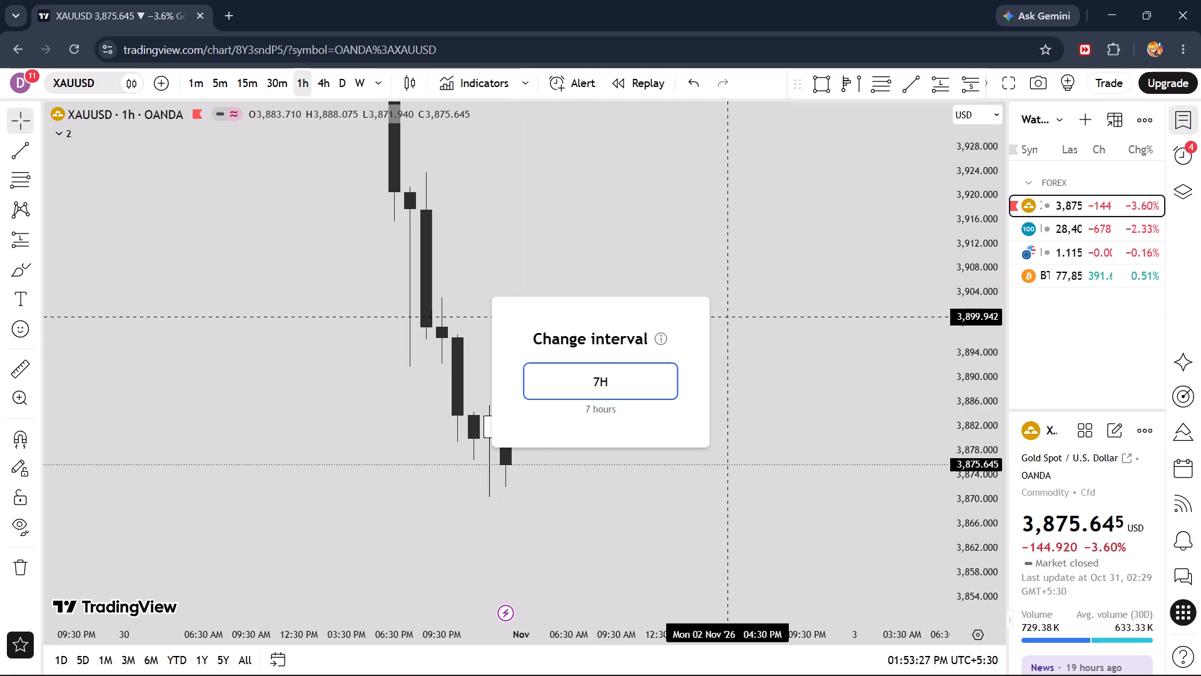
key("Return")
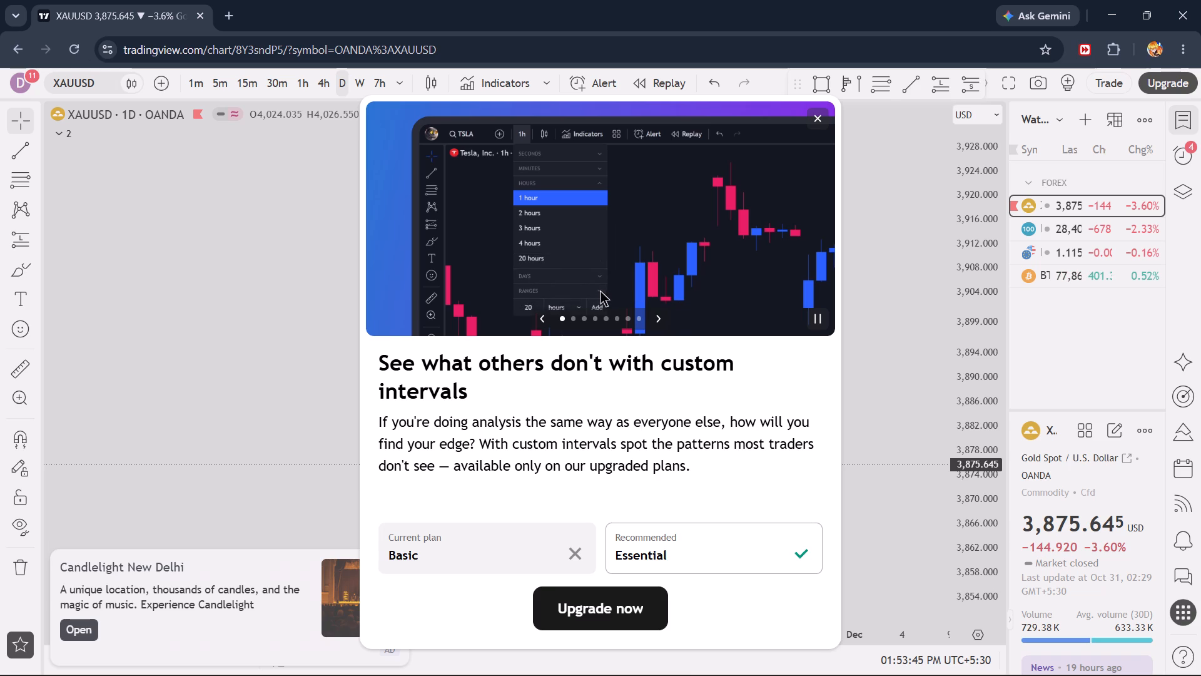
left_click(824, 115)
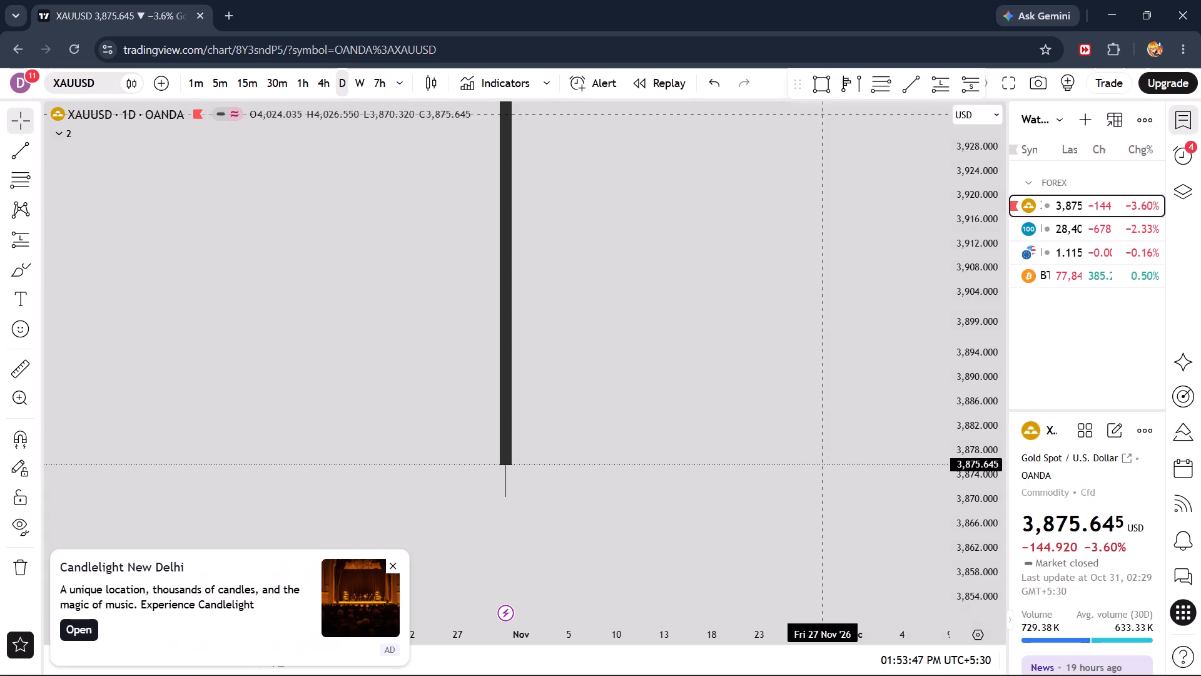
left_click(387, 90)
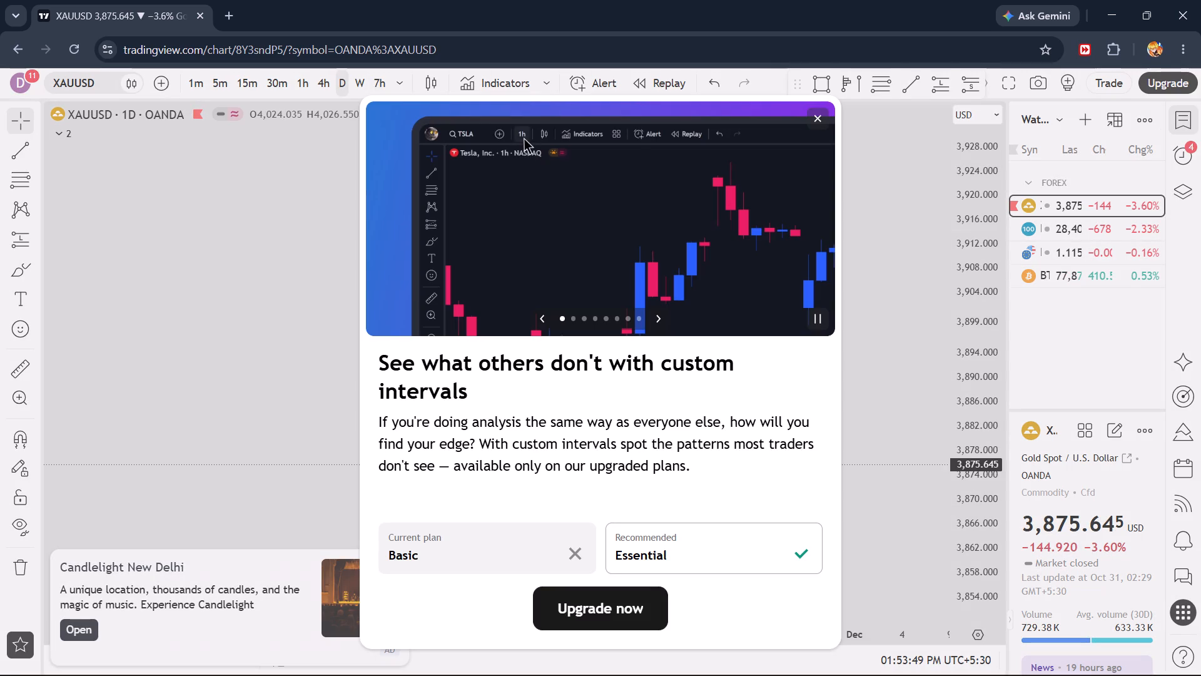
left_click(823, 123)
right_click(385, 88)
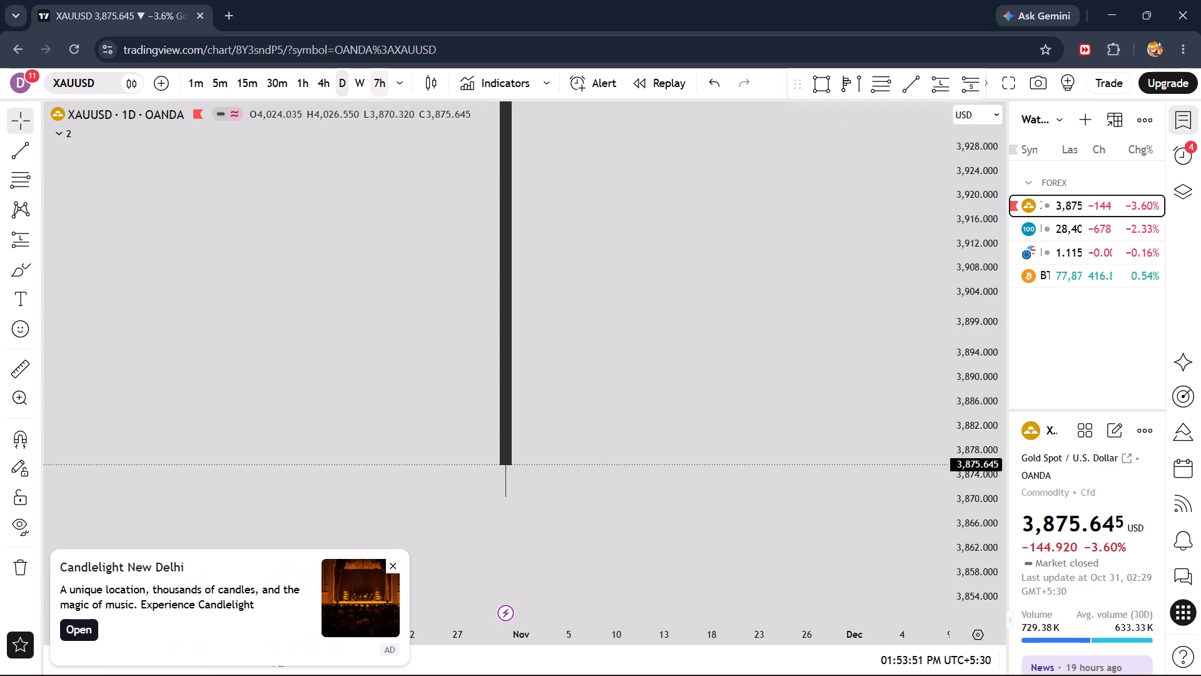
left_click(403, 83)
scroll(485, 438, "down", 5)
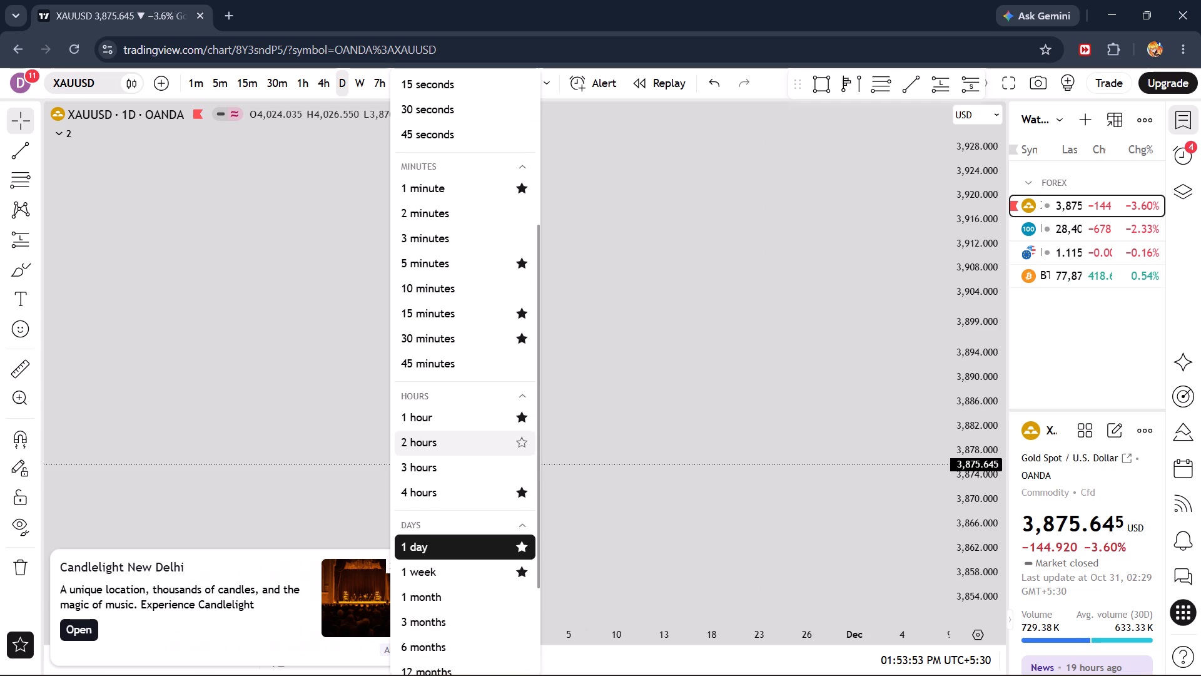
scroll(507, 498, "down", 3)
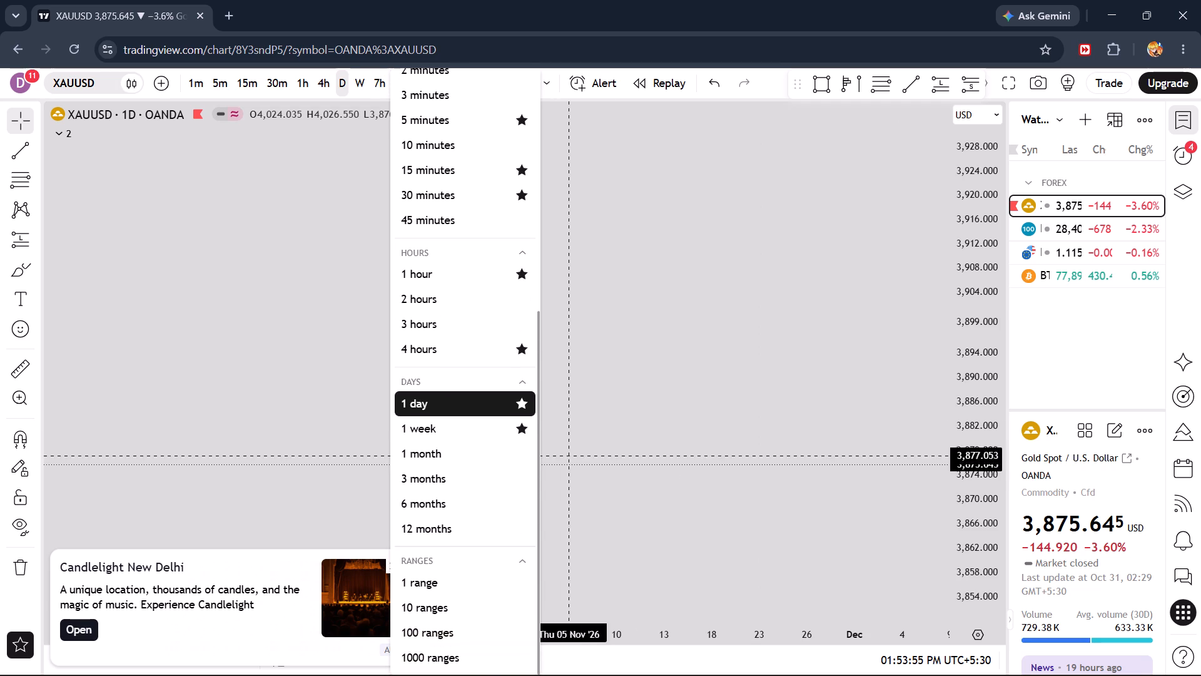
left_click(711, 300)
Close the advertisement and clear the Swing High, MSS and Swing Low markings from the daily XAUUSD chart.
left_click_drag(981, 163, 984, 528)
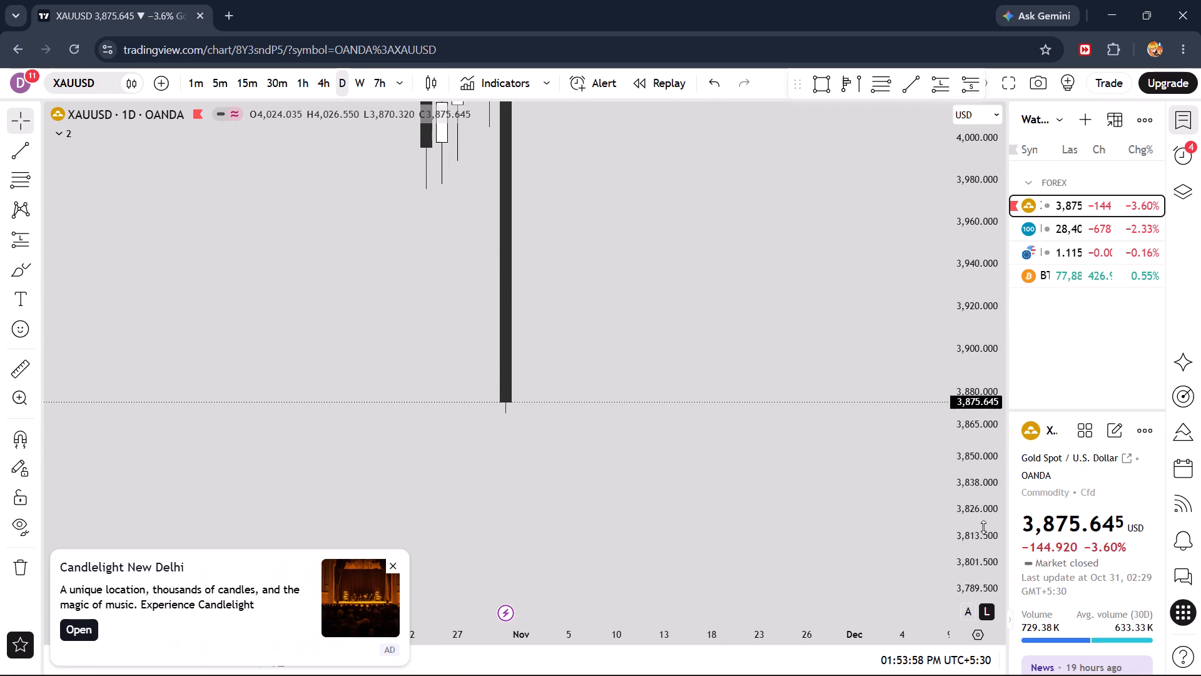
left_click_drag(698, 257, 742, 456)
left_click_drag(984, 186, 963, 406)
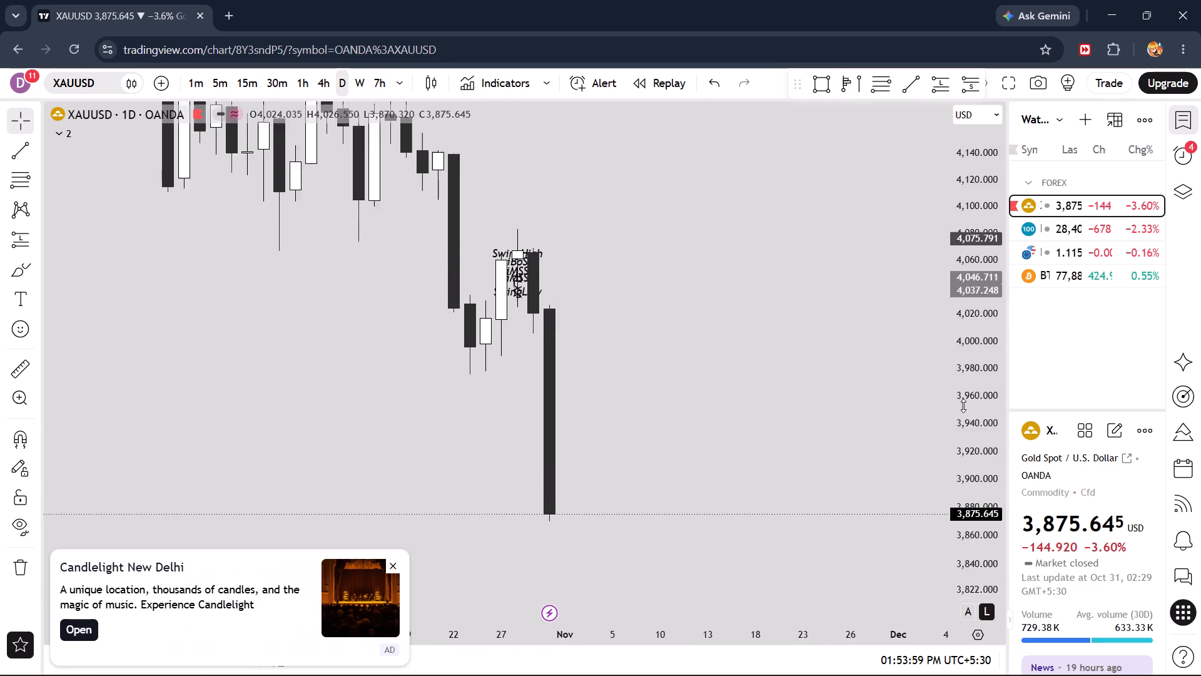
left_click_drag(963, 406, 963, 406)
left_click(397, 563)
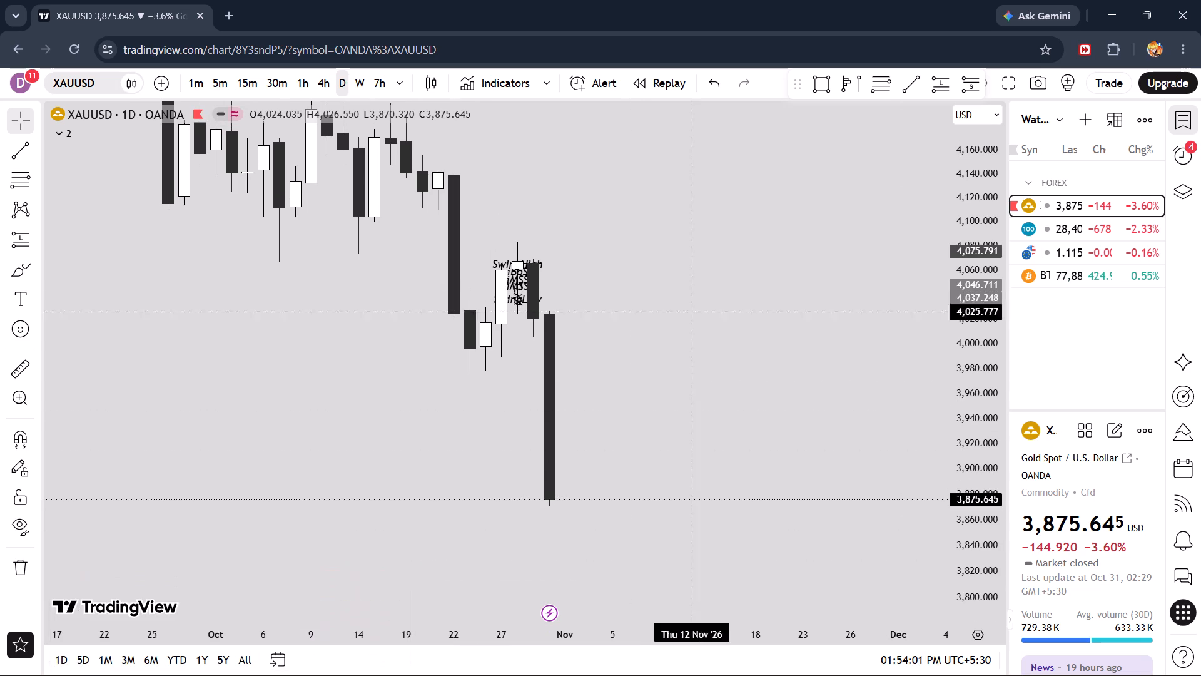
right_click(672, 229)
left_click(760, 575)
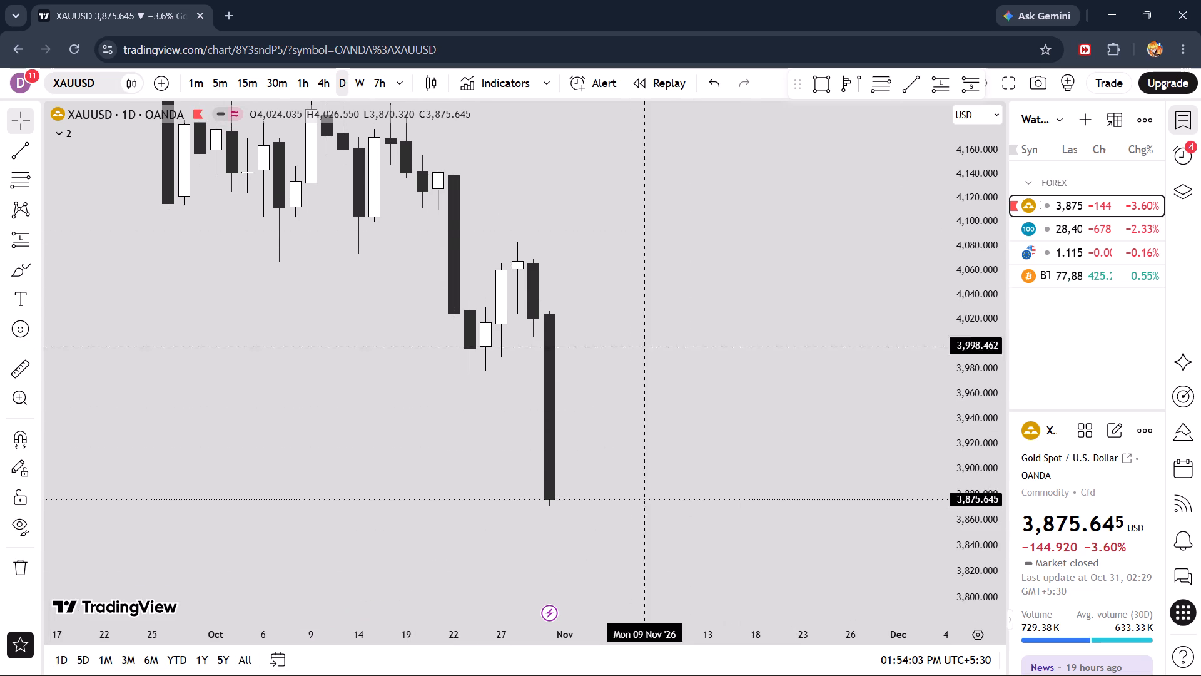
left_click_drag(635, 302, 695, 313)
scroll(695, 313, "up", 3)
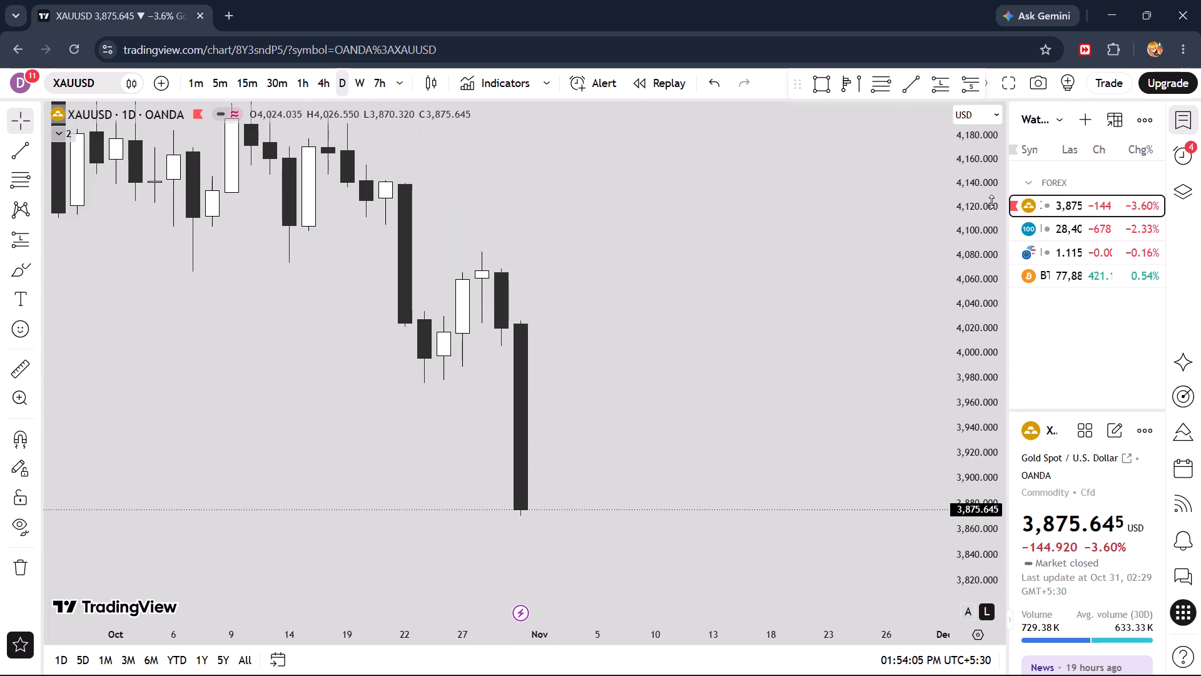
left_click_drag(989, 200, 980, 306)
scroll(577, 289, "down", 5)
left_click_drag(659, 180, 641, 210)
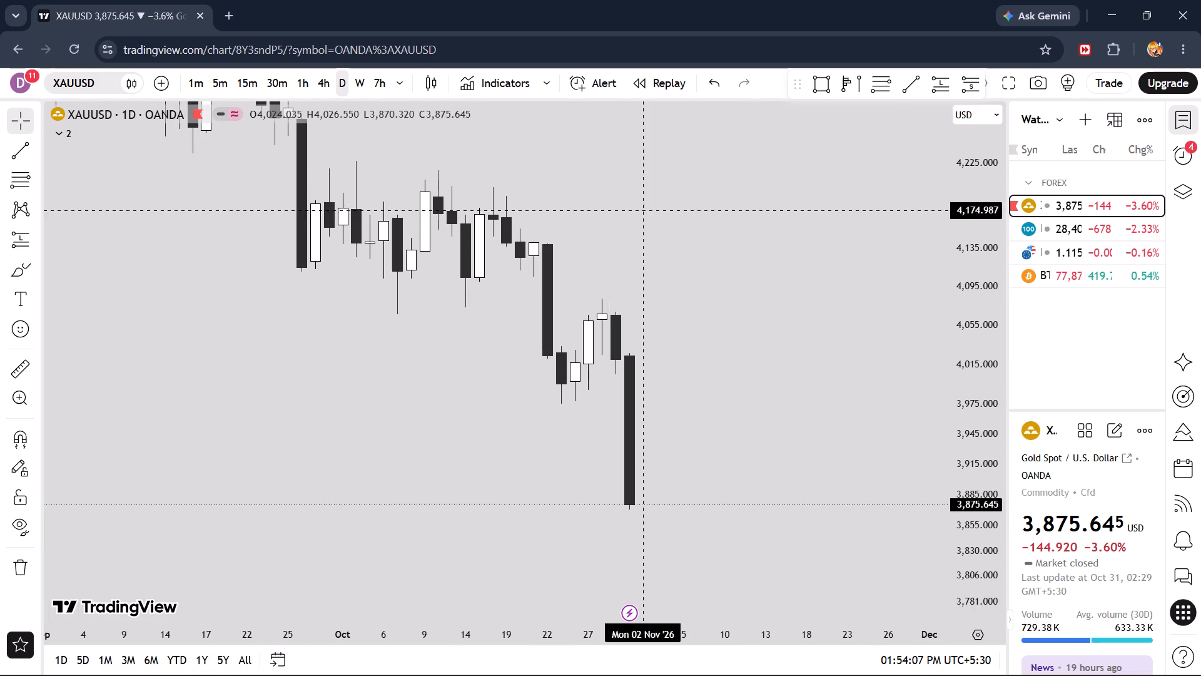
Switch to OneNote and view the main notes on the Trade Plan page.
left_click(378, 658)
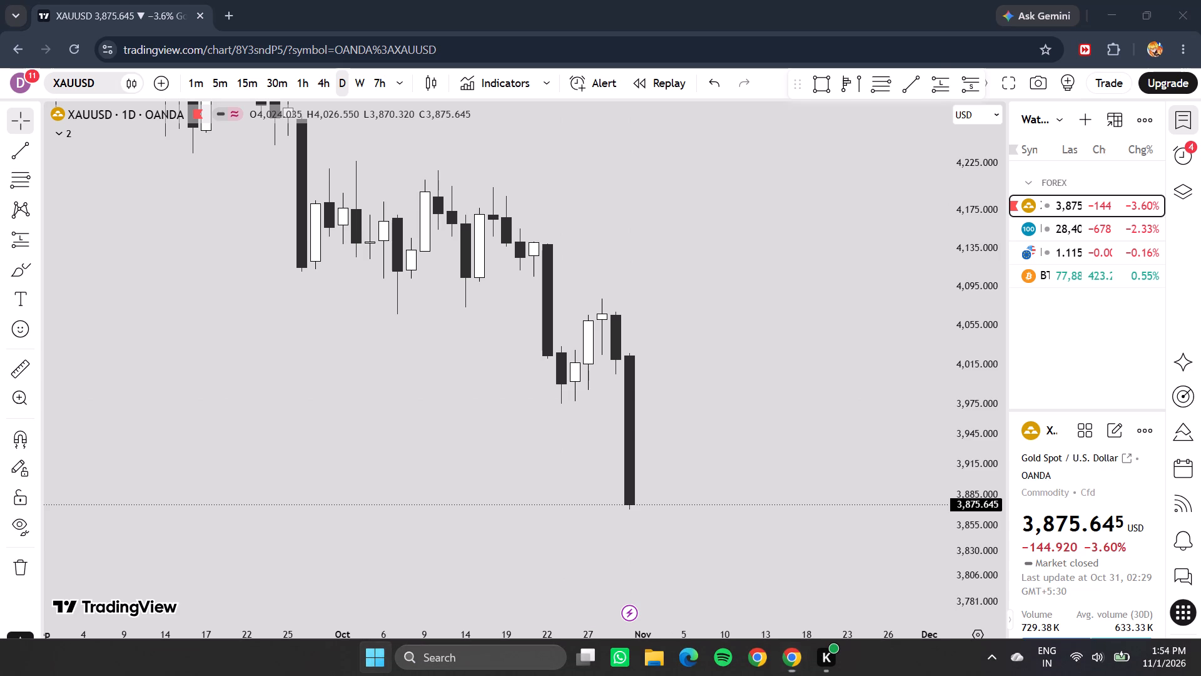
left_click(402, 323)
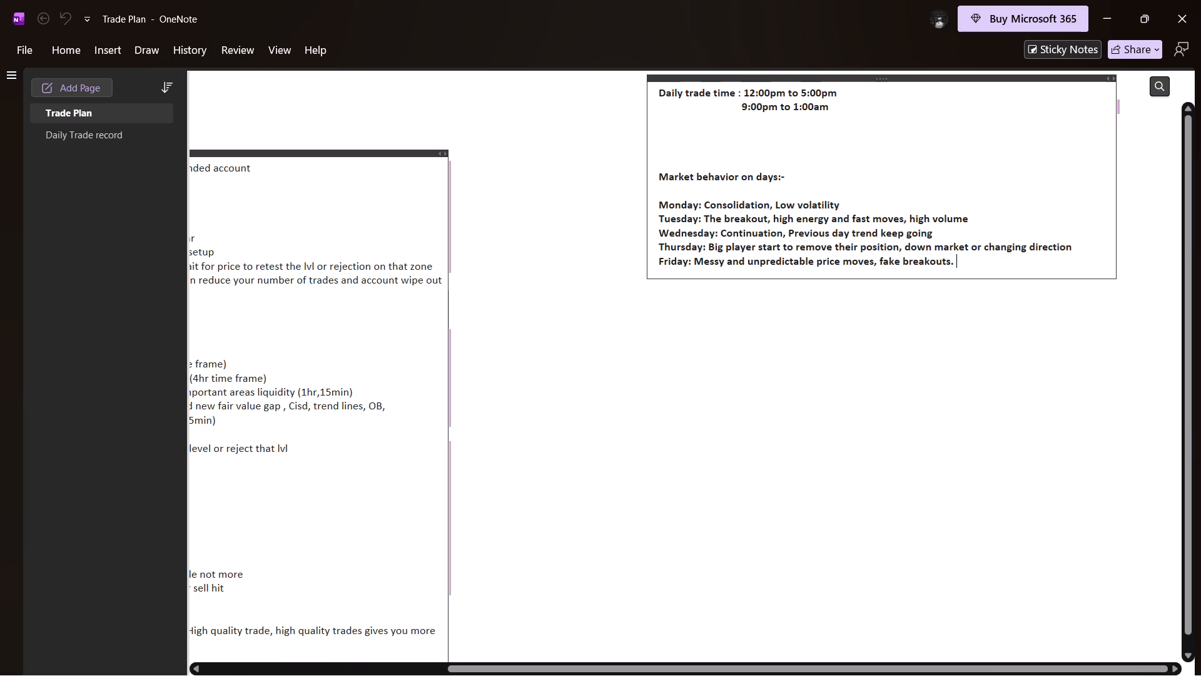
left_click_drag(489, 669, 455, 669)
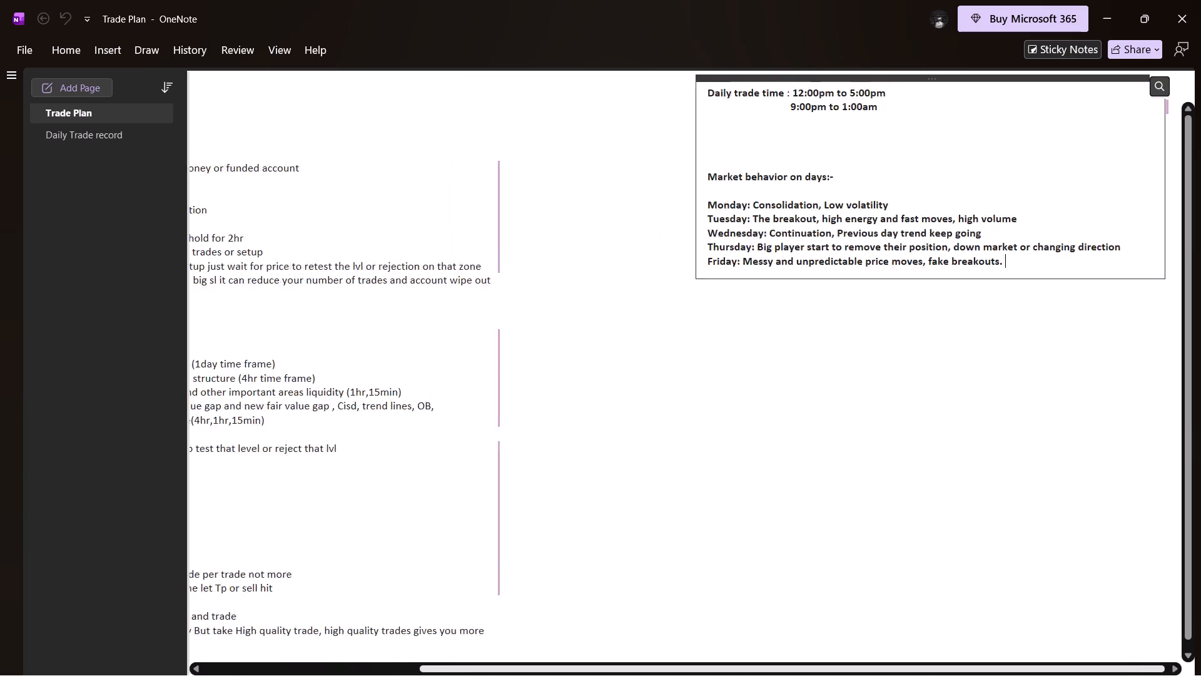
left_click_drag(455, 669, 228, 652)
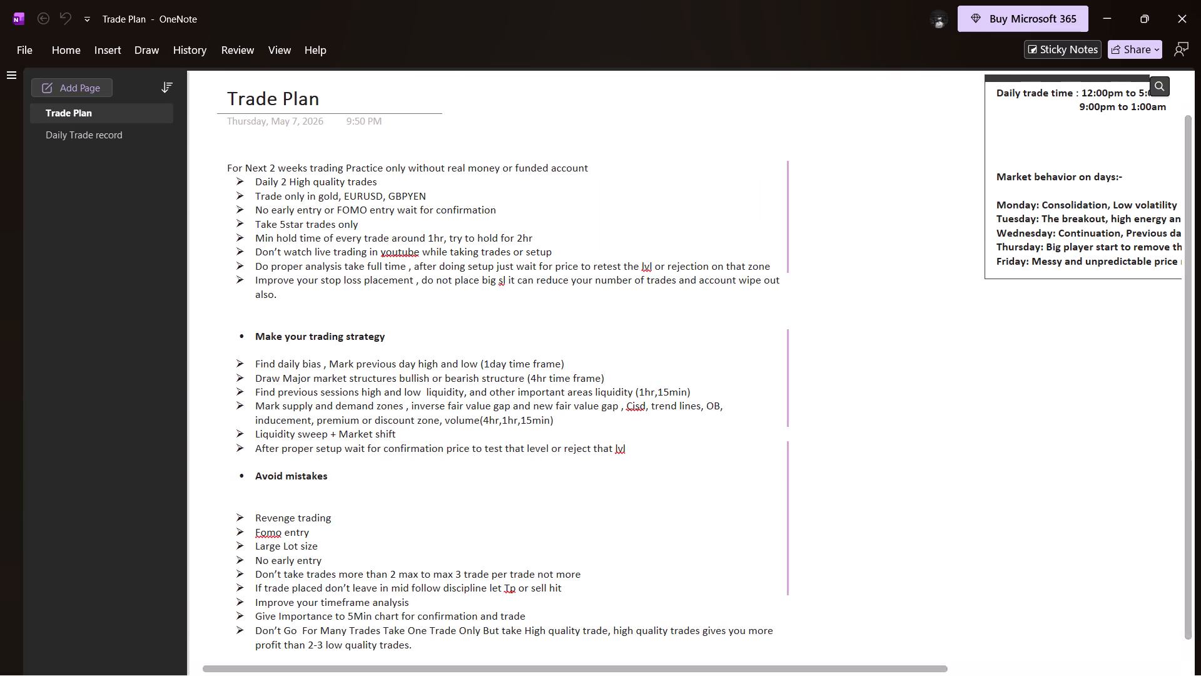
Add a new page to the notebook section and title it "CRT Trading Strategy".
left_click(78, 87)
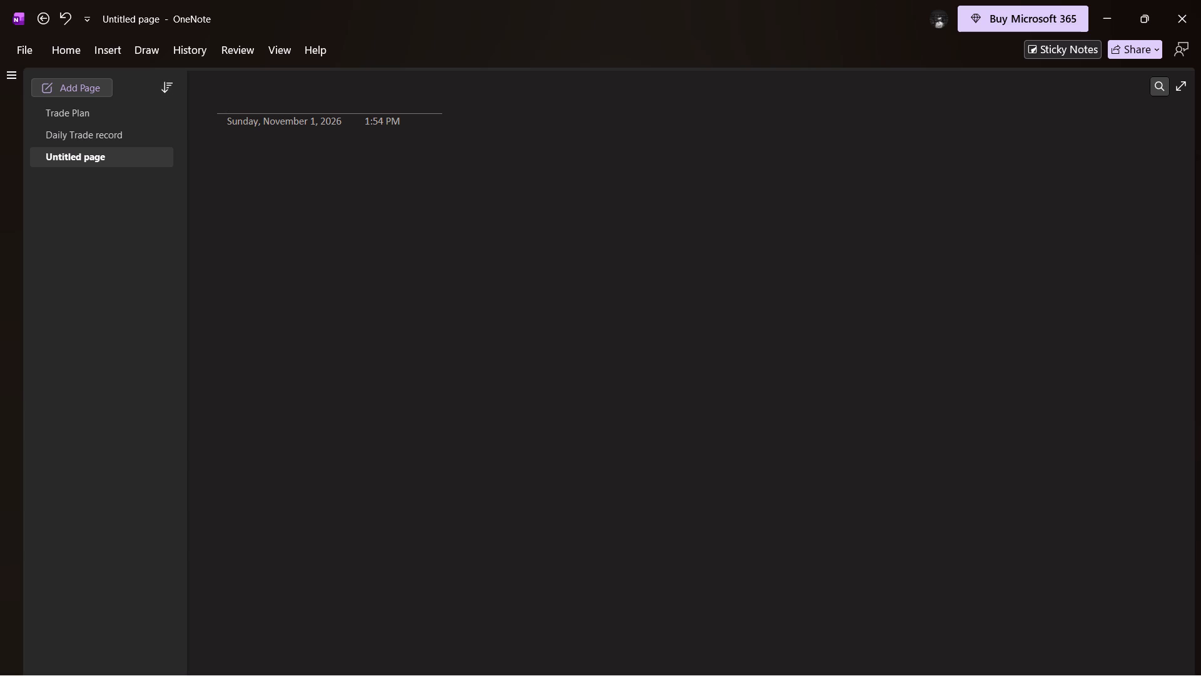
type("CRT")
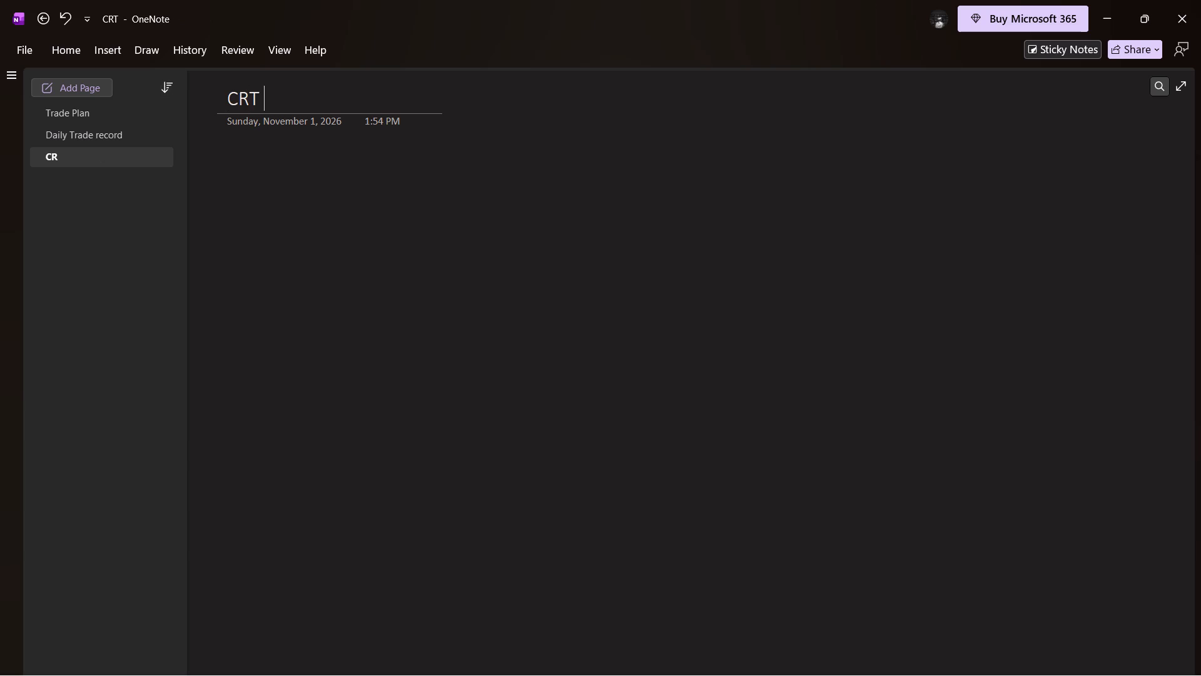
key("space")
type("Trading Strategy")
key("space")
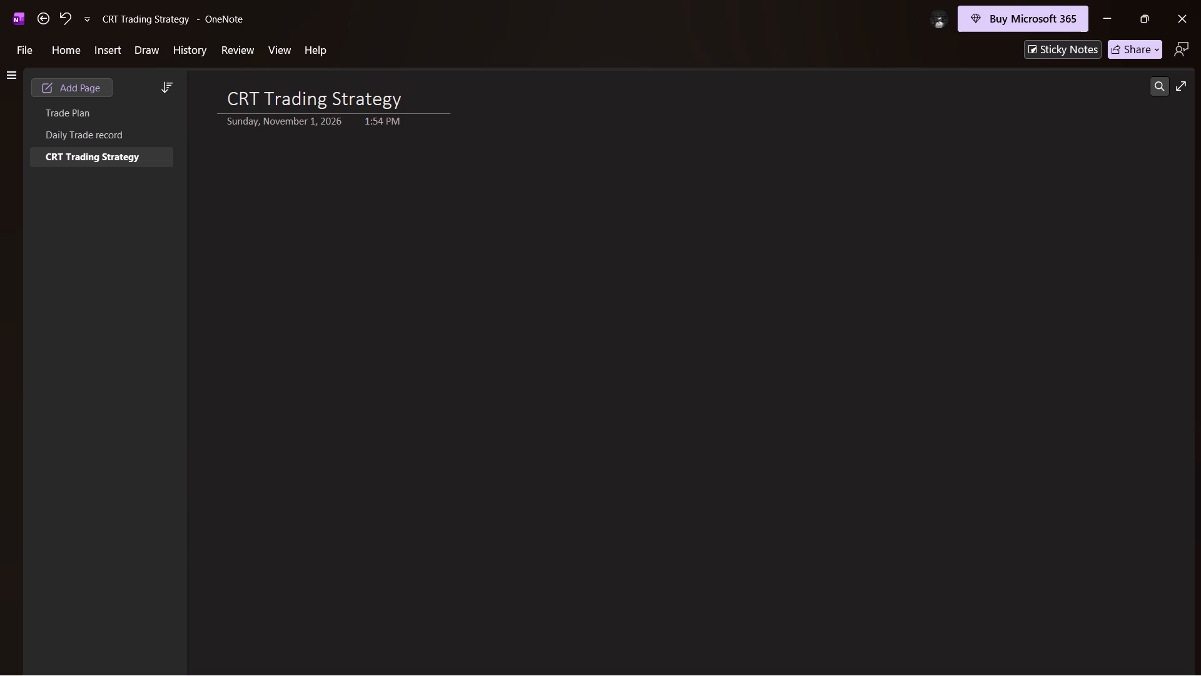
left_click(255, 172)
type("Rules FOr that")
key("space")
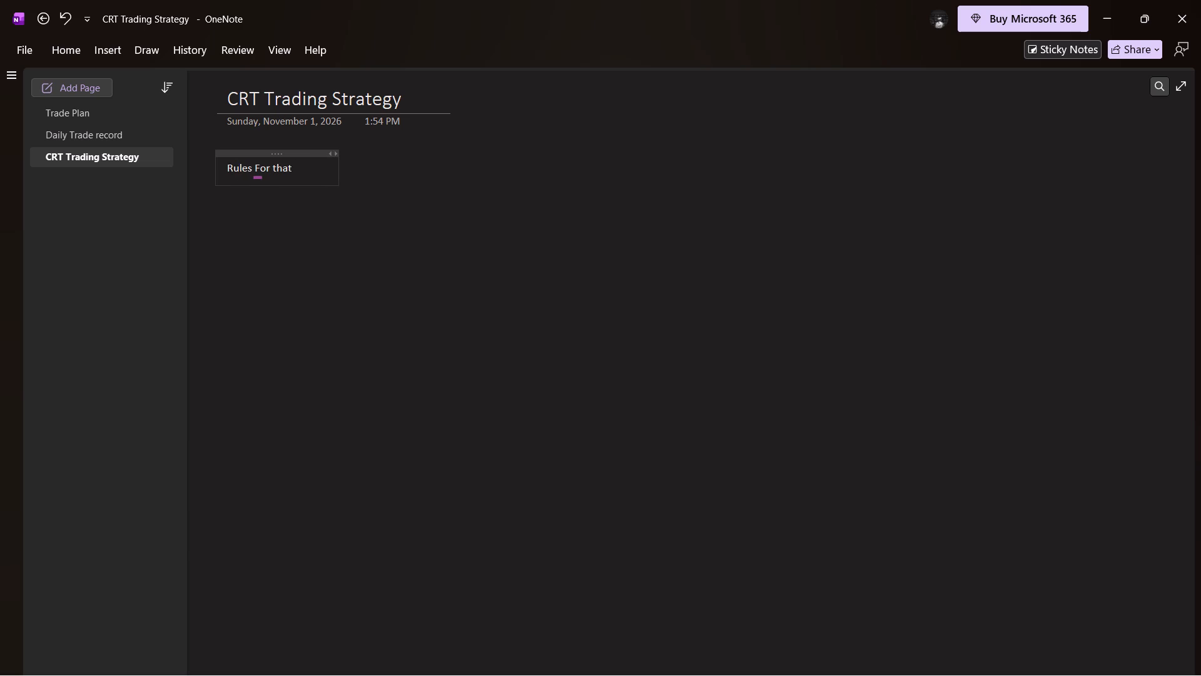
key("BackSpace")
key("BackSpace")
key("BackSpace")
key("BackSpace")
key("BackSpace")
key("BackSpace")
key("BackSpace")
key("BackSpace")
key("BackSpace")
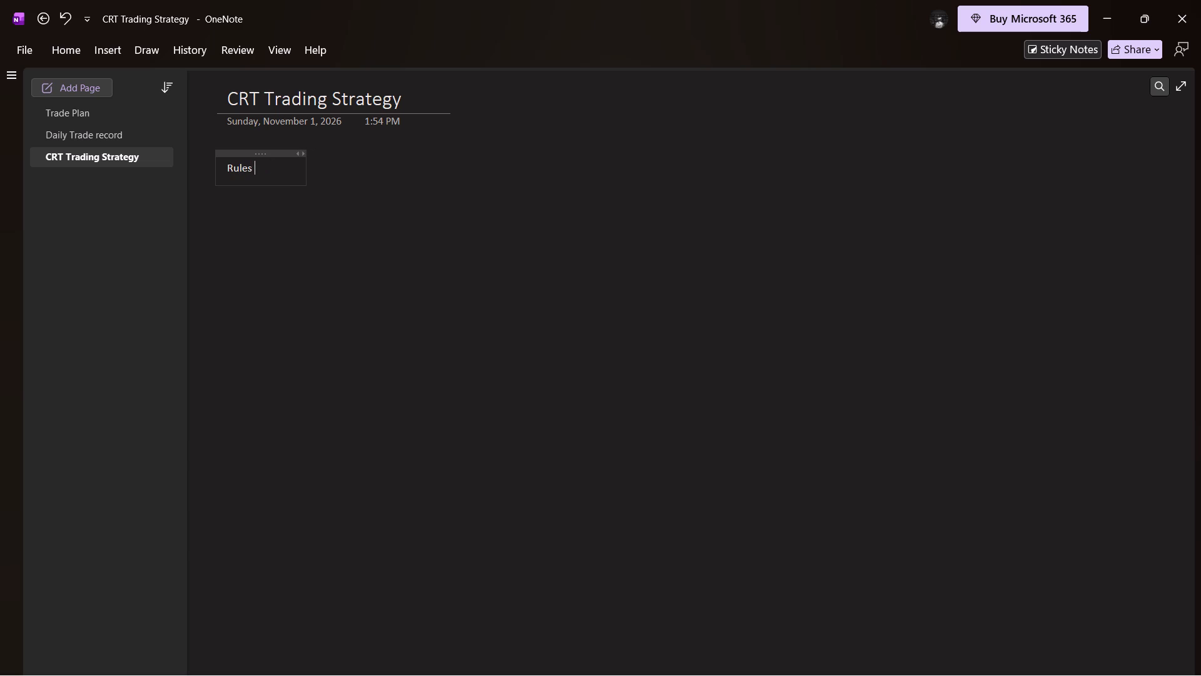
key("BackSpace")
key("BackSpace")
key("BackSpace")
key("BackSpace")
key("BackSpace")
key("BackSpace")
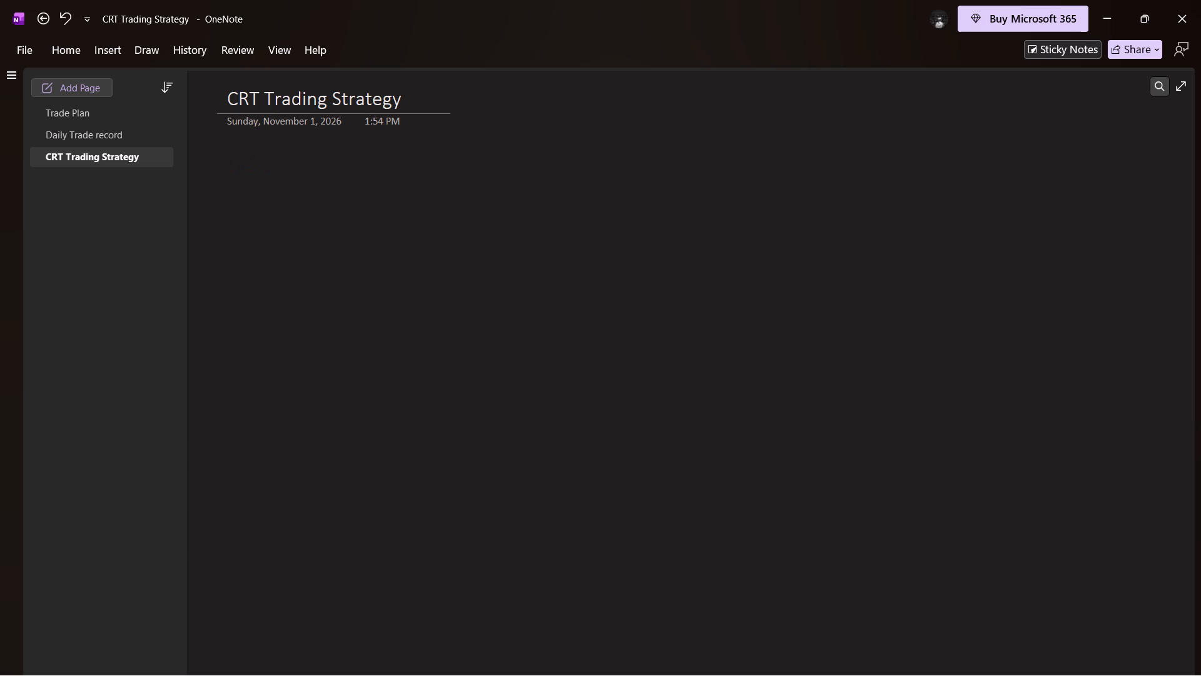
Switch back to the TradingView chart in Chrome and set XAUUSD to the 4-hour interval.
left_click(1110, 0)
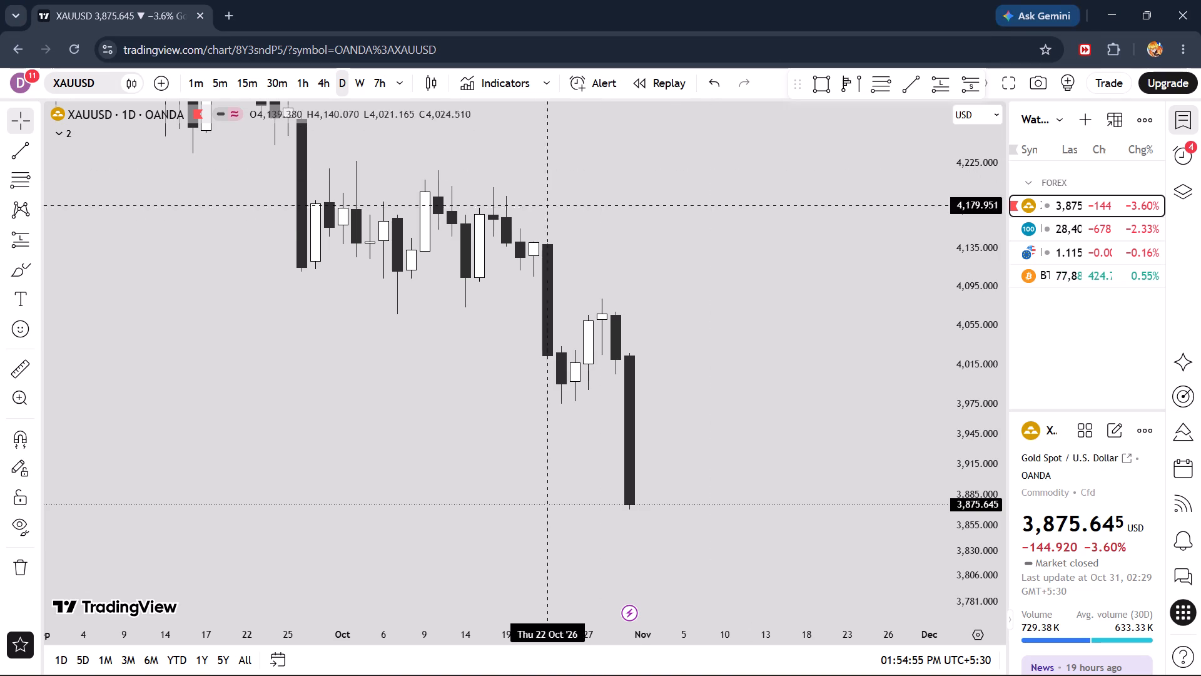
left_click_drag(681, 270, 456, 228)
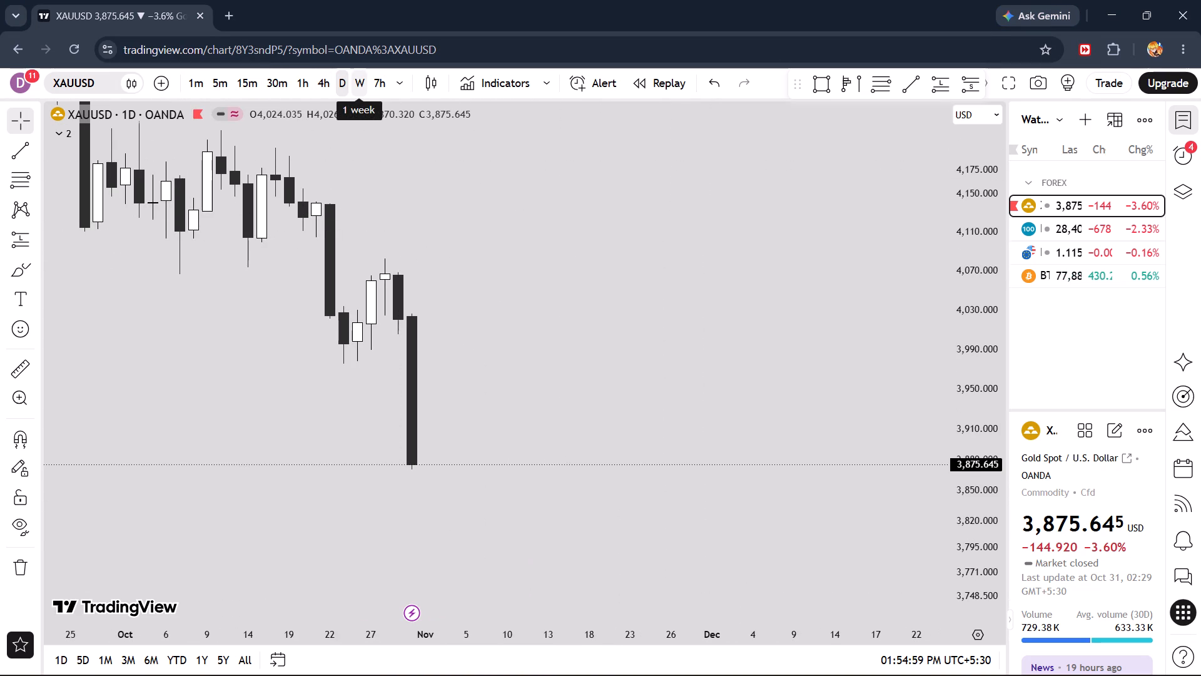
left_click(314, 81)
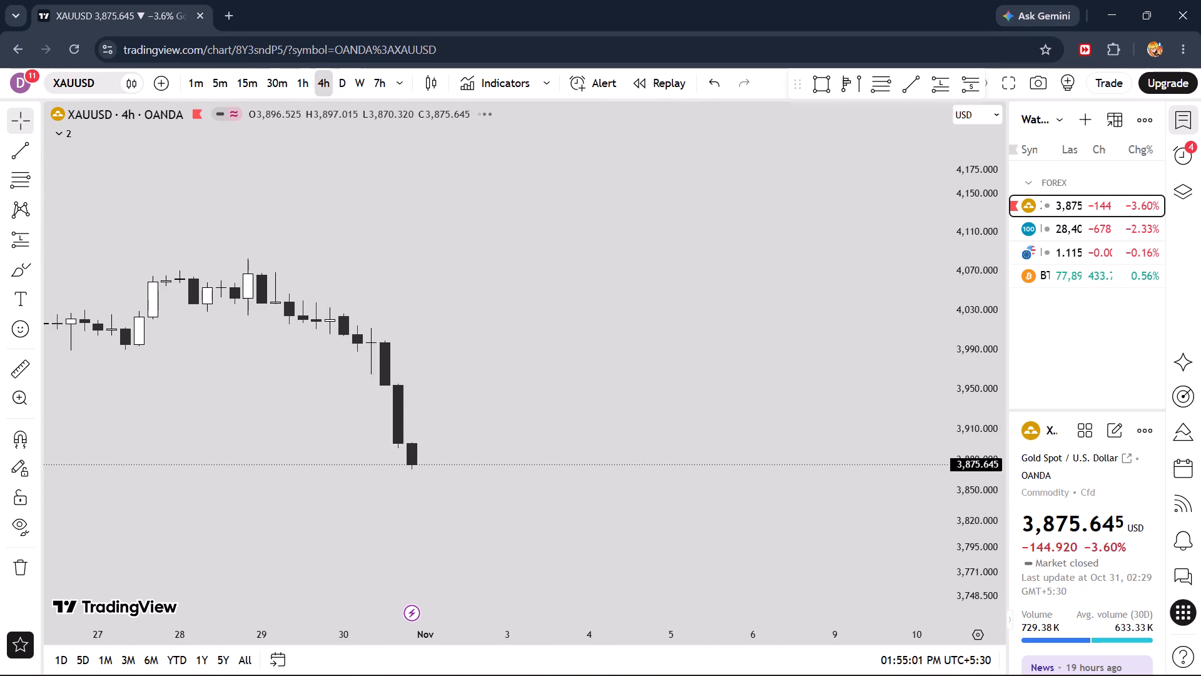
Examine the October price action on the 4-hour XAUUSD chart, including the sell-off at the end of the month.
scroll(407, 243, "down", 8)
scroll(404, 297, "down", 8)
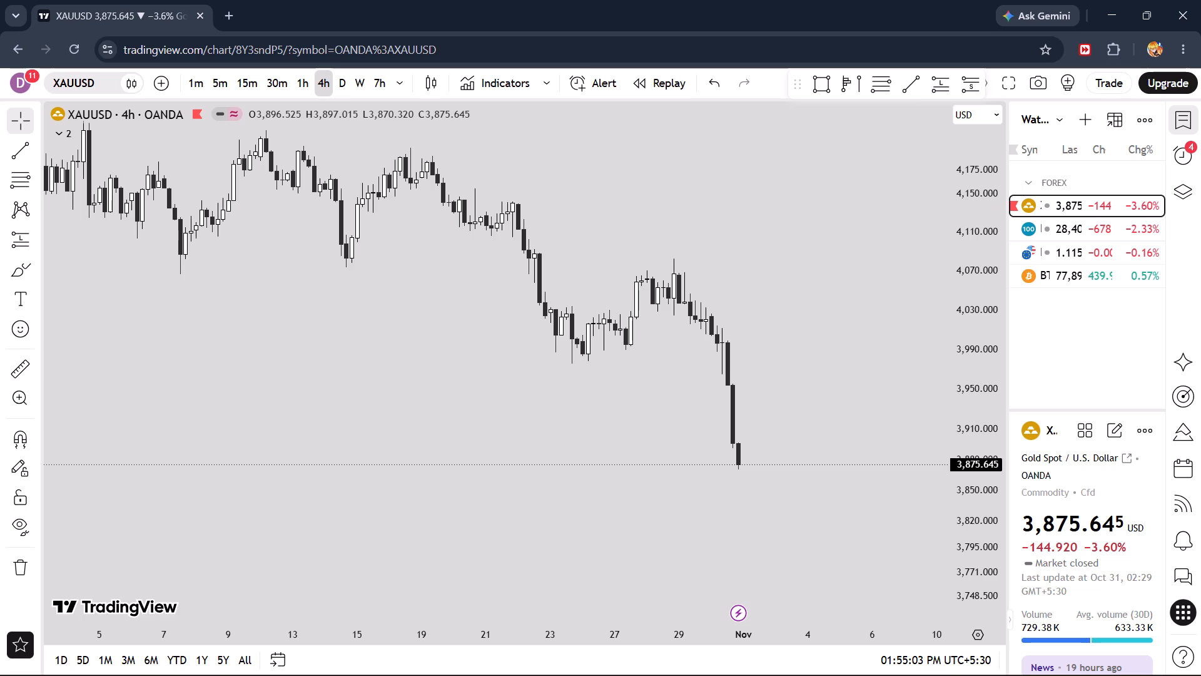
scroll(547, 230, "down", 5)
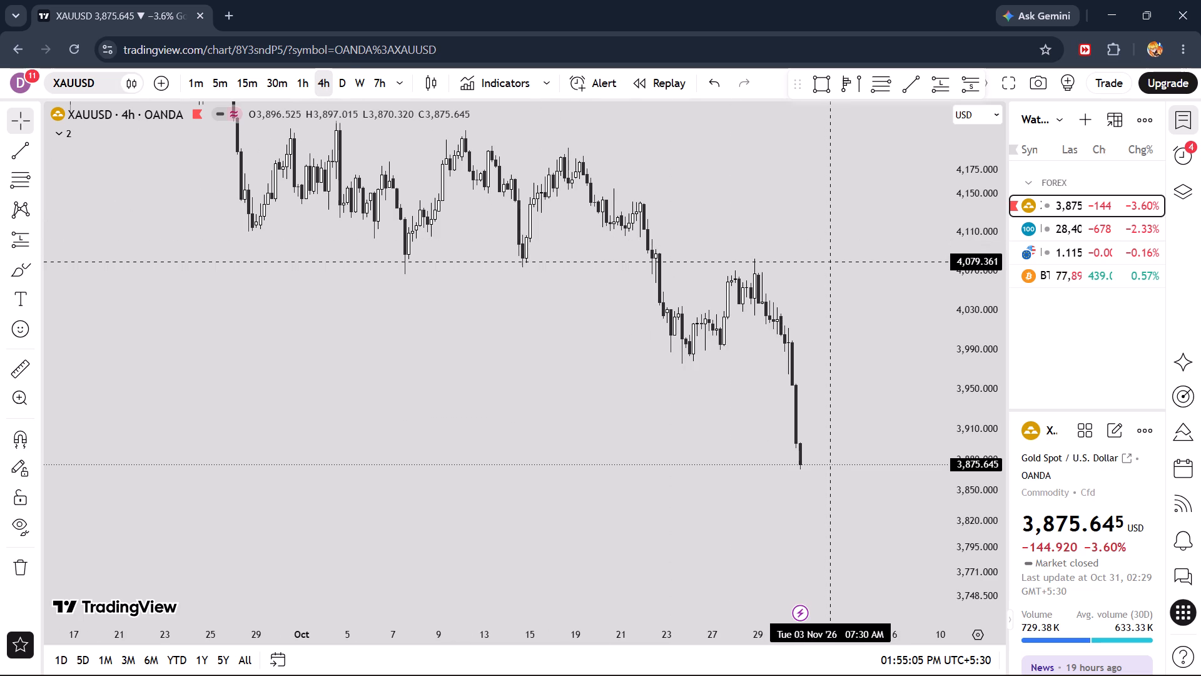
left_click_drag(731, 174, 693, 265)
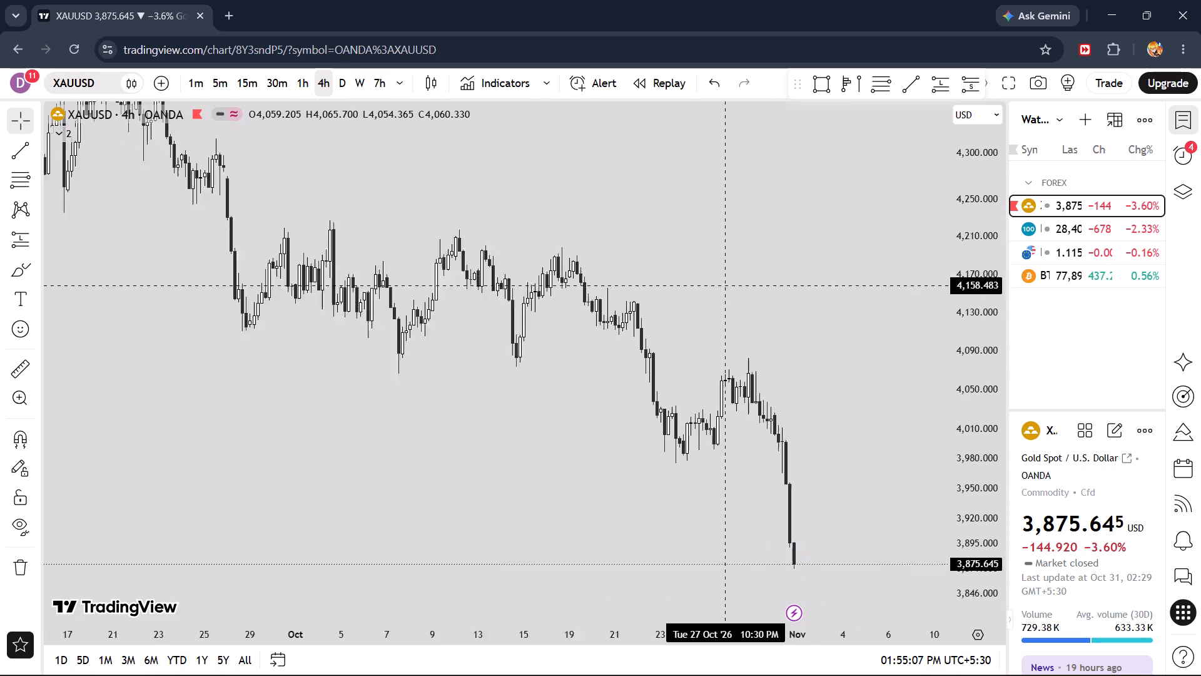
left_click_drag(693, 265, 590, 193)
left_click_drag(955, 402, 970, 311)
left_click_drag(750, 320, 632, 235)
scroll(599, 282, "up", 6)
left_click_drag(474, 238, 539, 270)
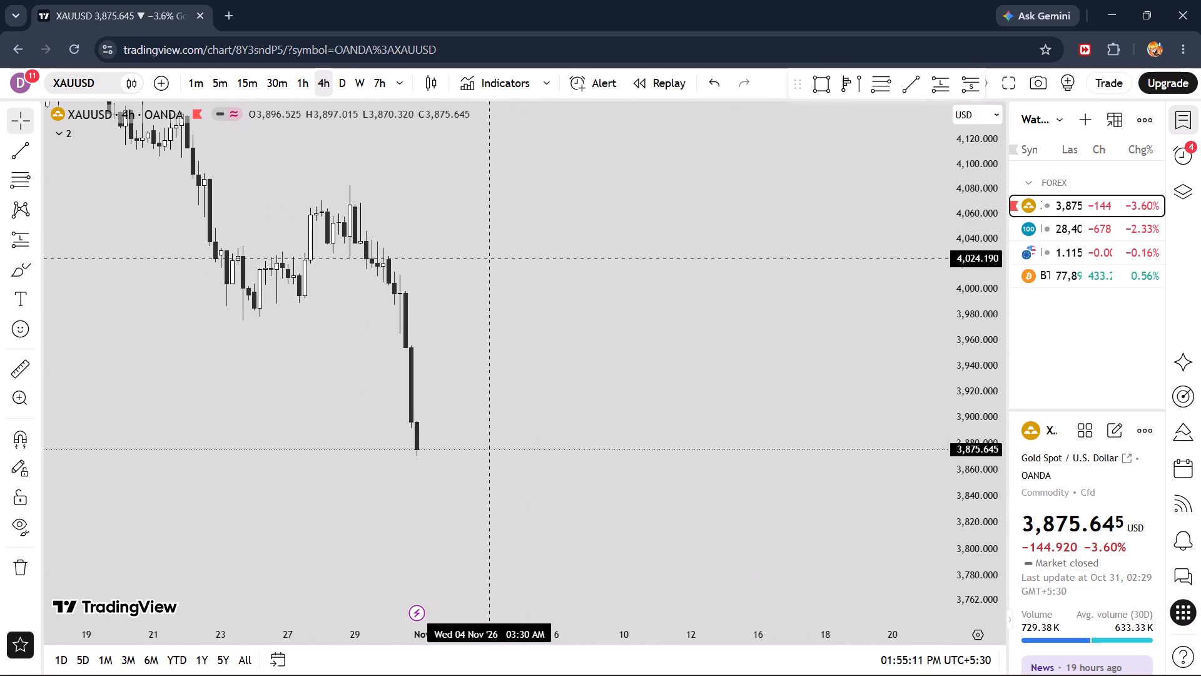
left_click_drag(489, 258, 676, 342)
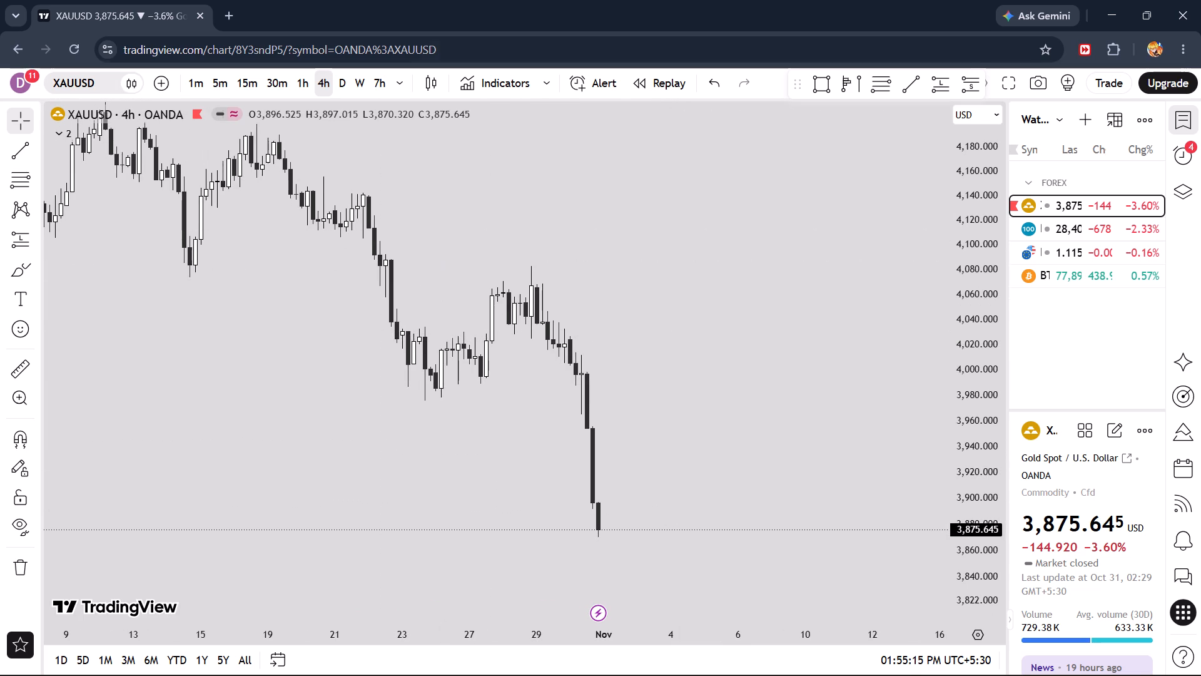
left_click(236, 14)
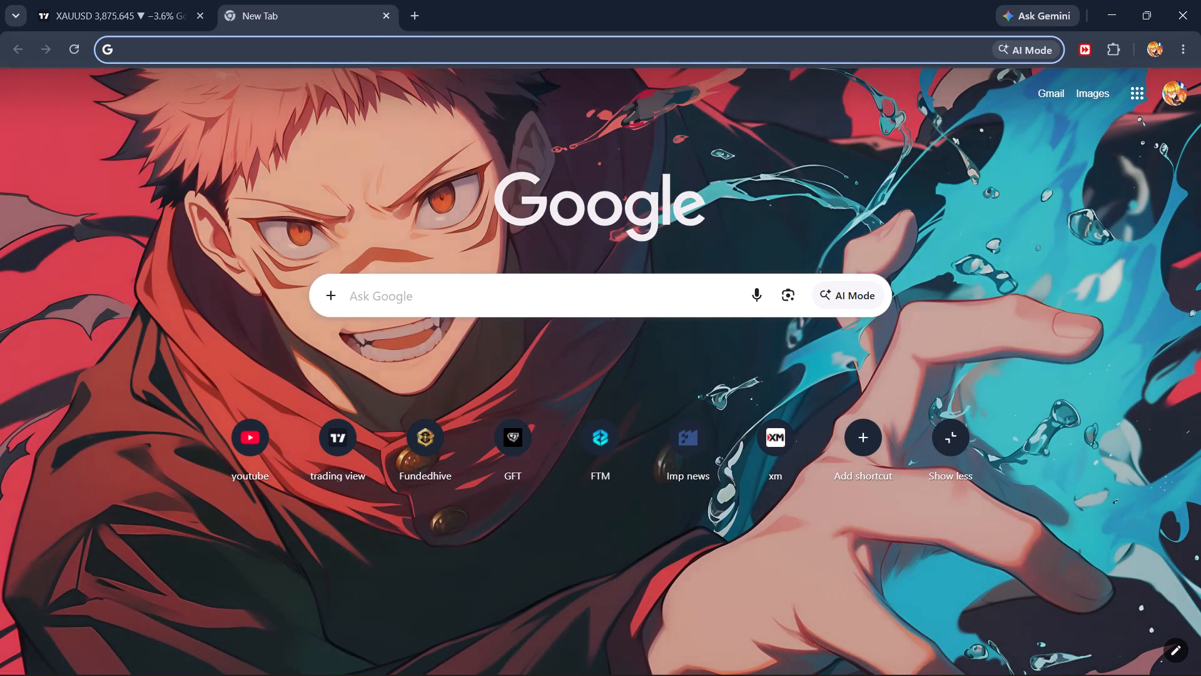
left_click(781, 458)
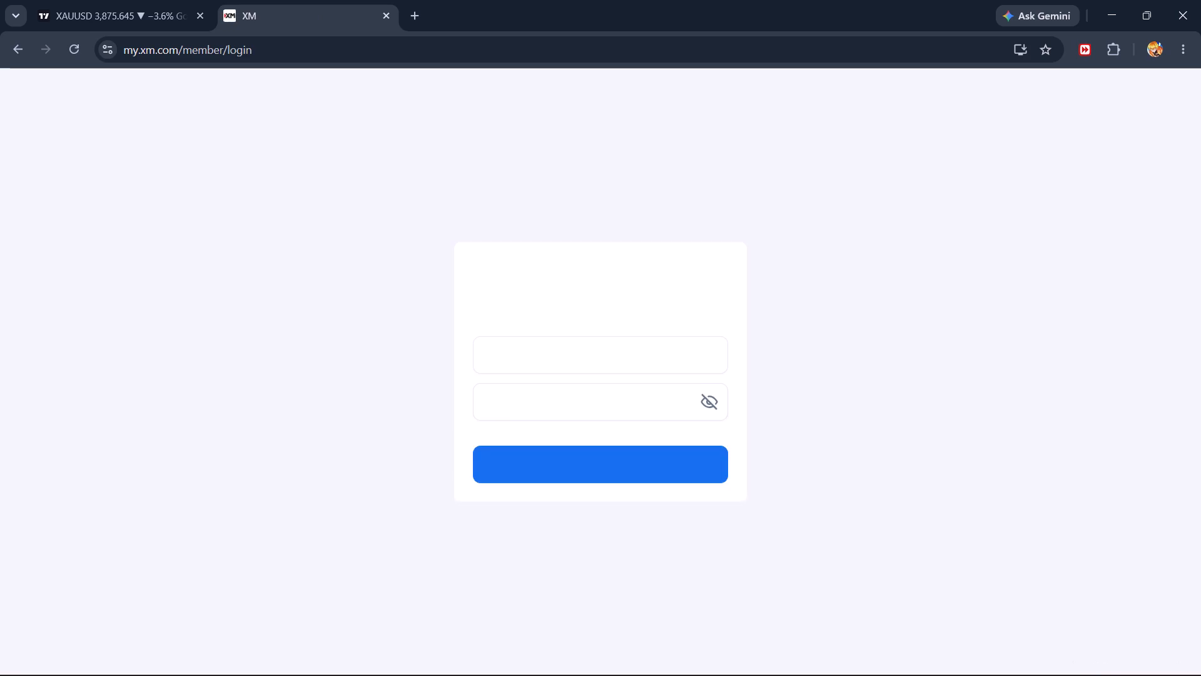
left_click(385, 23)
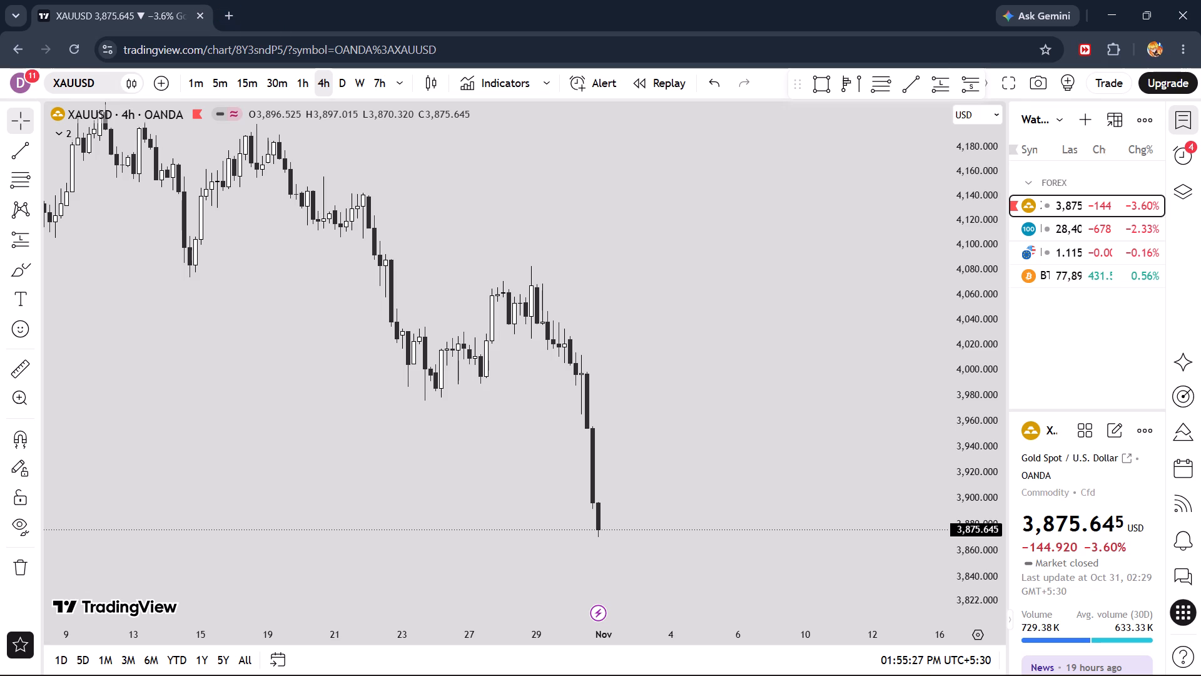
Study the late-October candles on the 4-hour XAUUSD chart for a candle range to use as a CRT example.
left_click_drag(703, 350, 769, 270)
scroll(769, 270, "up", 2)
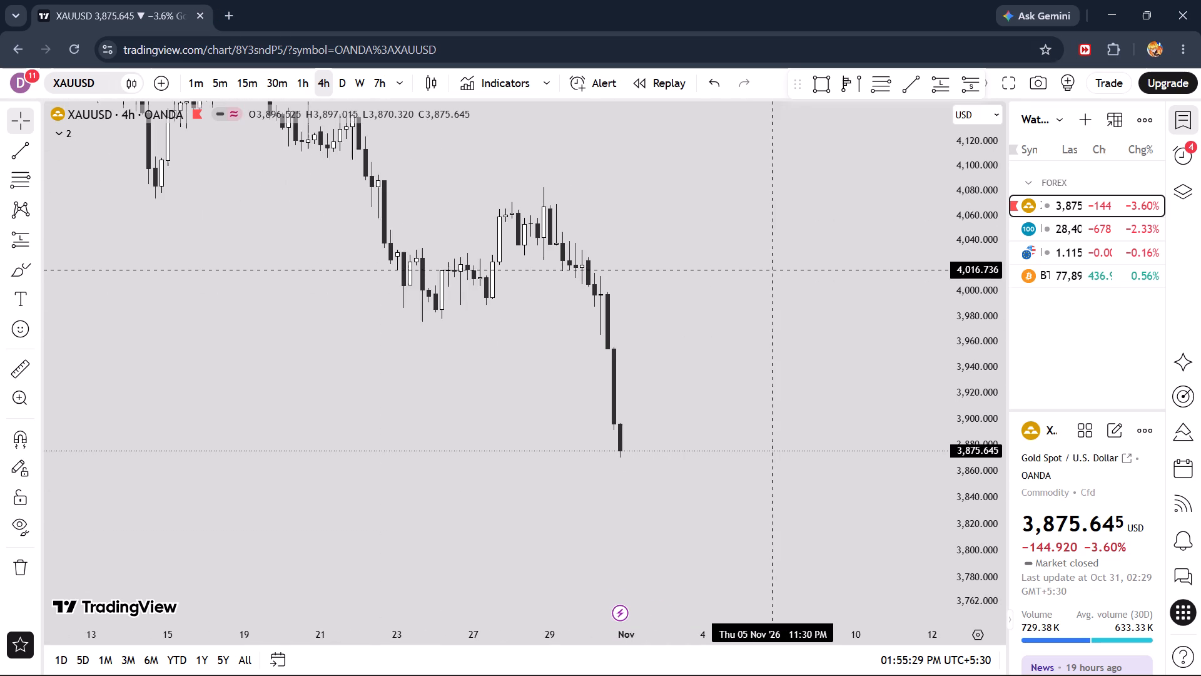
scroll(769, 270, "up", 4)
left_click_drag(996, 254, 990, 377)
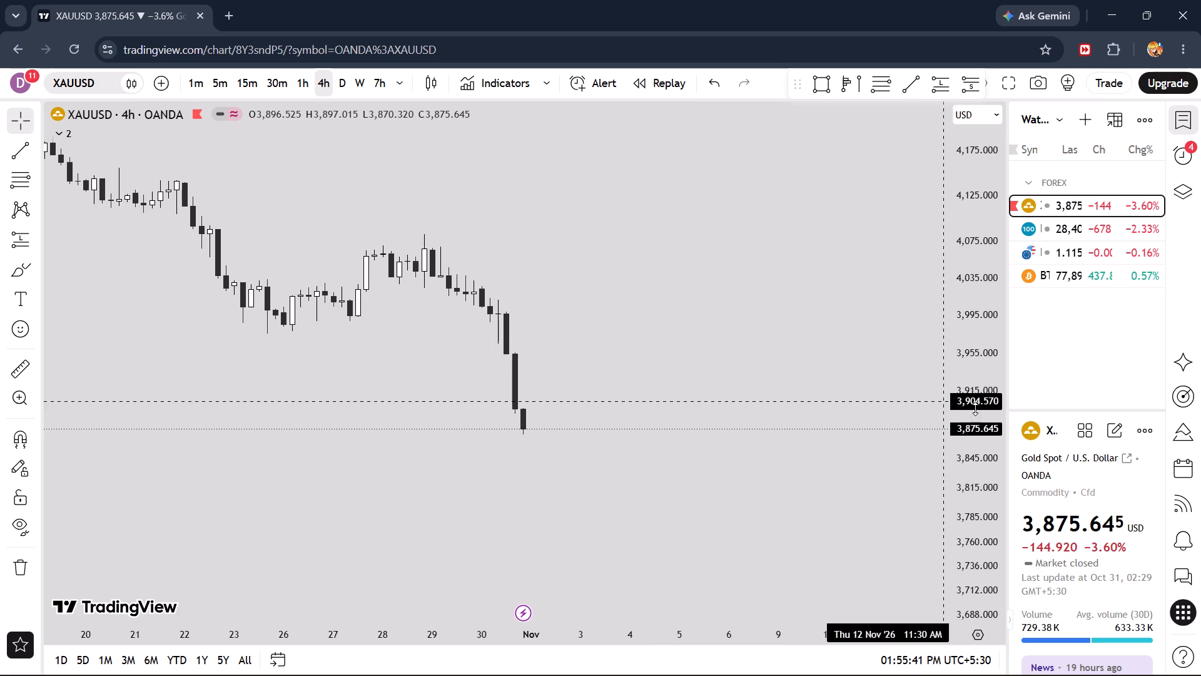
left_click_drag(998, 432, 988, 315)
left_click_drag(659, 343, 727, 336)
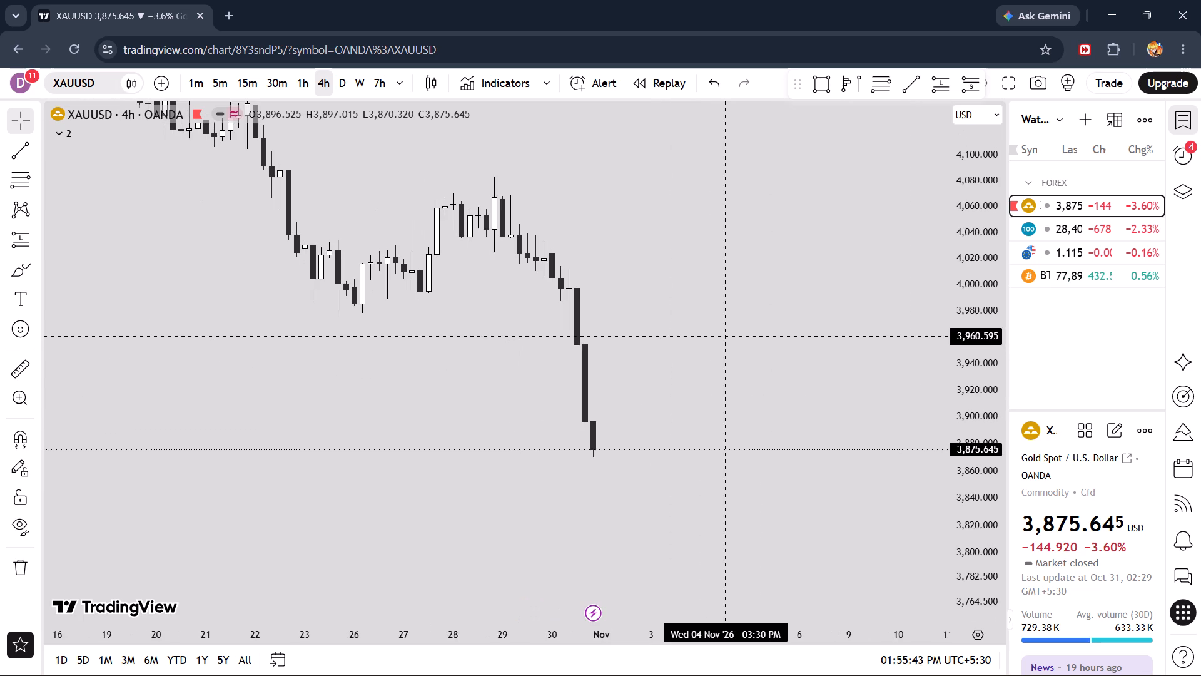
scroll(727, 336, "up", 3)
left_click_drag(565, 271, 717, 303)
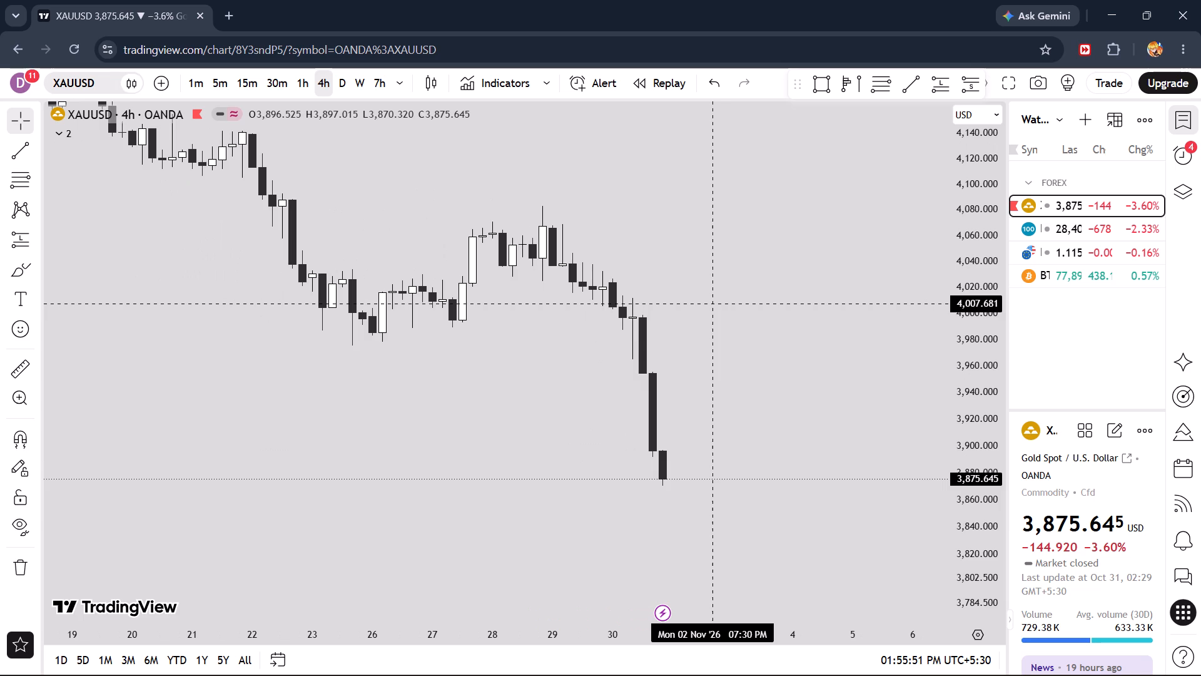
scroll(717, 303, "down", 5)
left_click_drag(835, 322, 530, 270)
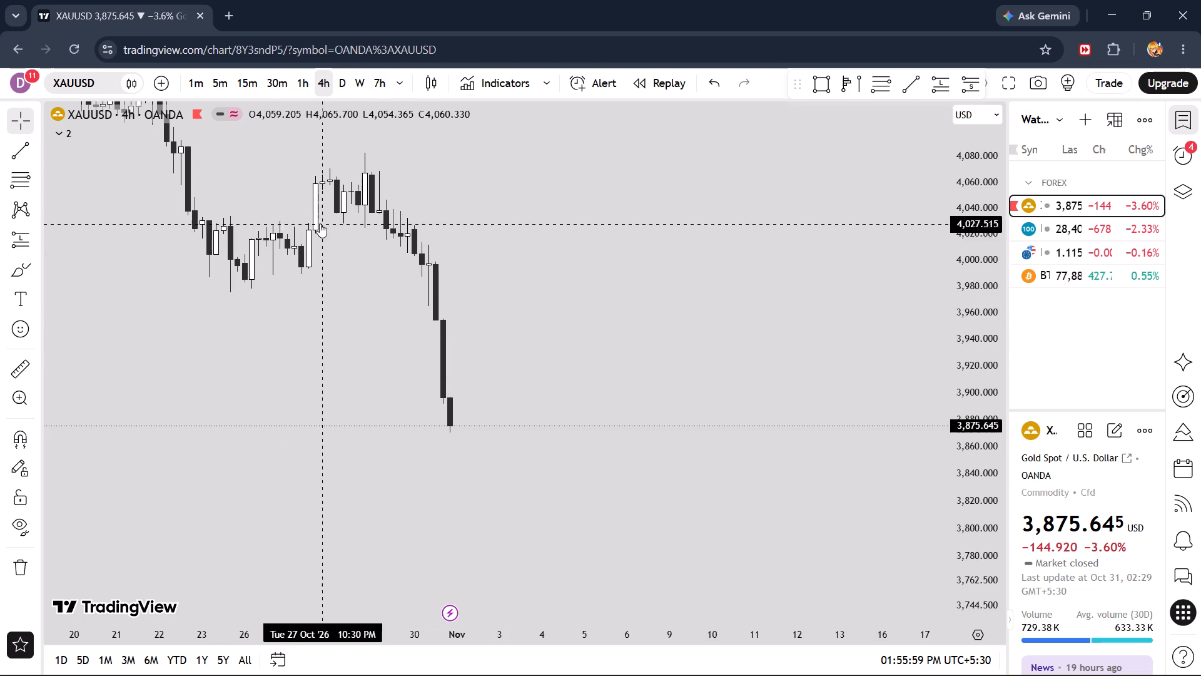
left_click_drag(533, 300, 617, 334)
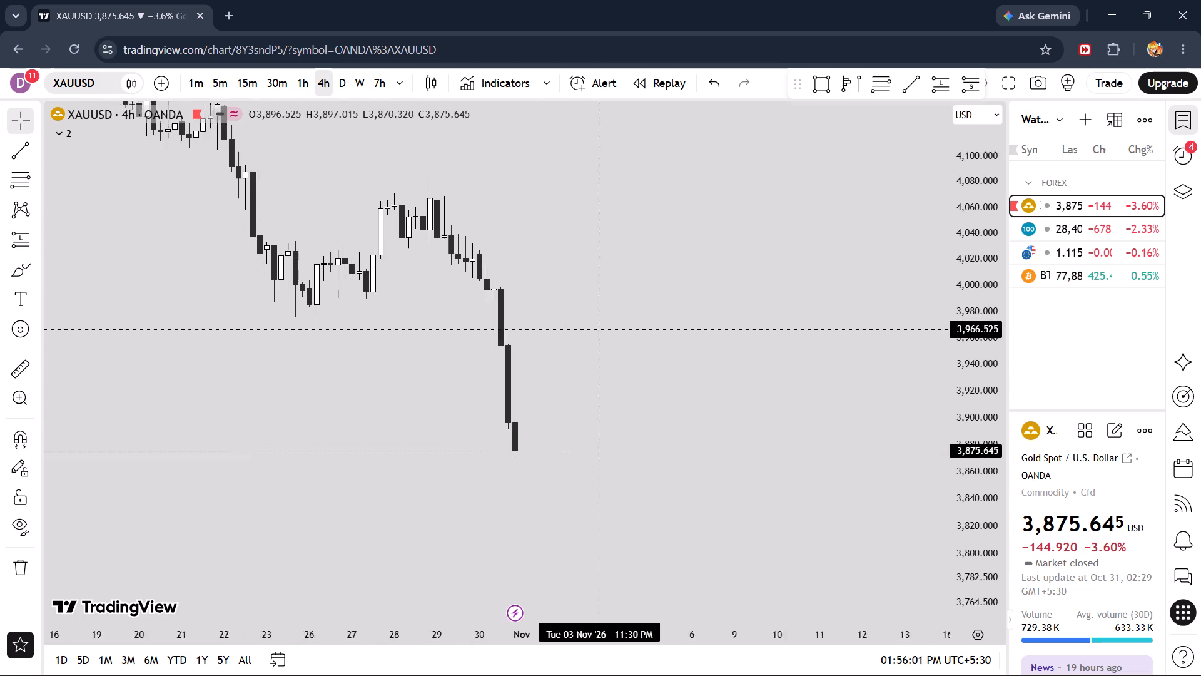
left_click_drag(617, 334, 628, 337)
scroll(628, 337, "up", 2)
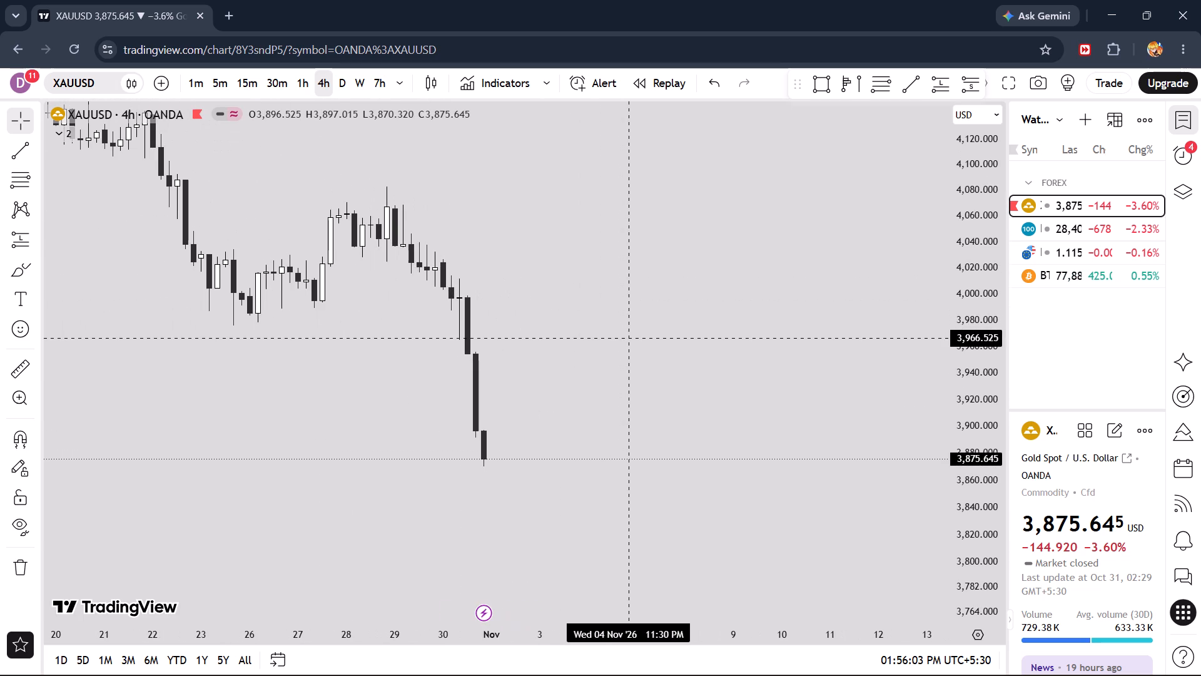
scroll(628, 337, "up", 2)
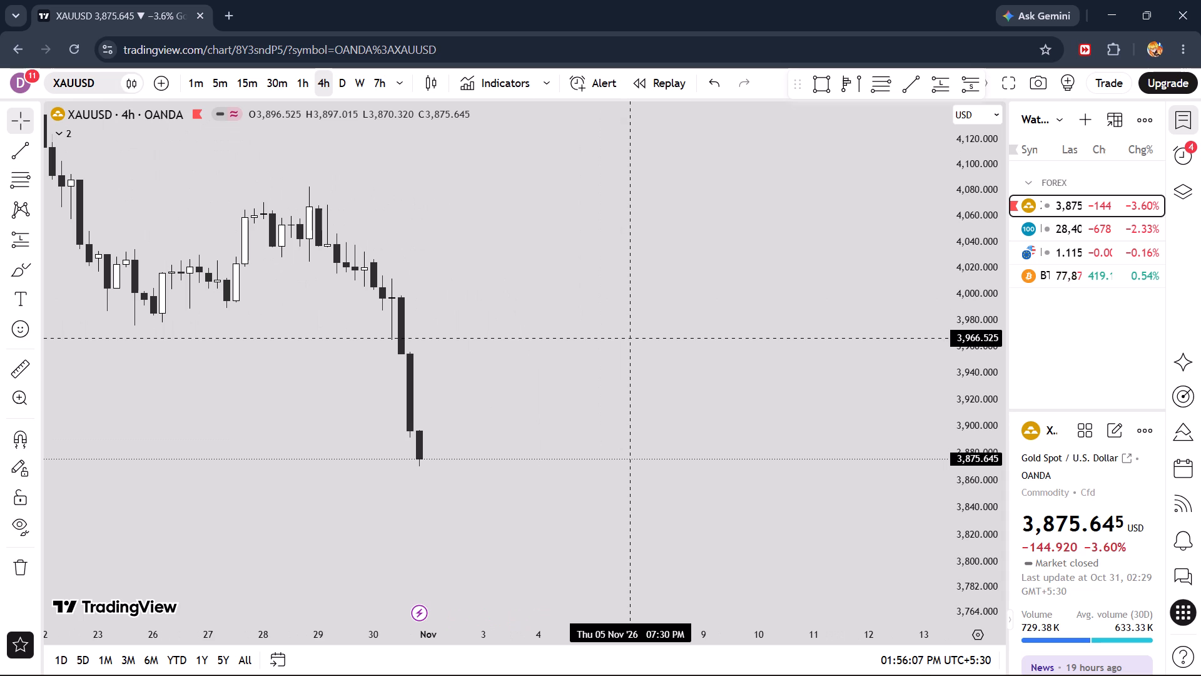
left_click_drag(312, 320, 513, 345)
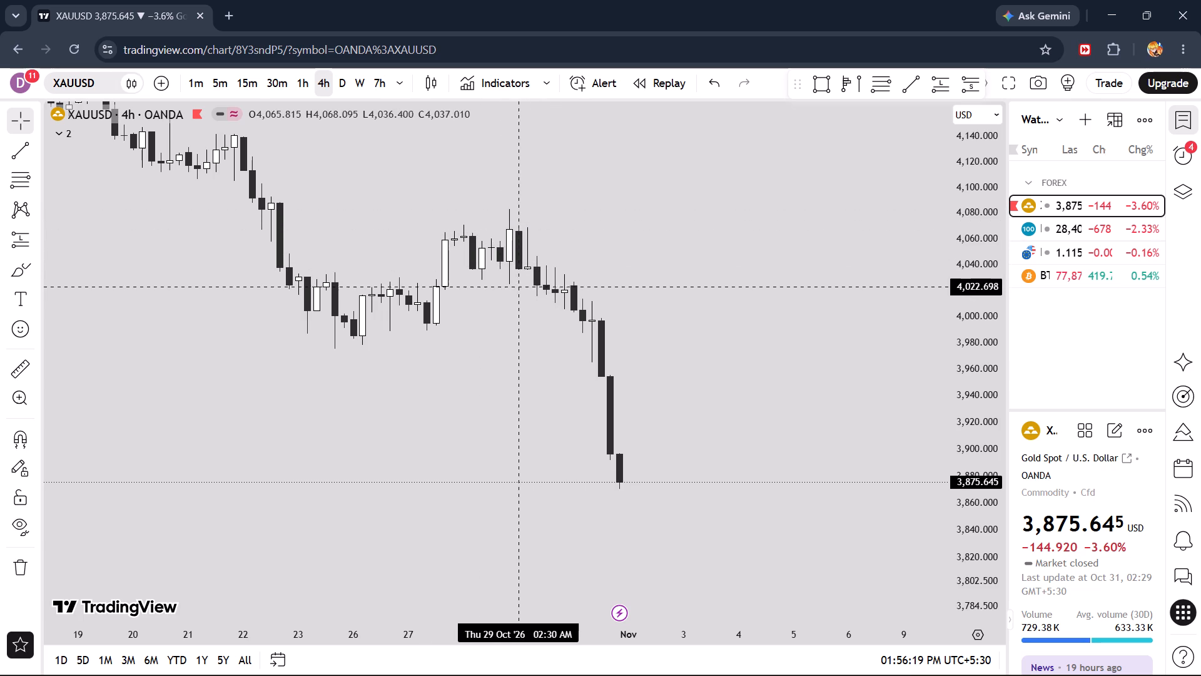
left_click_drag(645, 295, 607, 292)
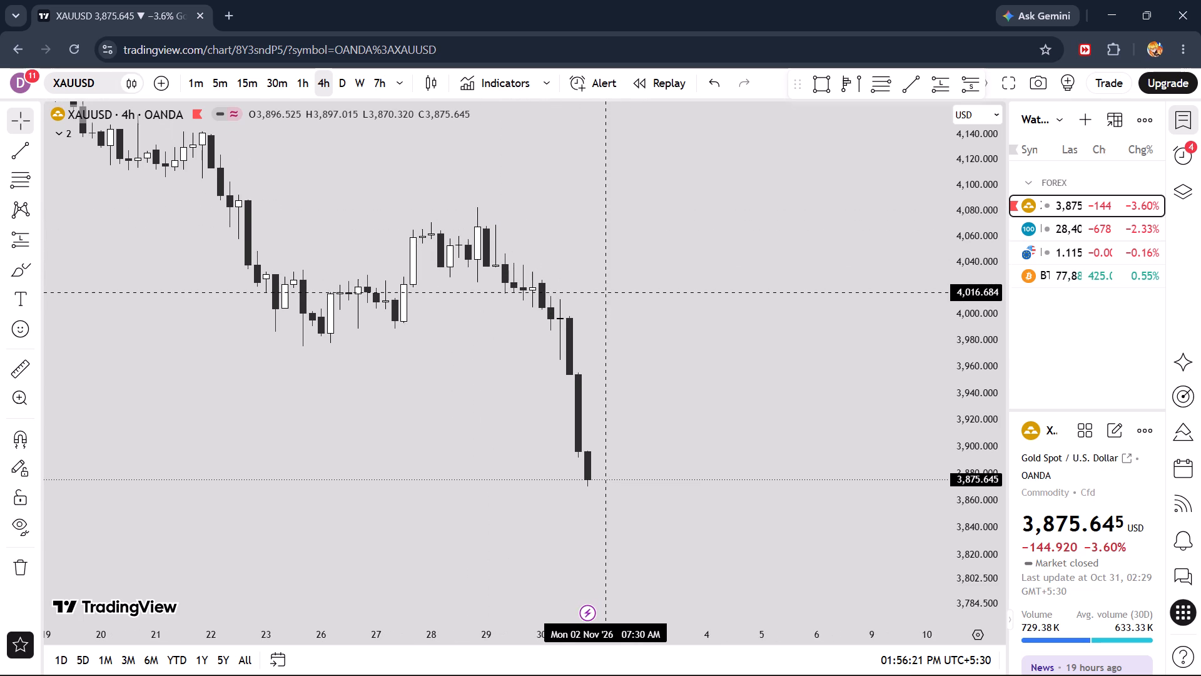
Draw a short horizontal trend line at about 4,032 from the high of the last 29 October candle to 30 October.
scroll(607, 292, "up", 5)
left_click_drag(981, 437, 938, 243)
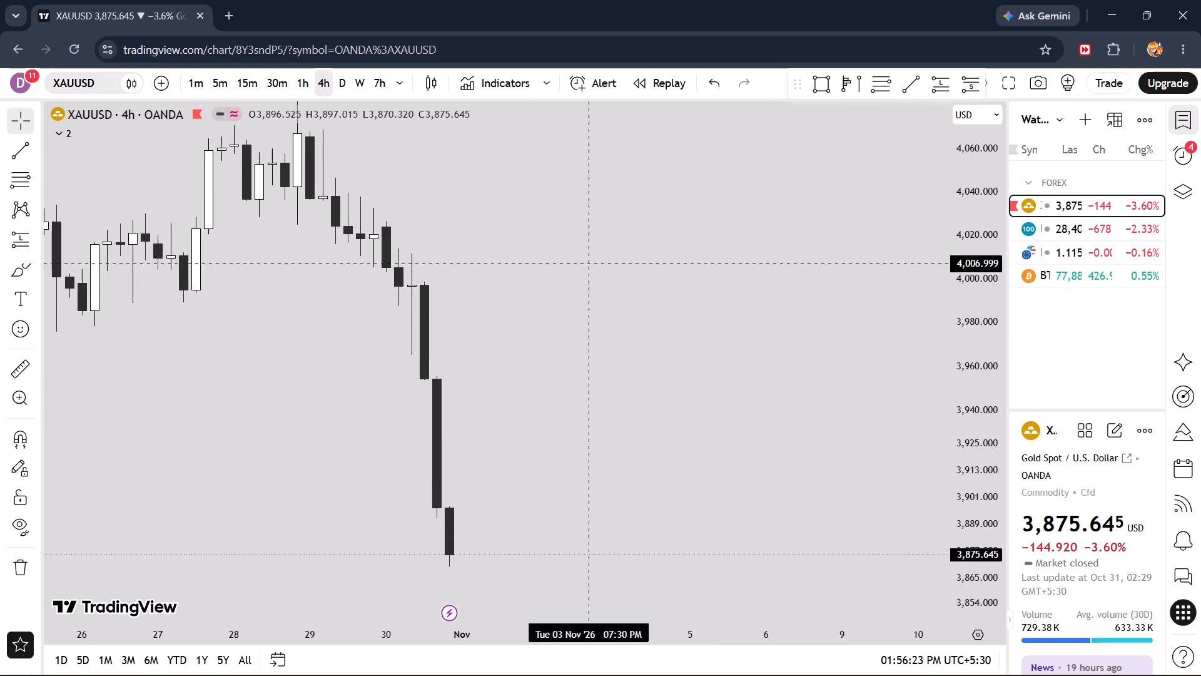
left_click_drag(525, 255, 614, 322)
left_click(924, 84)
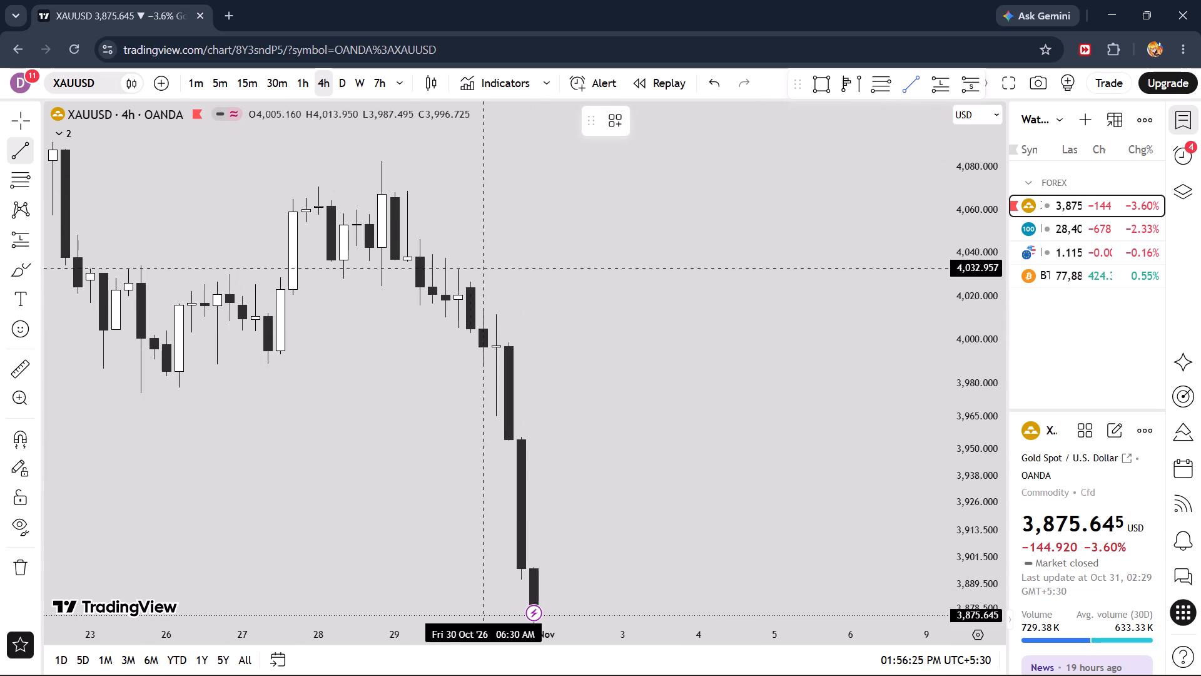
left_click(455, 270)
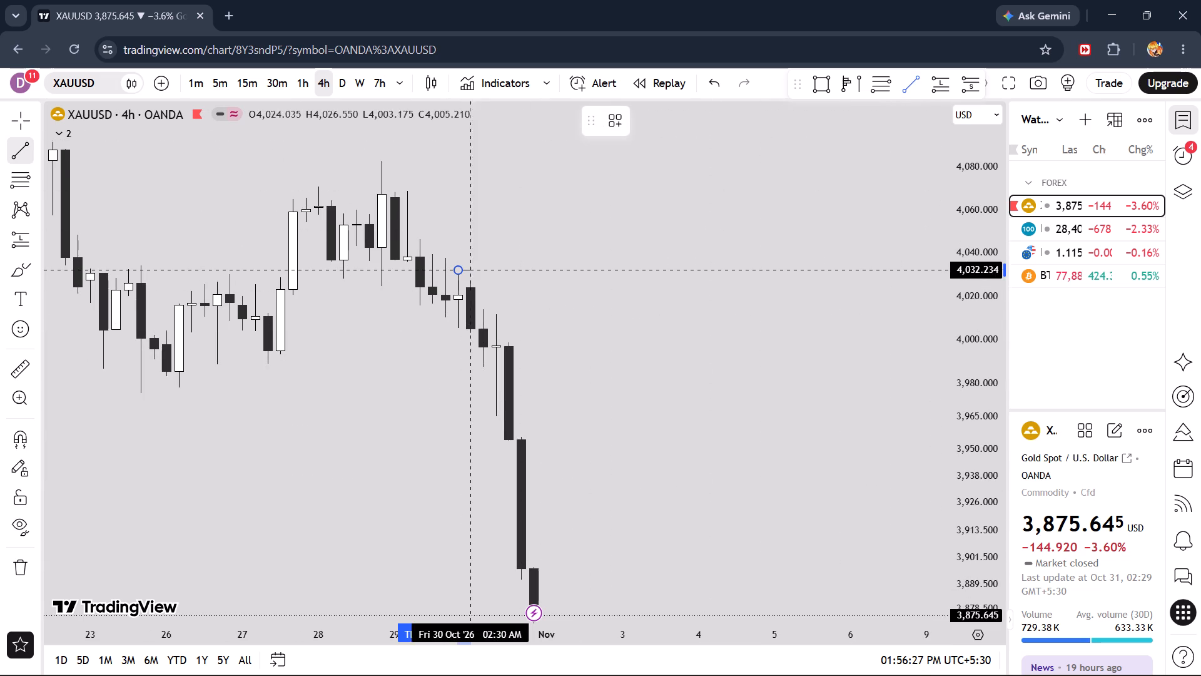
left_click(499, 272, "shift")
left_click(575, 290)
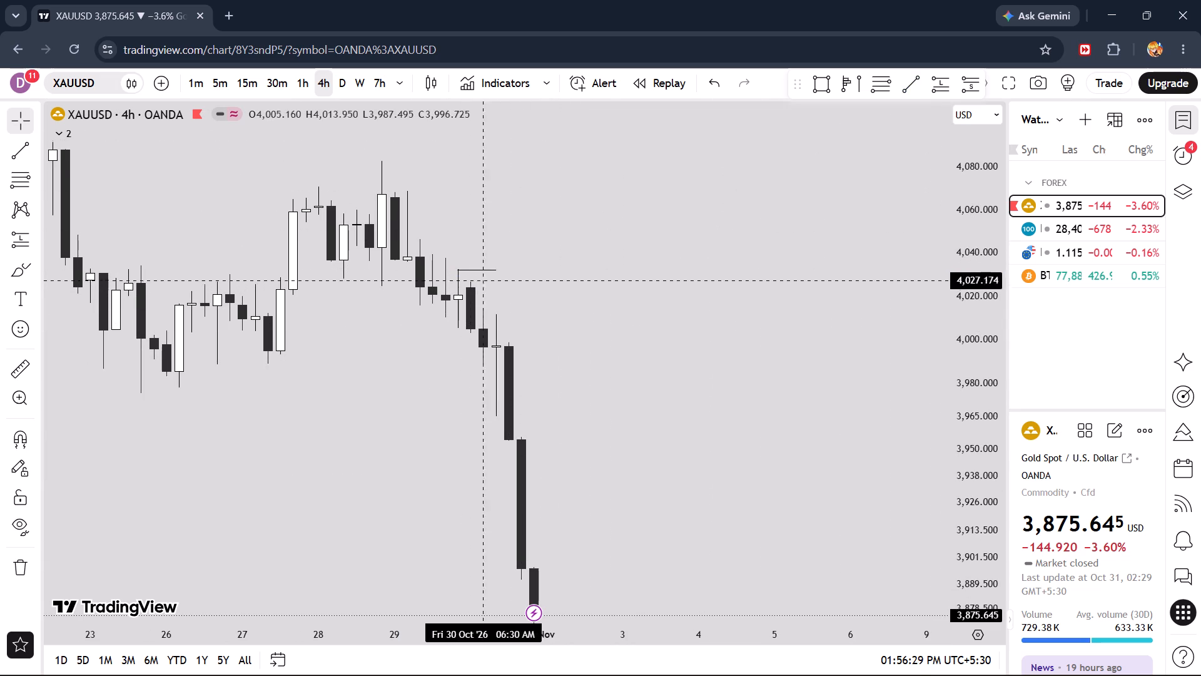
Duplicate the line at the same candle's low, about 4,005, and extend the copy slightly further into 30 October.
left_click_drag(474, 270, 470, 334, "ctrl")
left_click(619, 292)
left_click_drag(498, 328, 500, 329)
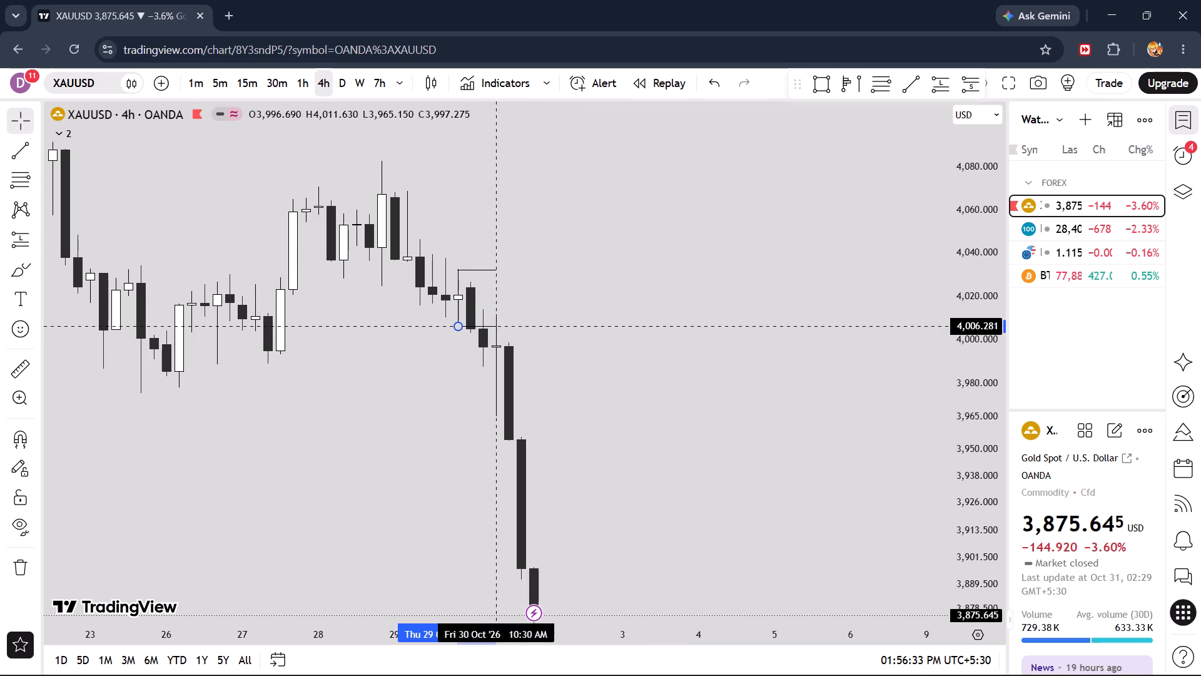
left_click_drag(500, 329, 506, 329)
left_click(525, 292, "shift")
right_click(612, 264)
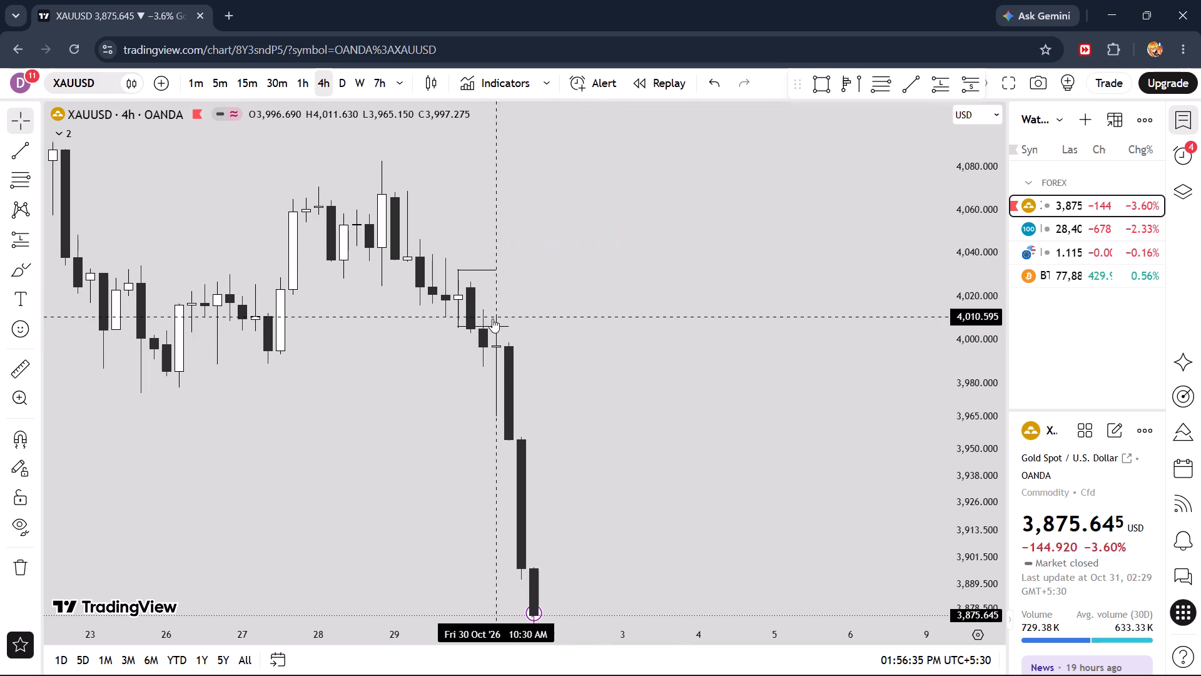
left_click(483, 326)
left_click(561, 293)
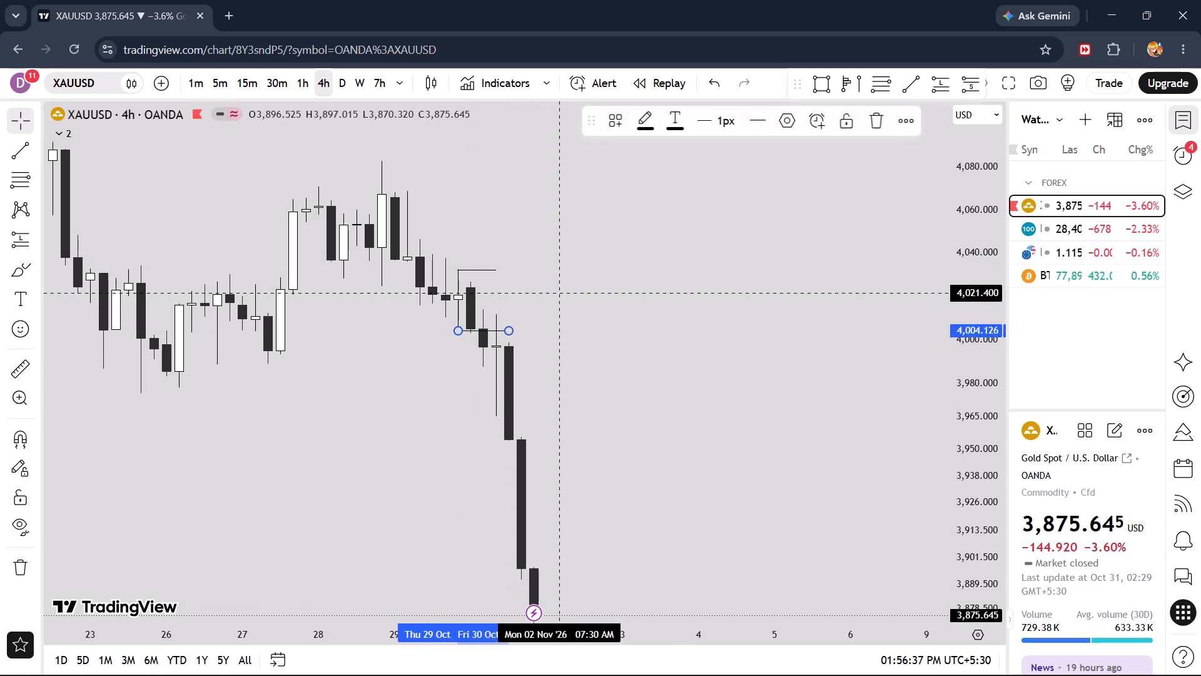
left_click(484, 329)
left_click(535, 295)
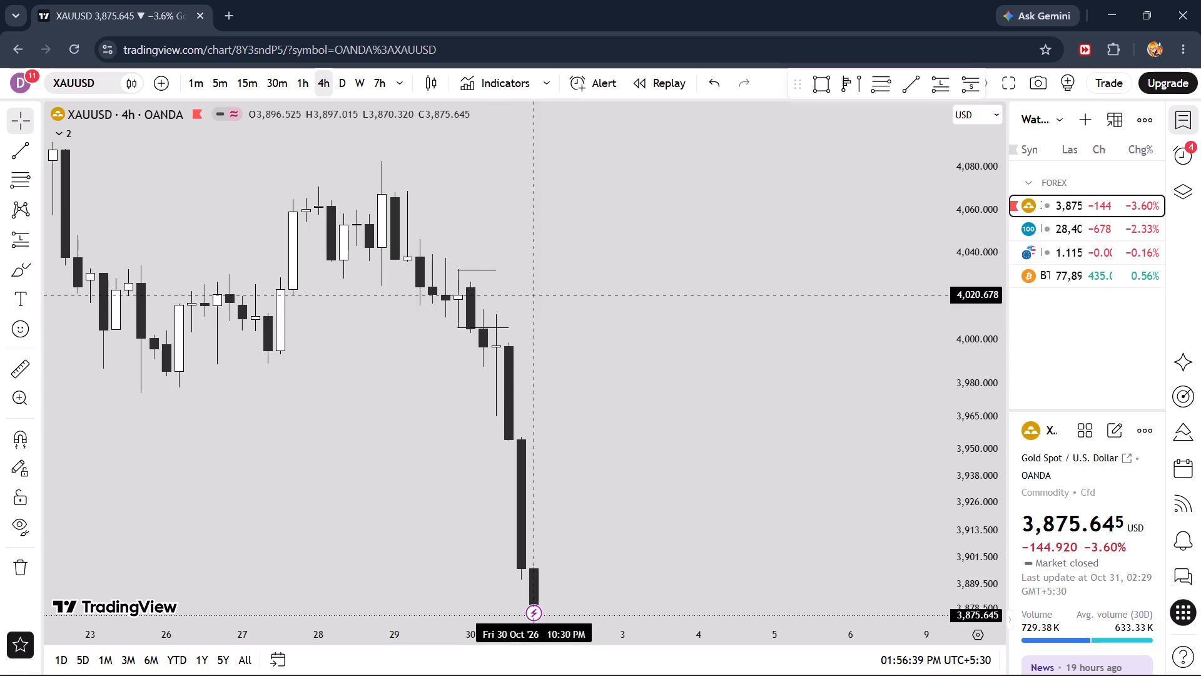
Extend the upper 4,032 trend line to 30 October 02:30 PM so it ends level with the lower line.
scroll(535, 295, "up", 4)
left_click_drag(467, 282, 594, 285)
left_click_drag(476, 274, 477, 274)
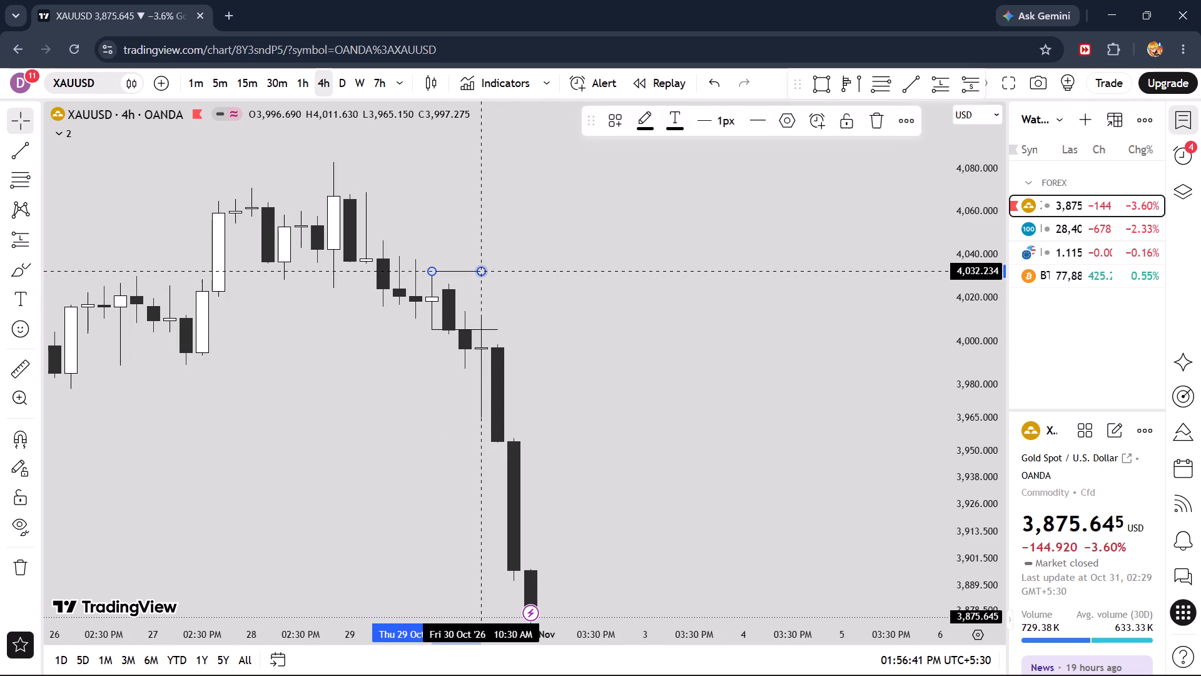
left_click_drag(477, 274, 498, 274)
left_click(557, 273)
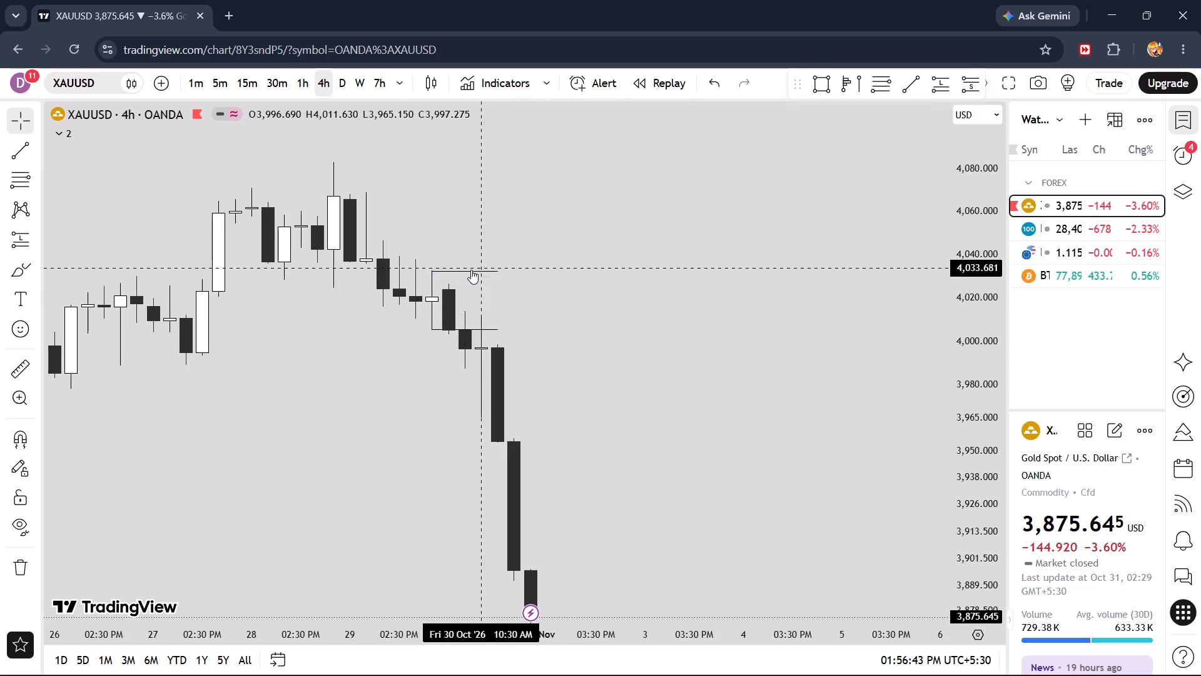
Label the upper range line at 4,032 with the text "4H PCH".
left_click(469, 272)
left_click(469, 272)
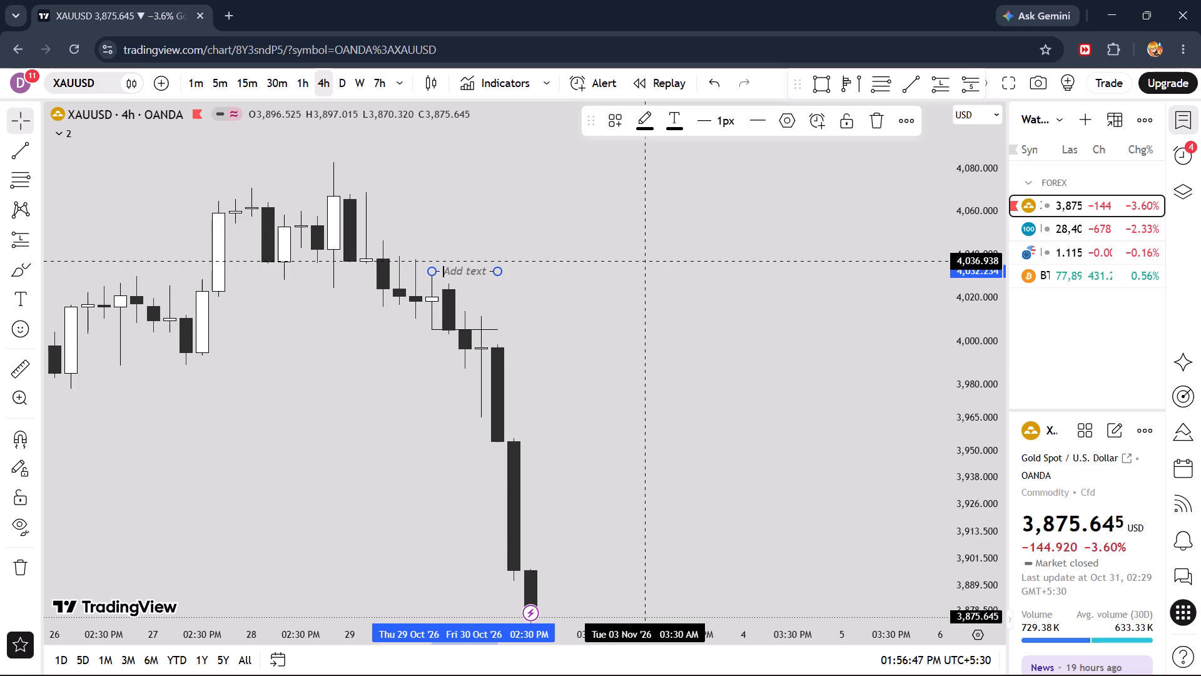
type("$H")
key("BackSpace")
key("BackSpace")
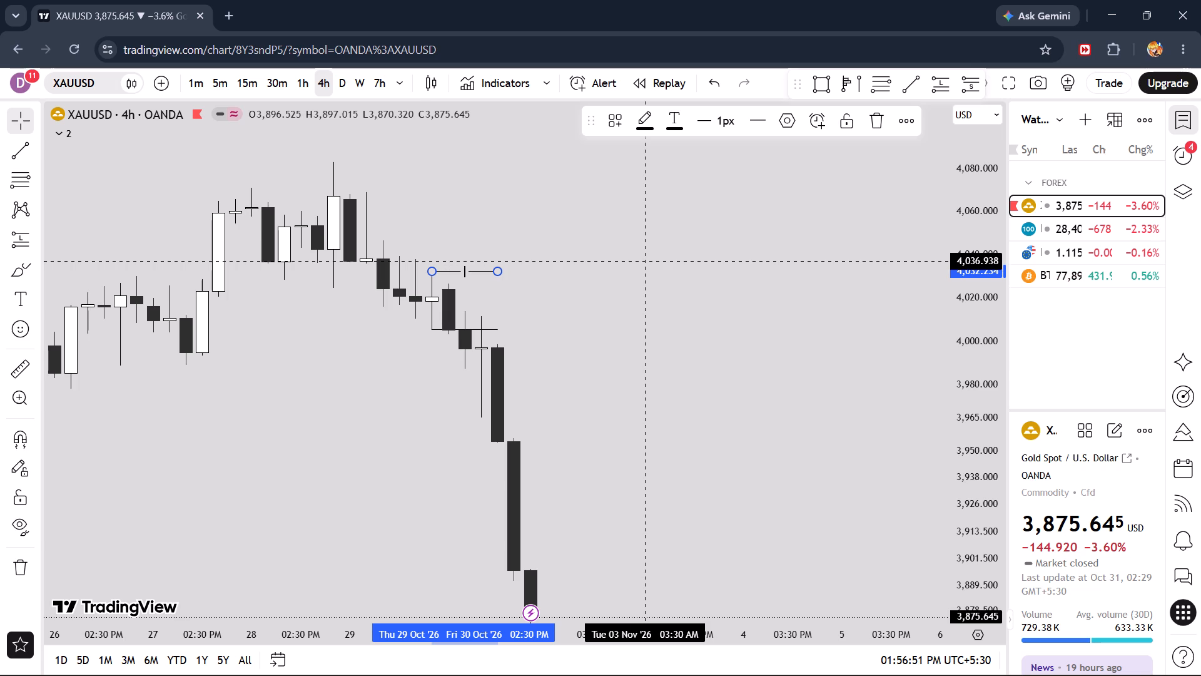
type("PCL")
key("space")
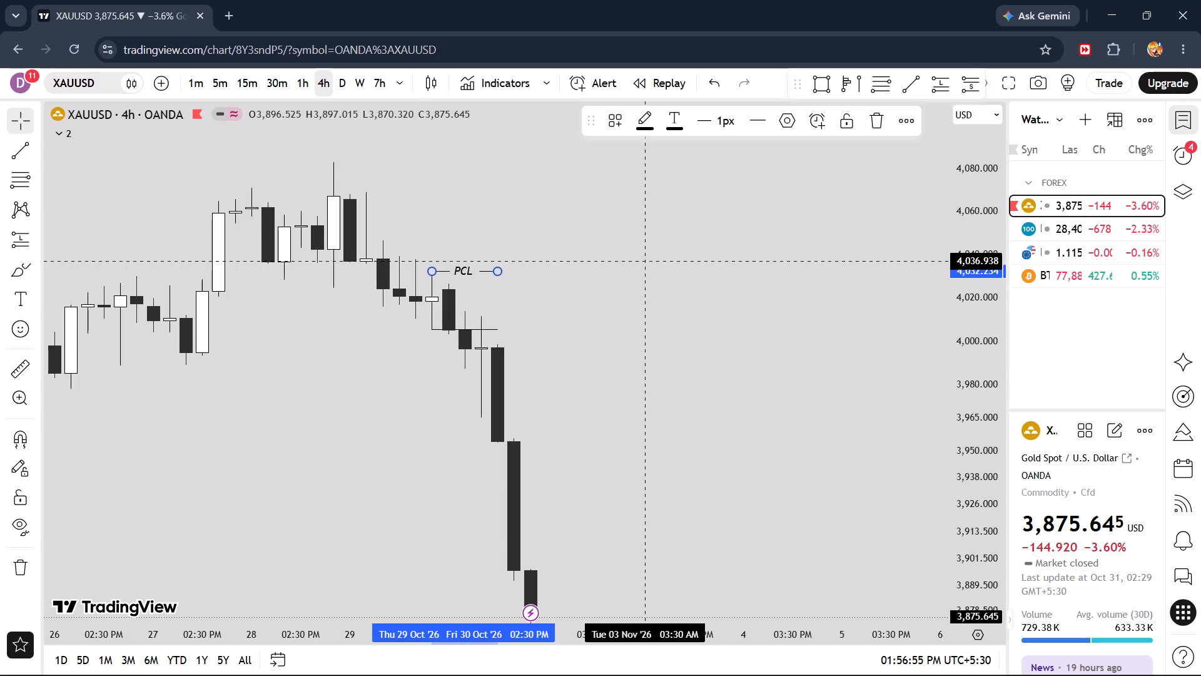
key("BackSpace")
key("BackSpace")
type("H")
key("space")
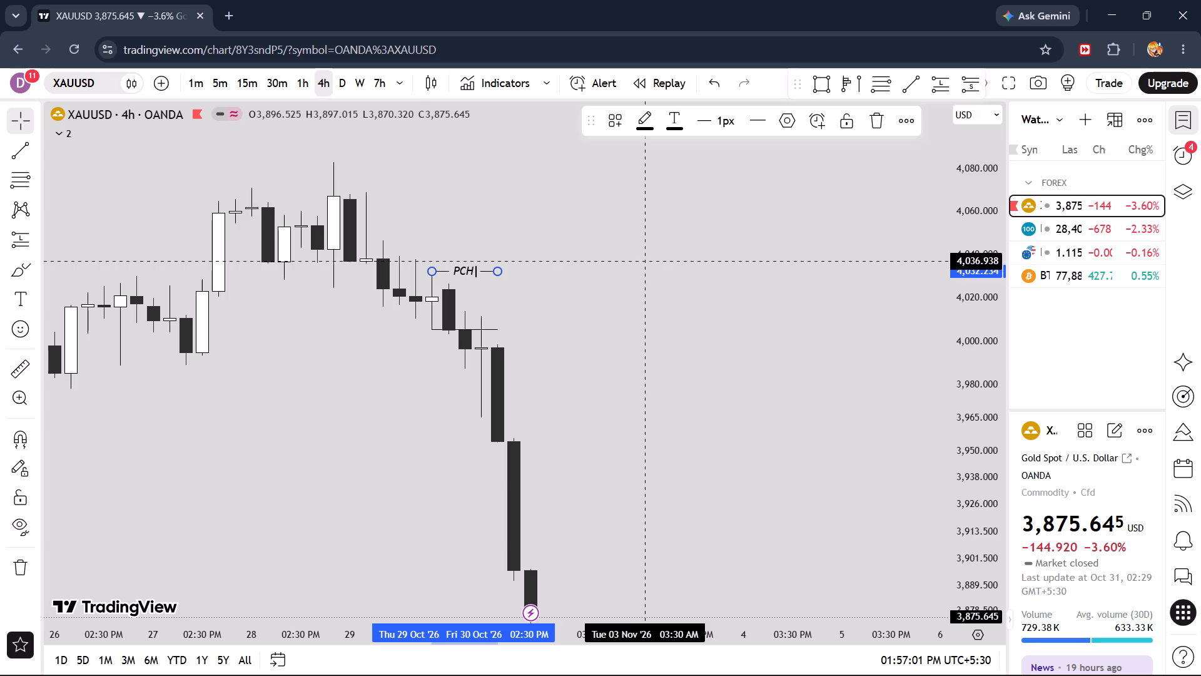
key("BackSpace")
key("BackSpace")
key("BackSpace")
key("BackSpace")
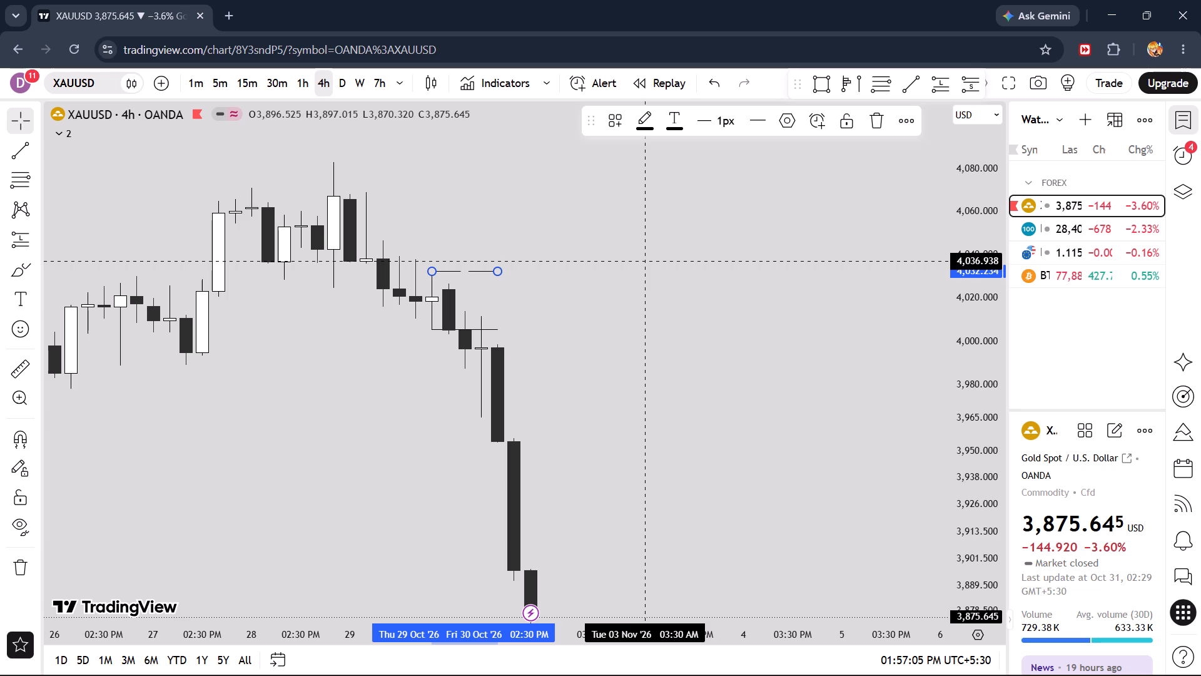
type("$H")
key("space")
key("BackSpace")
key("BackSpace")
key("BackSpace")
type("4H PCL")
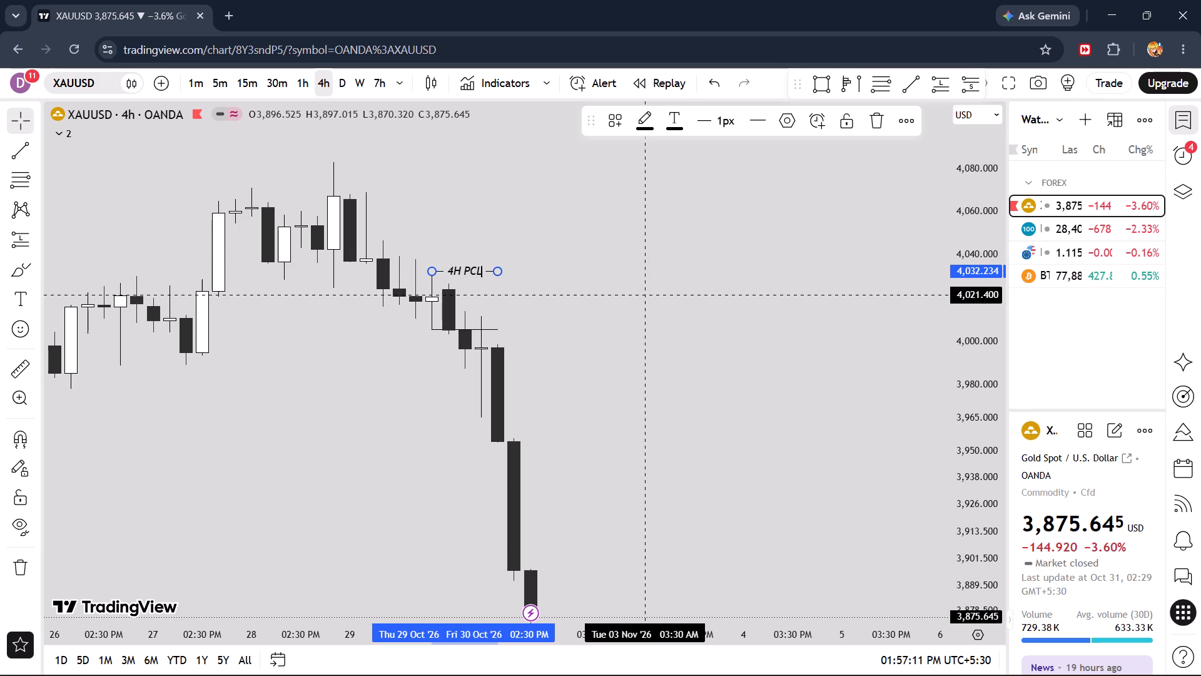
key("BackSpace")
key("shift+h")
left_click(658, 290)
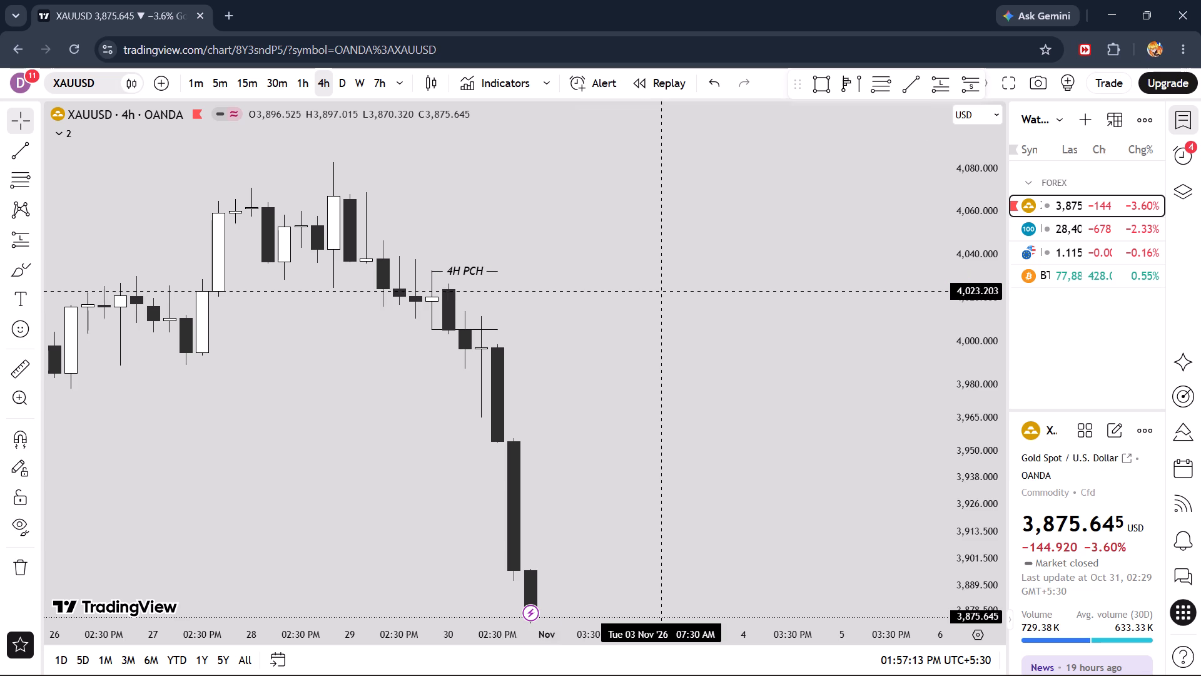
Label the lower range line at about 4,005 with the text "4H PCL".
left_click(467, 330)
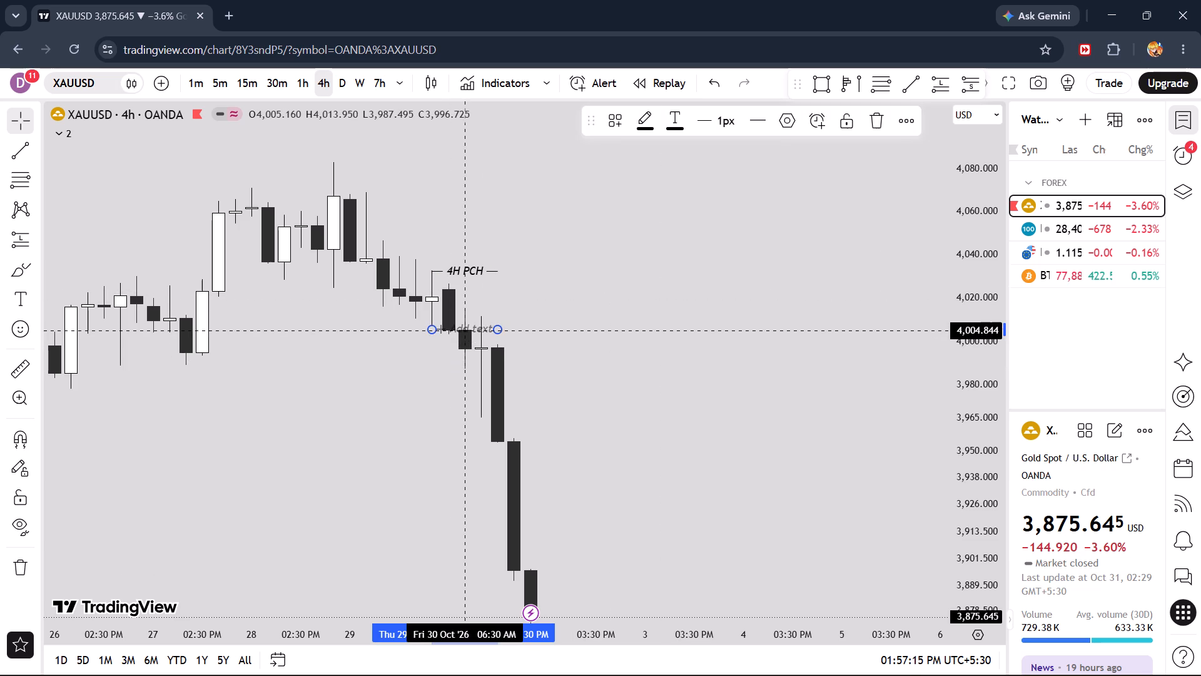
left_click(467, 330)
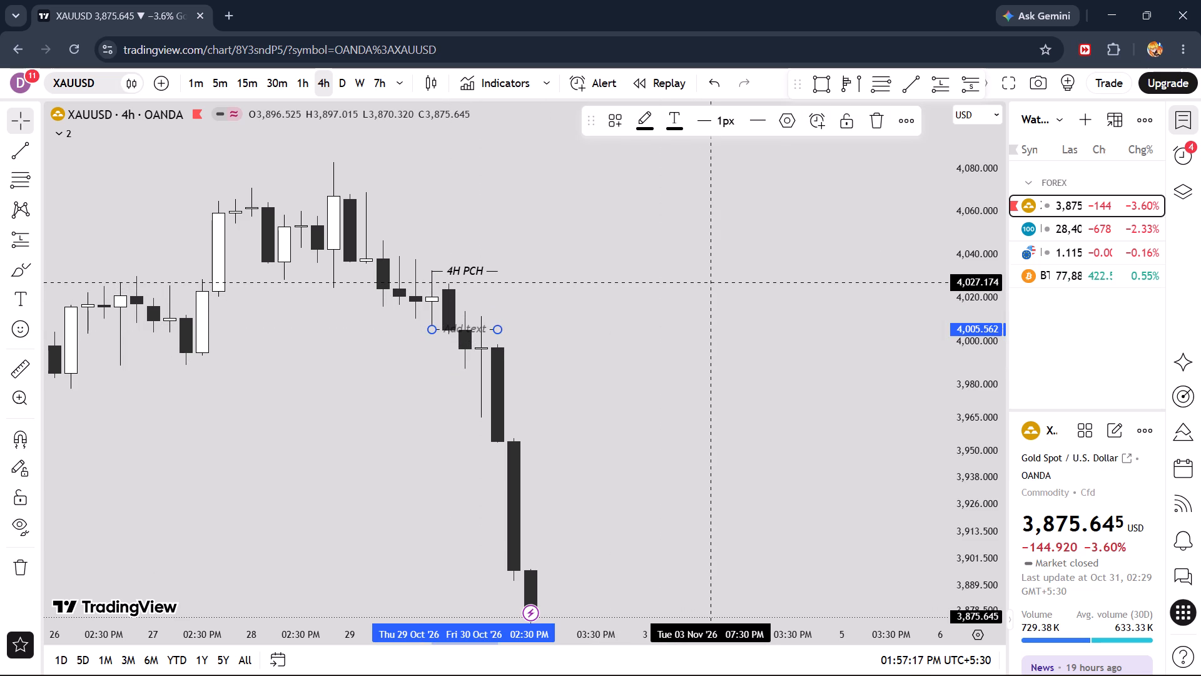
key("4")
type("H PCL")
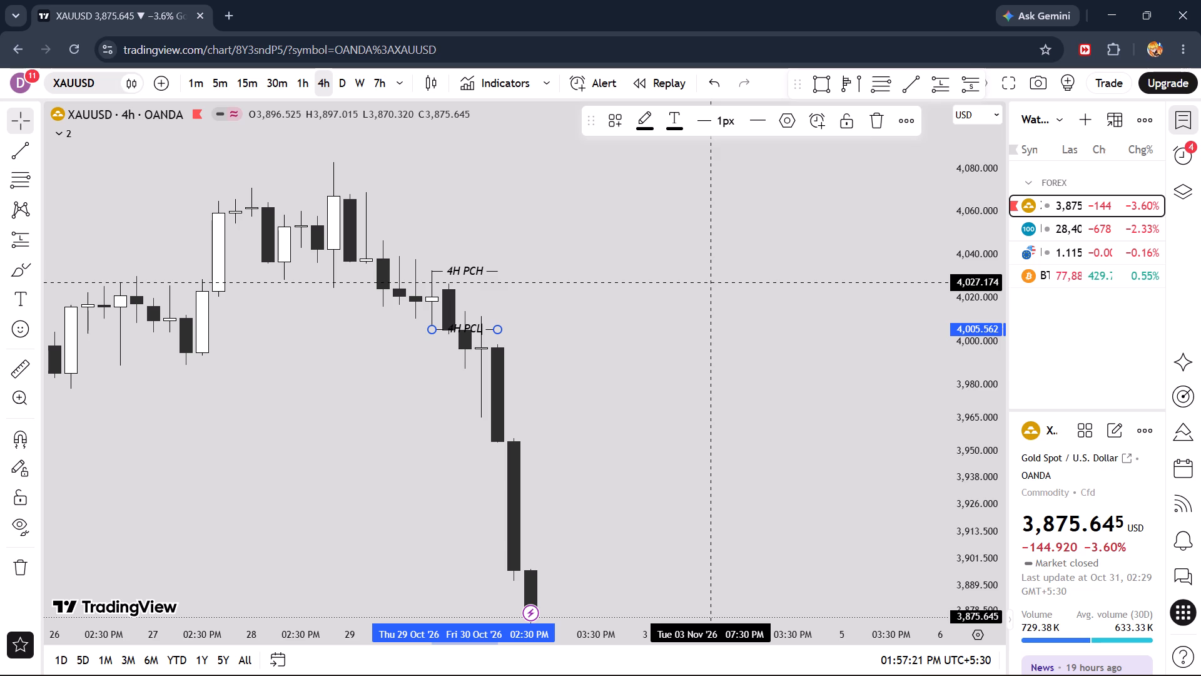
left_click(604, 322)
Switch to the 1-hour timeframe and shift the 4H PCH and 4H PCL lines later to start at the candles forming the high and low.
left_click_drag(604, 322, 682, 354)
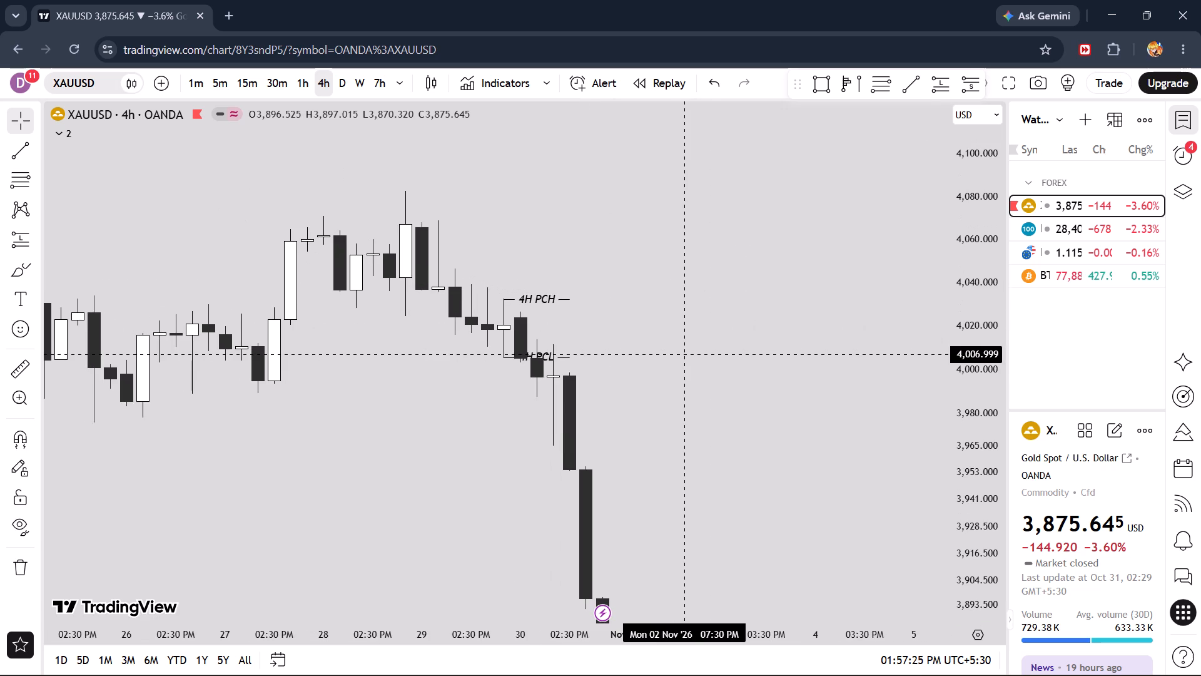
left_click_drag(976, 382, 968, 255)
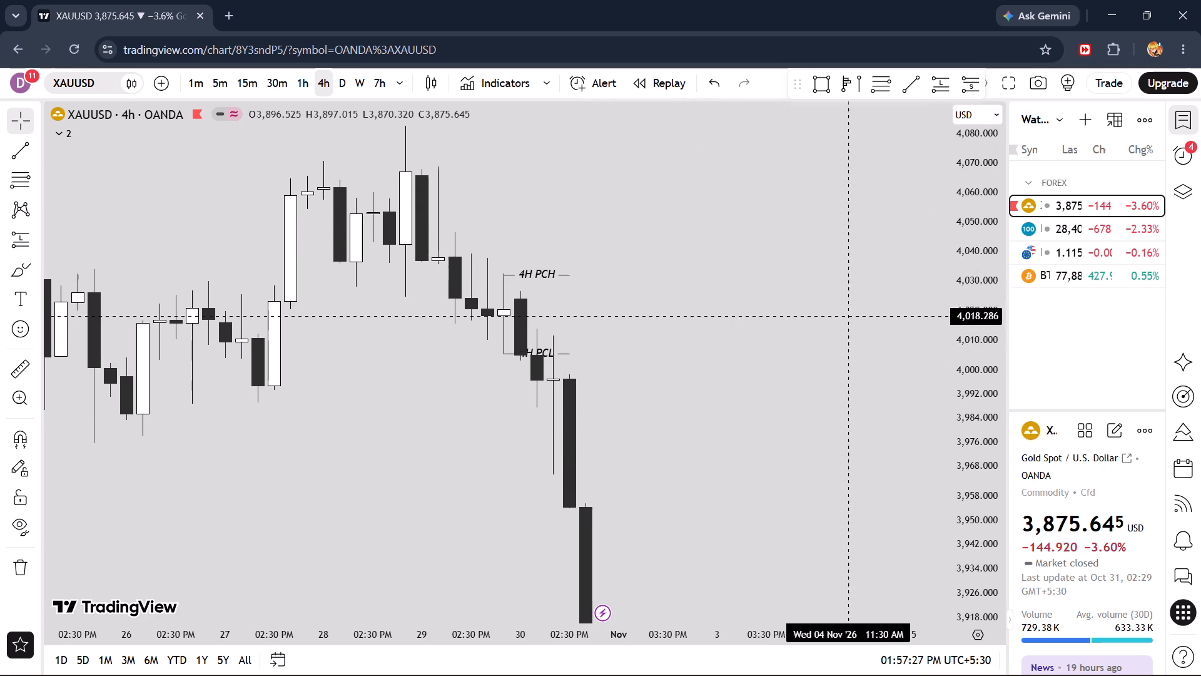
left_click(295, 83)
scroll(370, 304, "down", 7)
left_click_drag(549, 274, 579, 273)
left_click(597, 297)
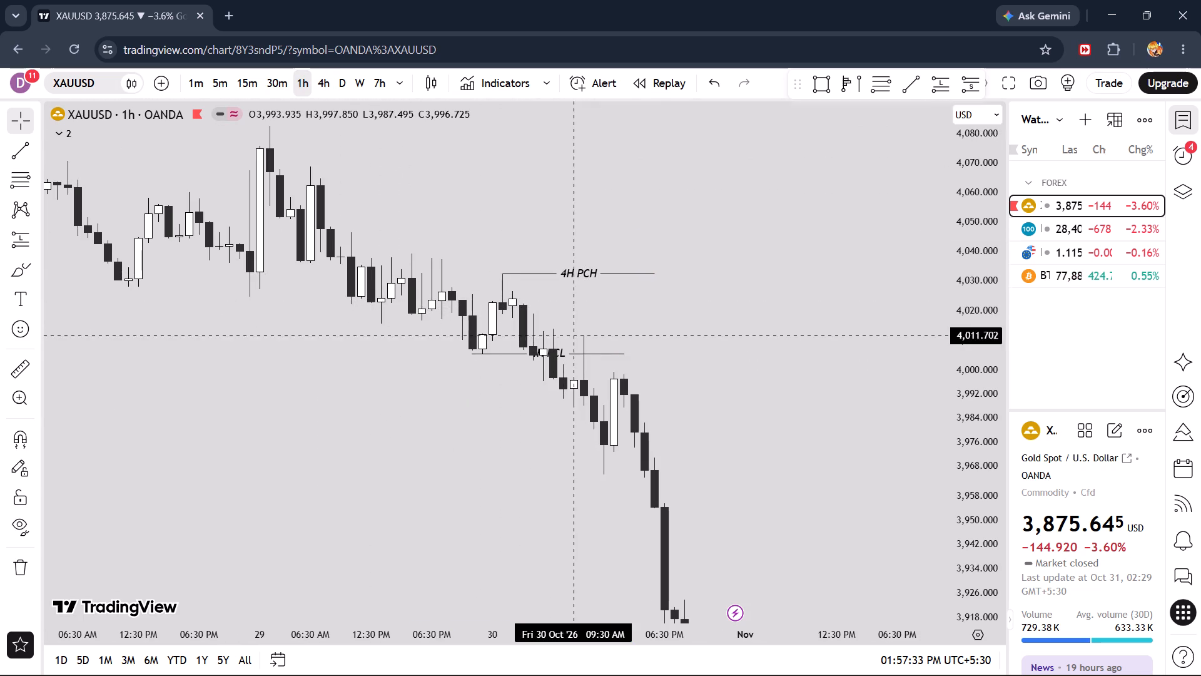
left_click_drag(560, 350, 572, 351)
left_click(588, 313)
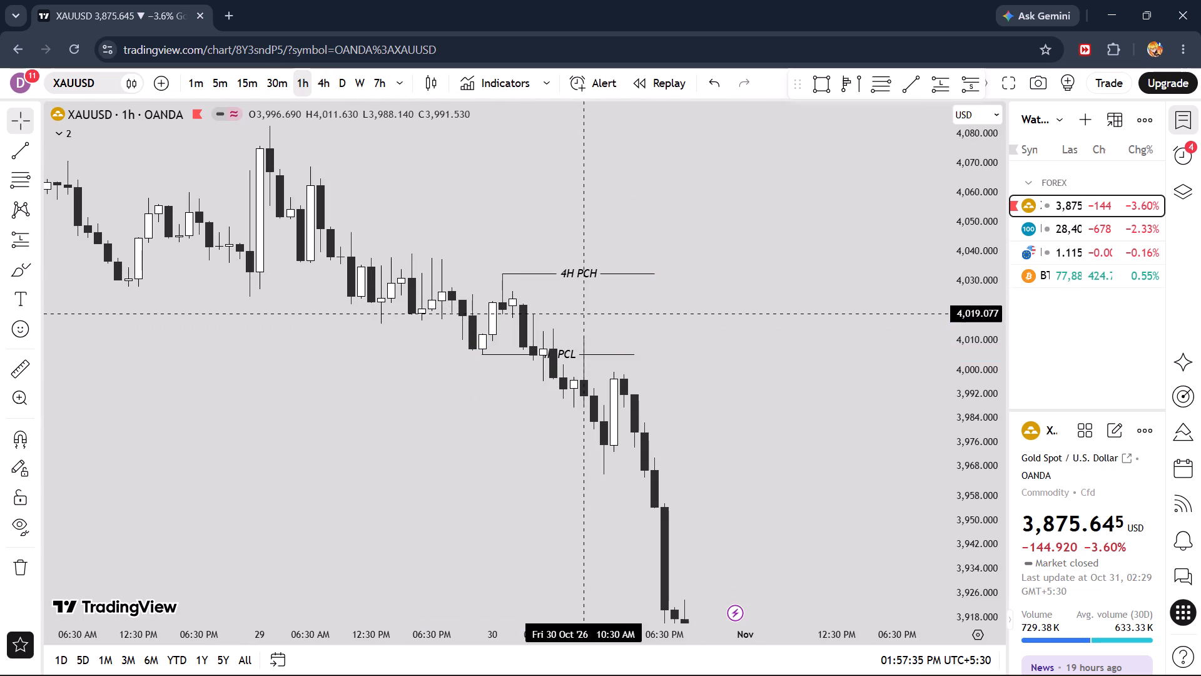
Draw a rectangle above 4H PCH, about 4,035 to 4,040 from 29 October 10:30 AM to 30 October, and apply the pink zone template.
left_click_drag(966, 431, 943, 260)
left_click_drag(707, 264, 739, 328)
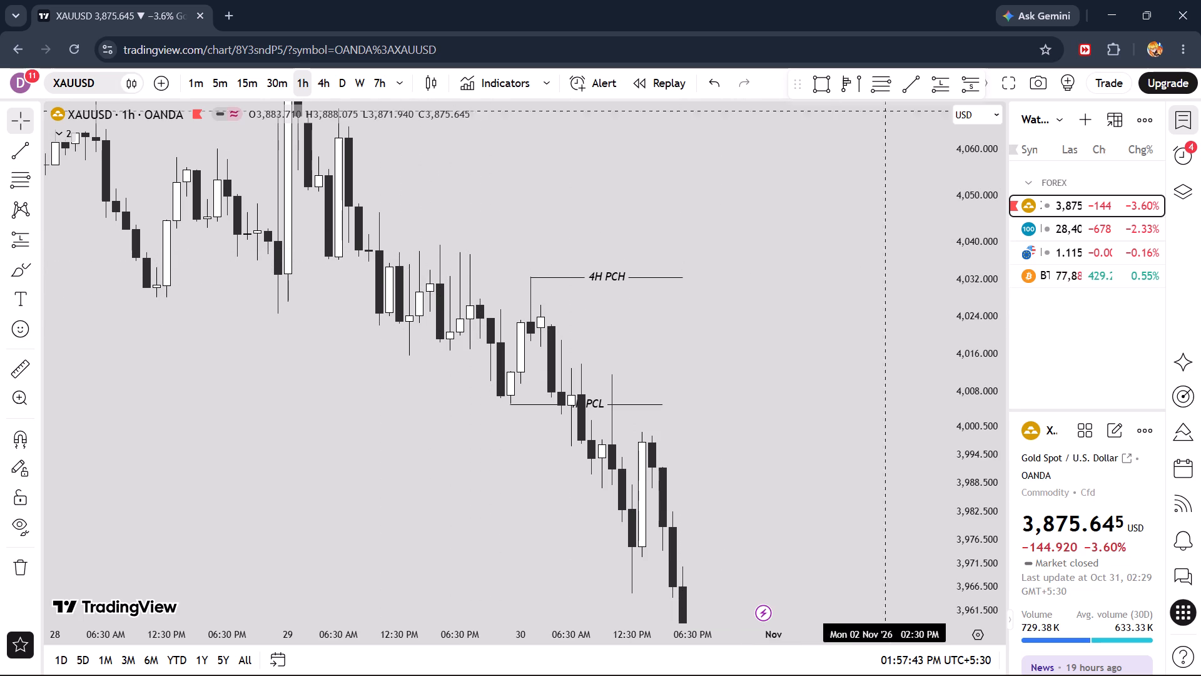
left_click(827, 77)
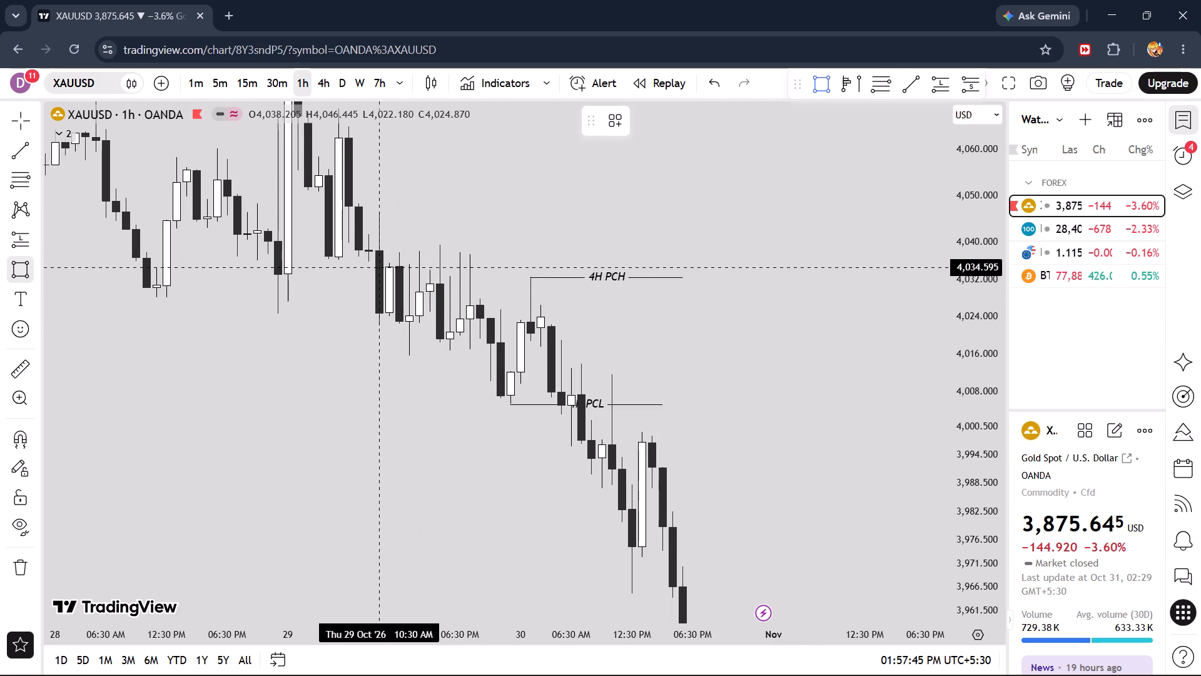
left_click(377, 267)
left_click(619, 243)
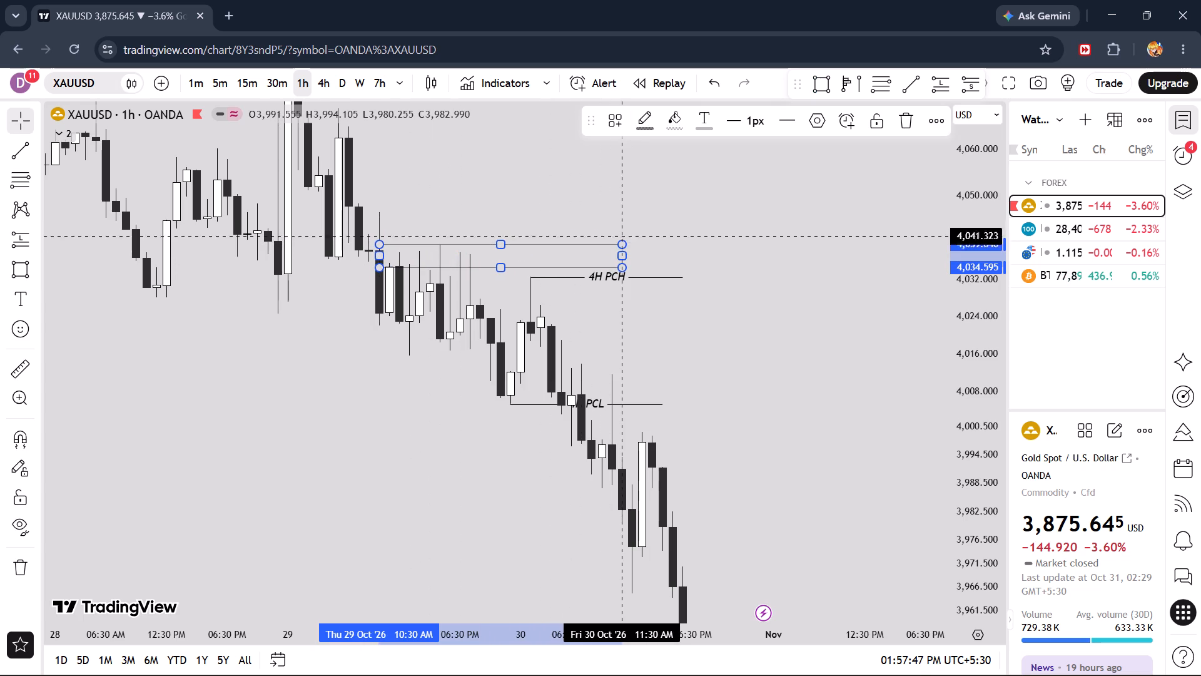
left_click(618, 117)
left_click(622, 210)
left_click_drag(467, 210, 467, 208)
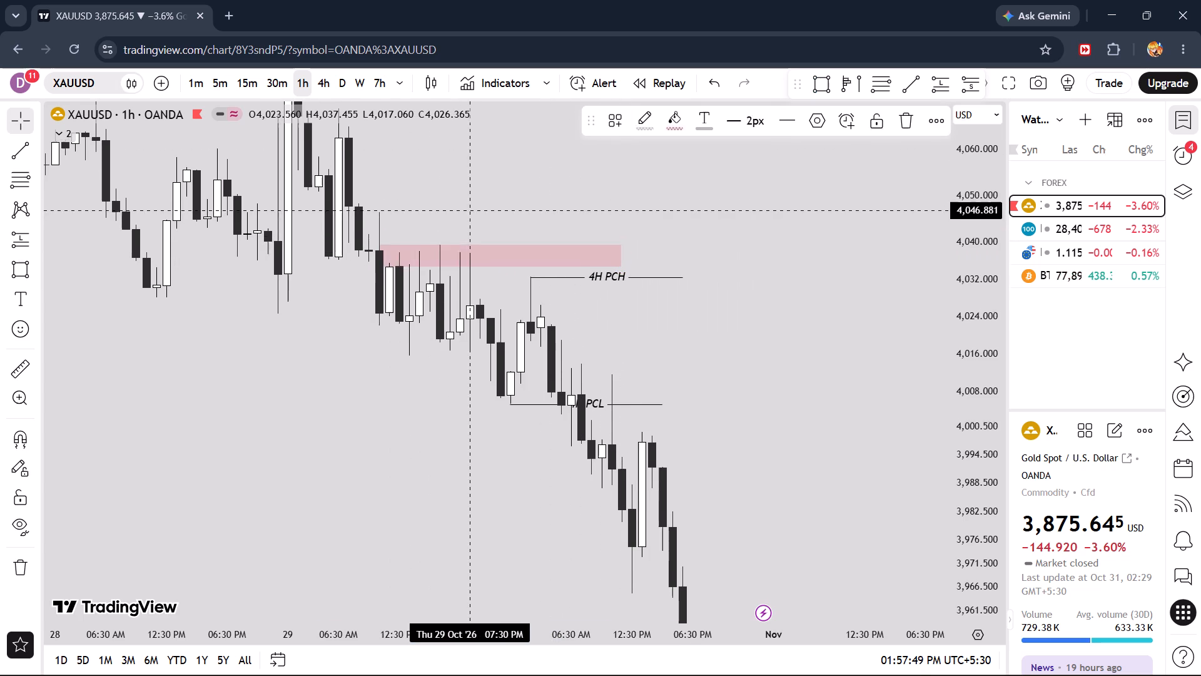
left_click_drag(467, 208, 476, 198)
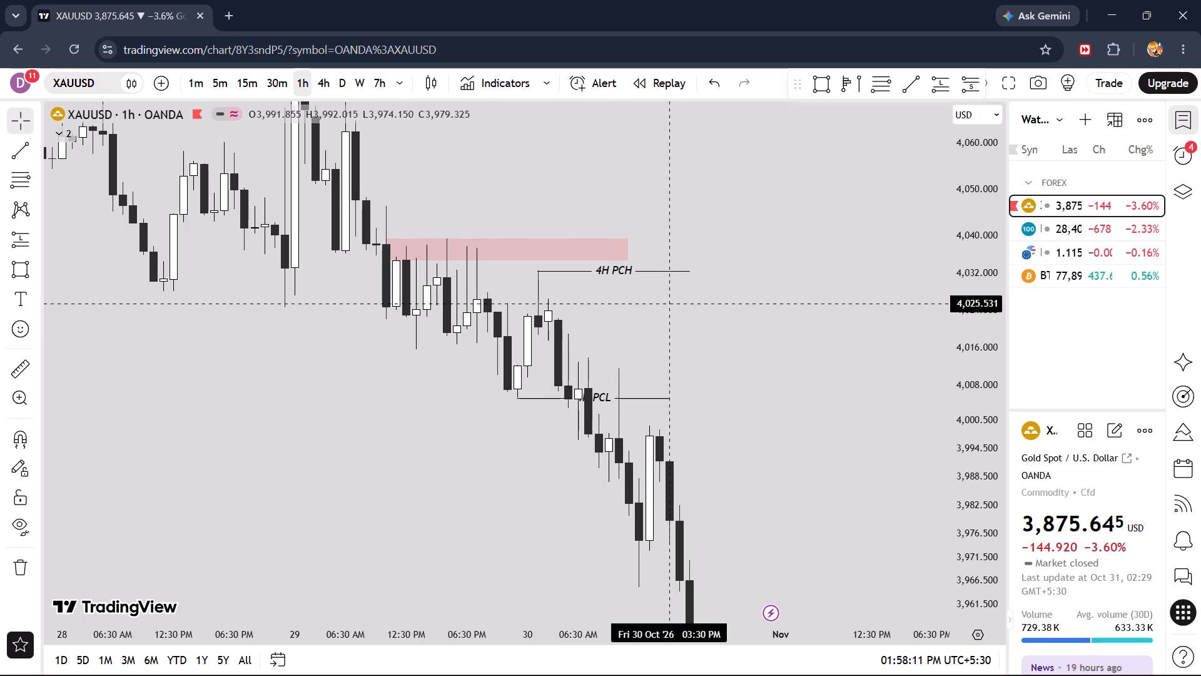
Step the XAUUSD chart down through the 30-minute to the 15-minute timeframe.
left_click_drag(669, 304, 549, 304)
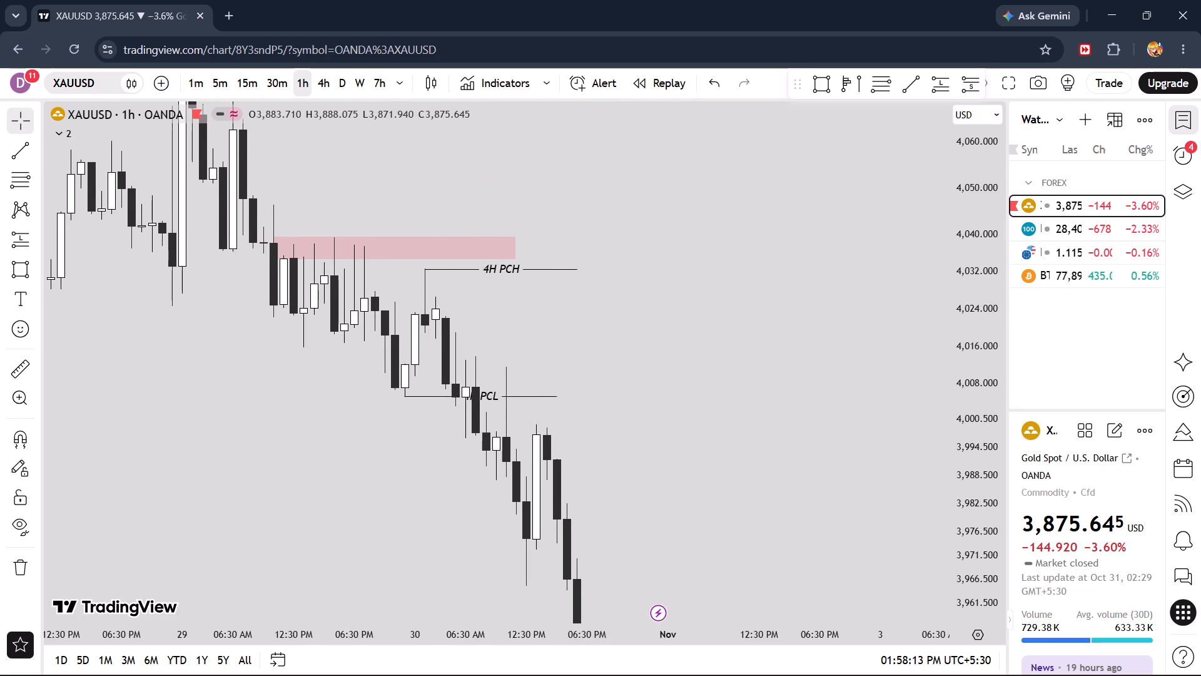
left_click(271, 79)
scroll(372, 262, "down", 7)
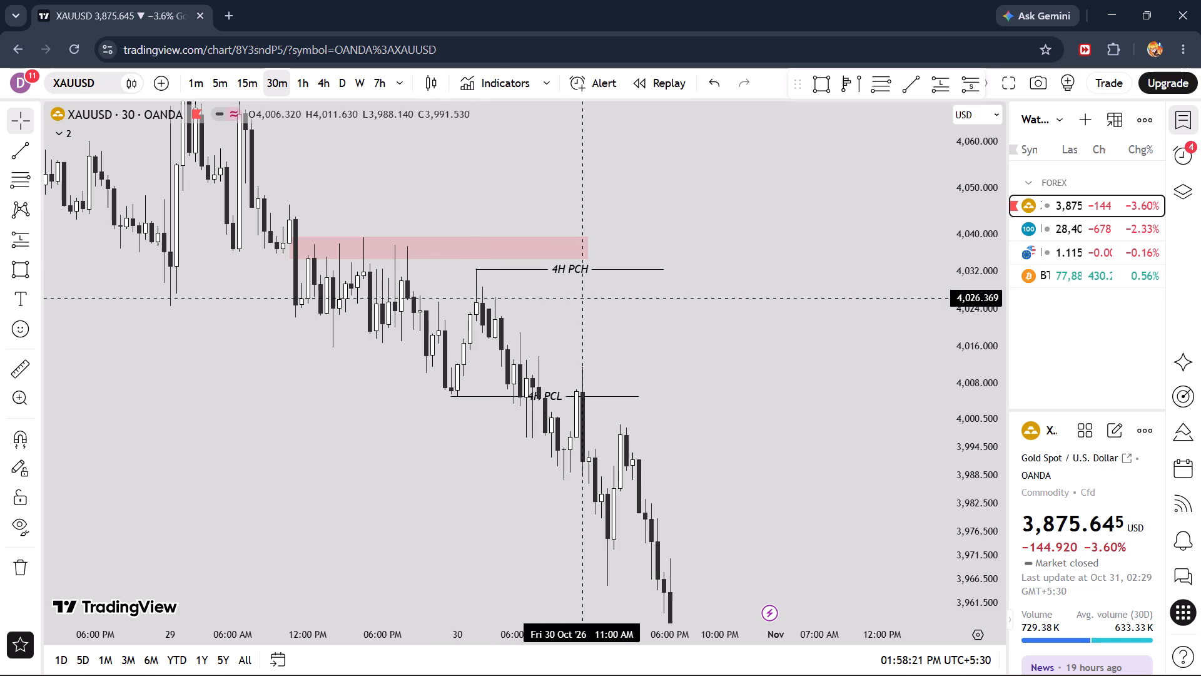
left_click_drag(582, 297, 725, 286)
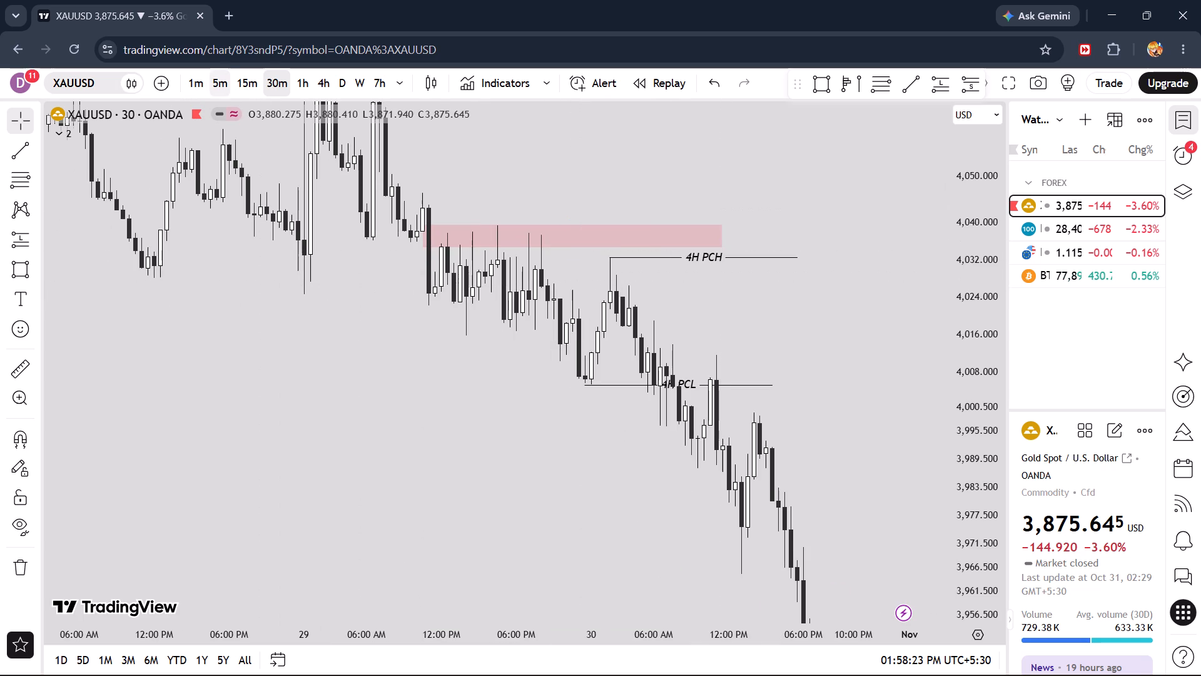
left_click(248, 82)
scroll(313, 288, "down", 7)
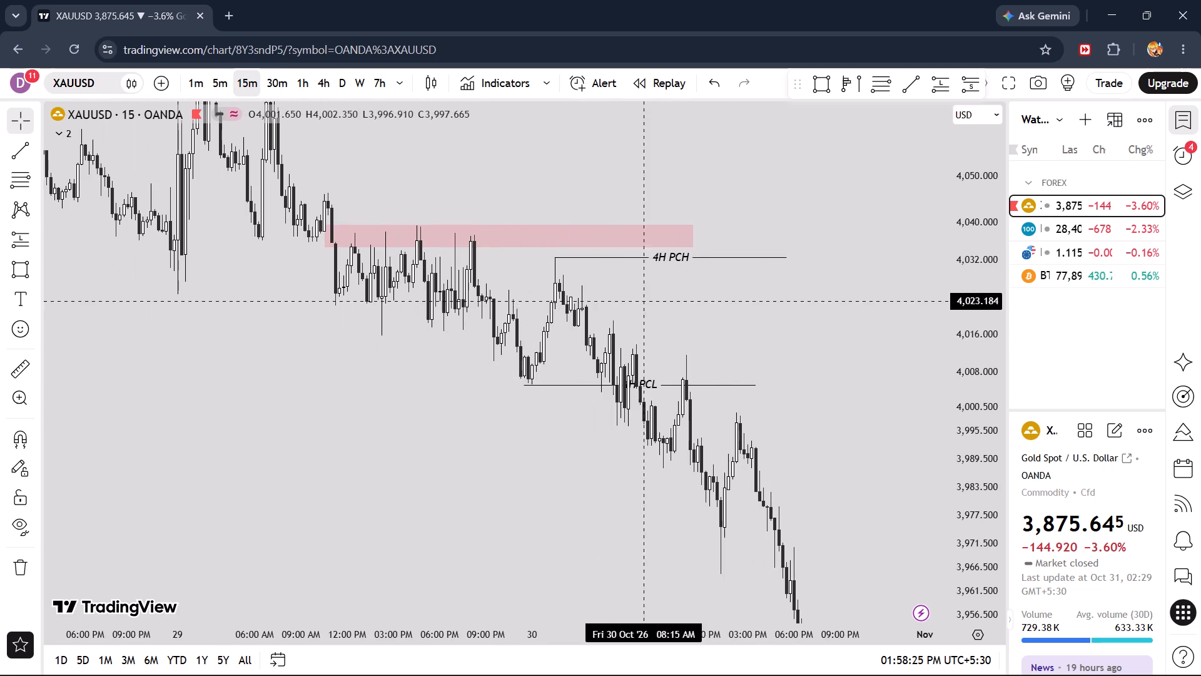
Align the 4H PCL line with the 15-minute candle low at 29 October 11:45 PM, at about 4,005.
left_click_drag(672, 299, 589, 312)
left_click_drag(973, 459, 939, 259)
scroll(674, 359, "up", 4)
left_click_drag(556, 337, 626, 325)
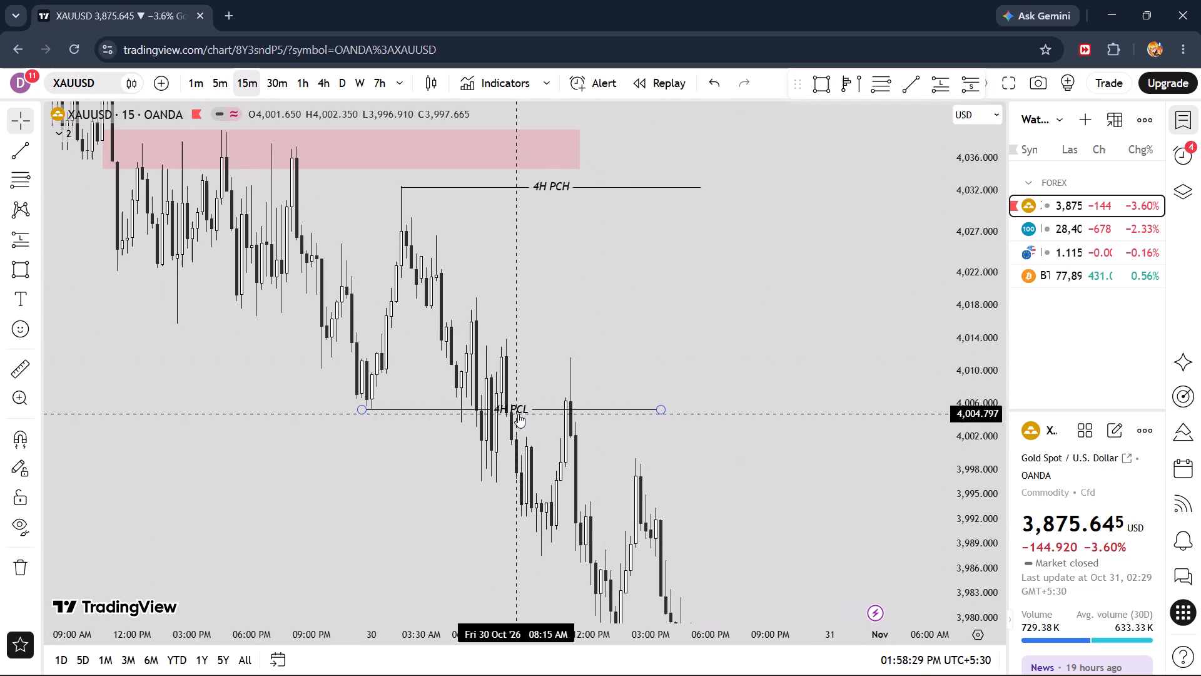
left_click_drag(517, 414, 525, 414)
left_click_drag(525, 414, 519, 414)
left_click(585, 344)
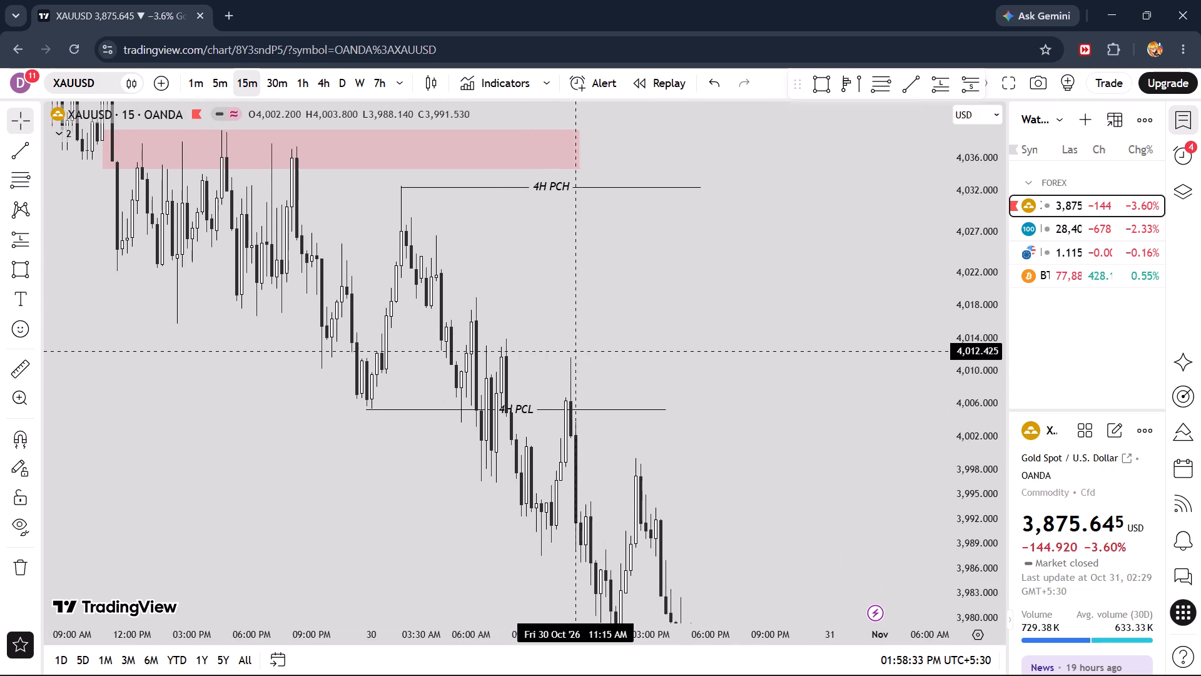
left_click_drag(534, 409, 539, 410)
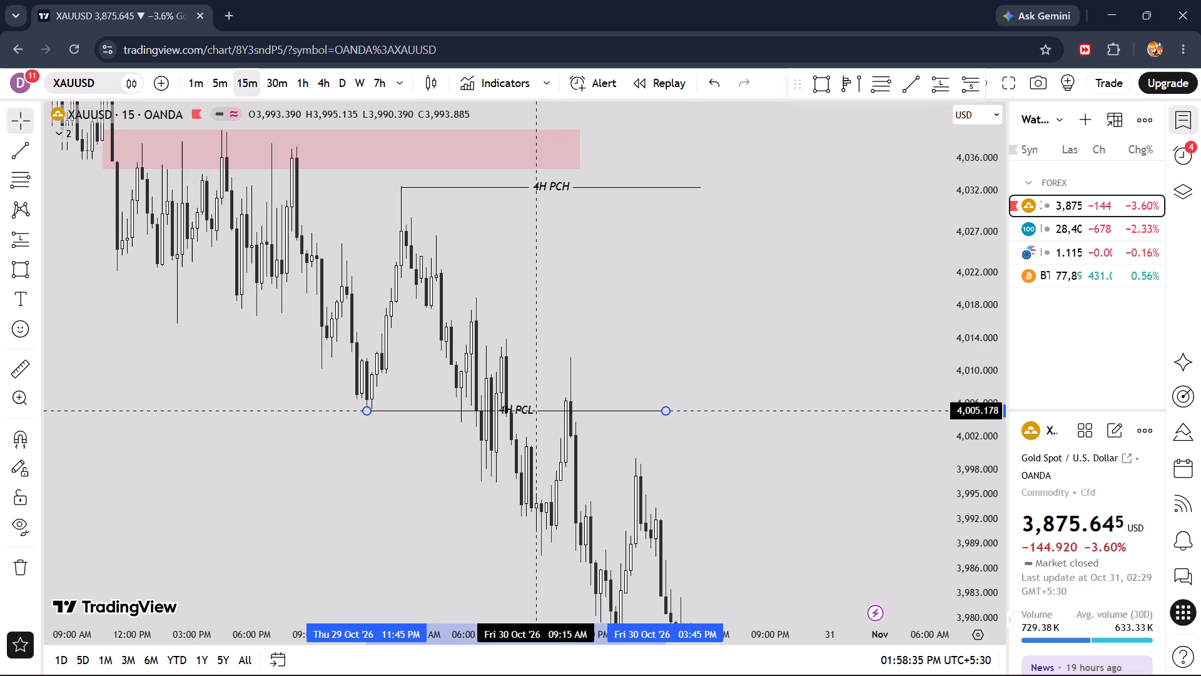
left_click_drag(539, 410, 539, 408)
Show the Trading Sessions indicator to check the session boxes around the marked range, and hide it again.
left_click_drag(545, 335, 573, 392)
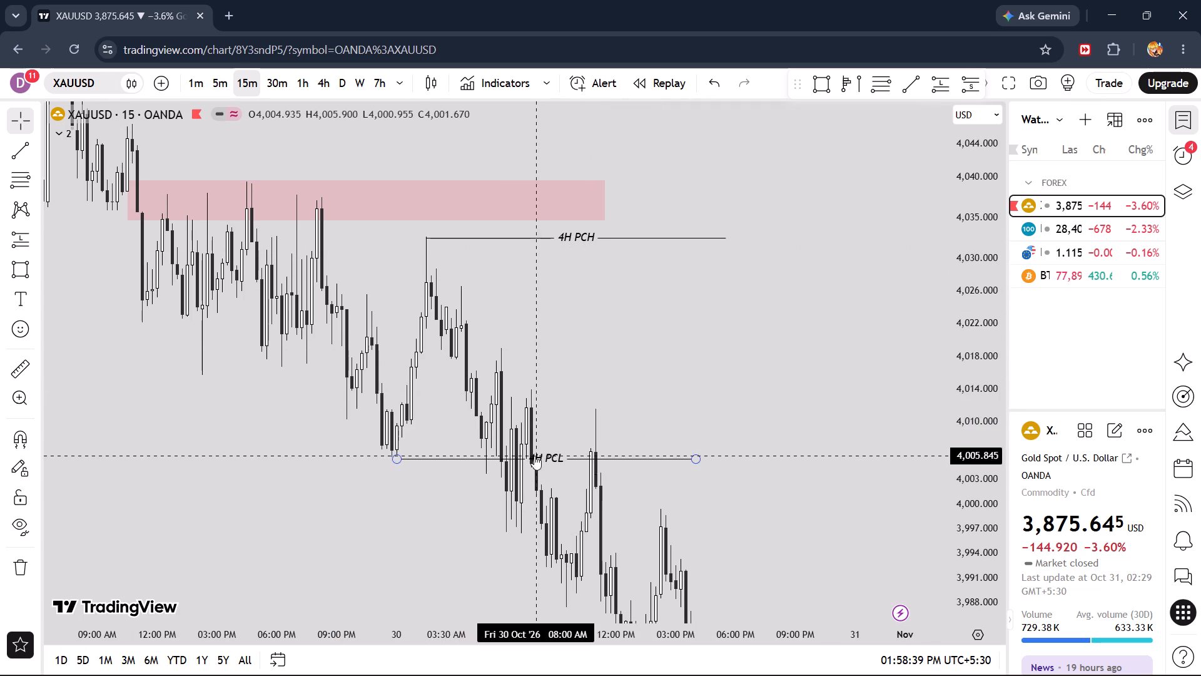
left_click(55, 128)
left_click(131, 136)
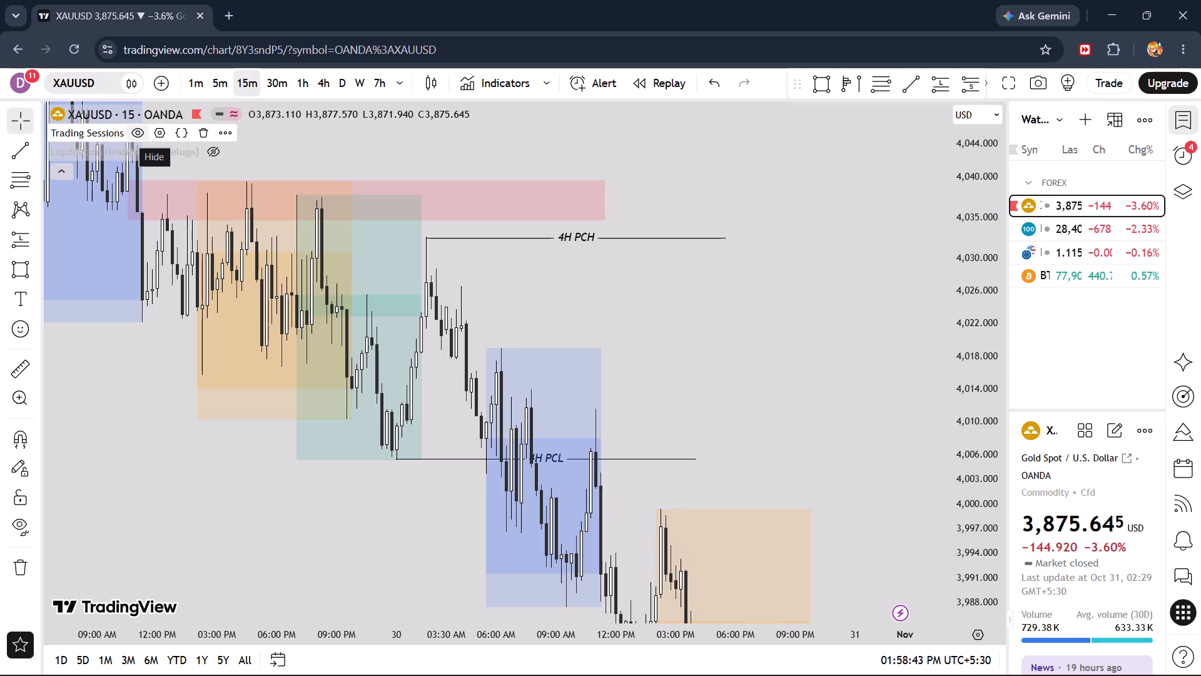
left_click(131, 136)
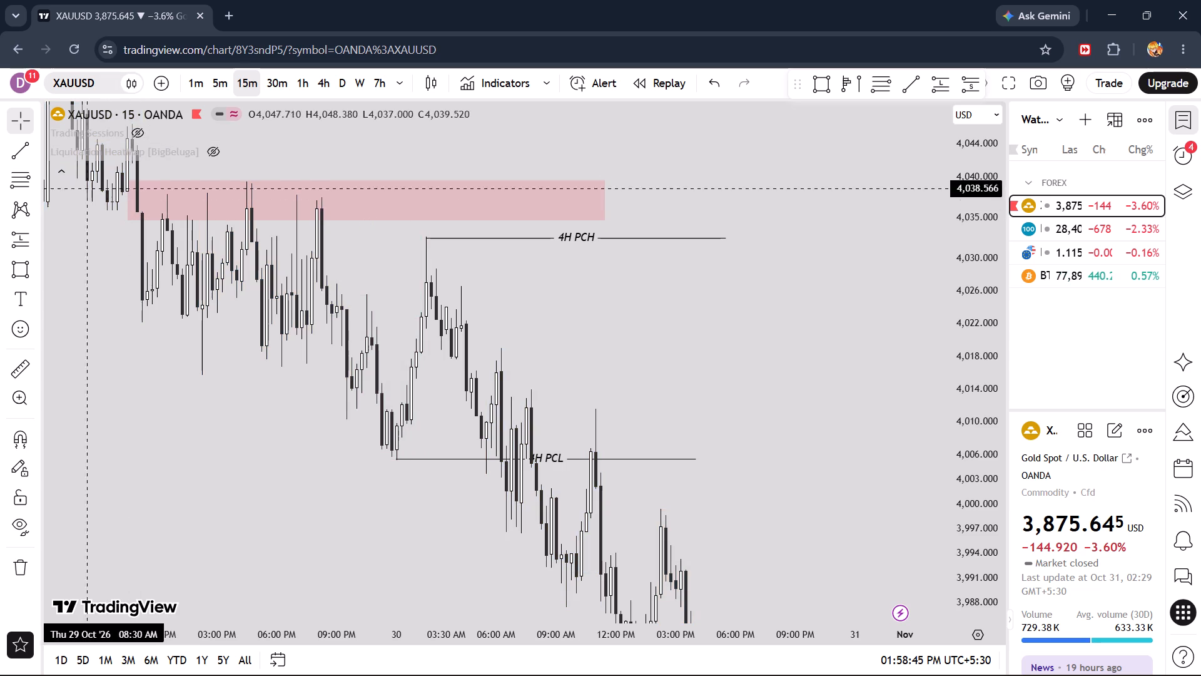
left_click(64, 173)
Draw a horizontal trendline at about 4,025.7 from 29 October 10:30 PM to about 30 October 1:30 AM and apply the BOS template.
scroll(463, 312, "up", 4)
left_click_drag(482, 309, 494, 309)
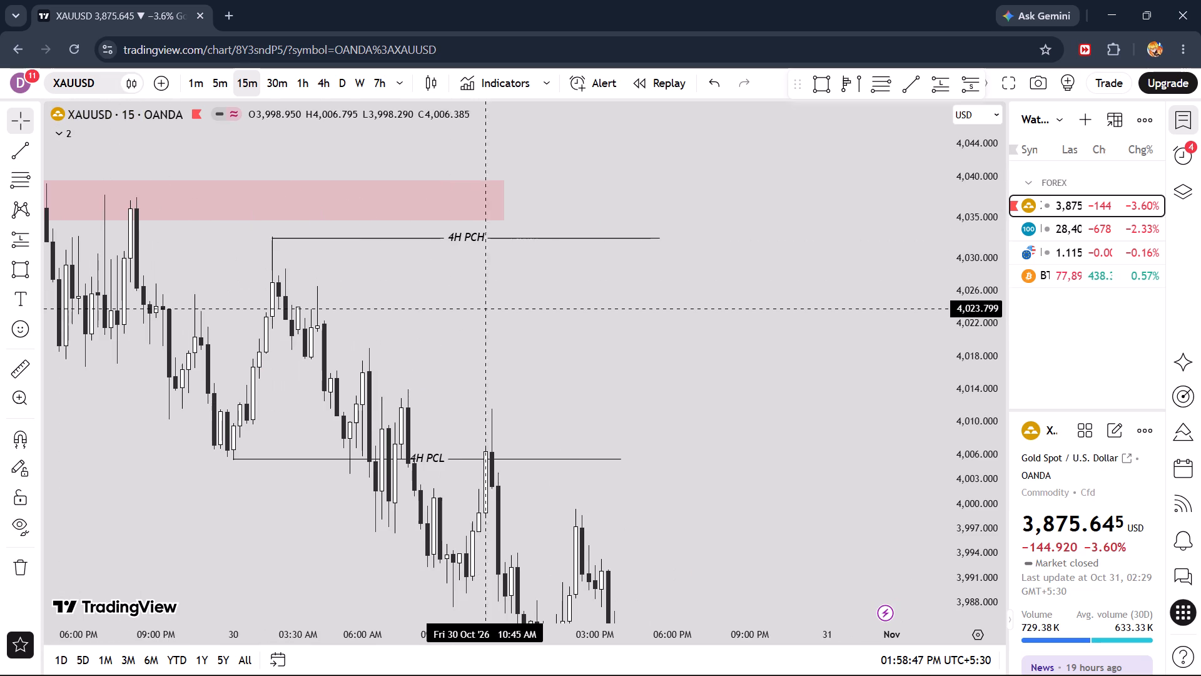
left_click_drag(494, 309, 667, 321)
left_click_drag(989, 381, 980, 301)
left_click(918, 81)
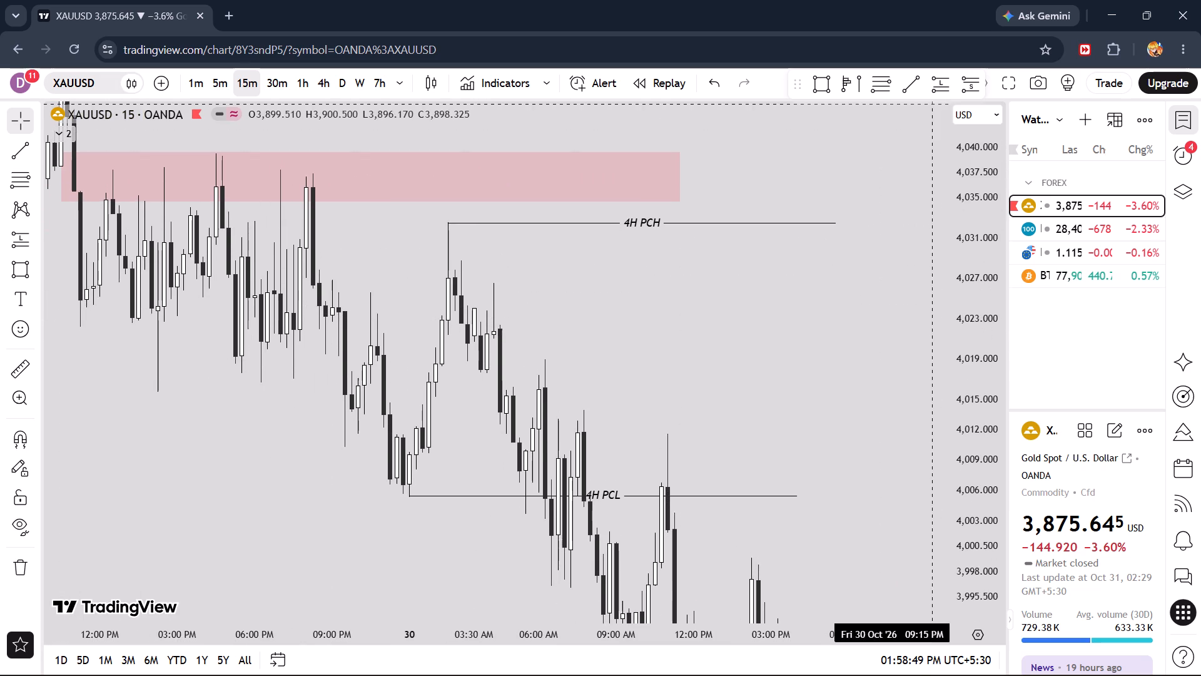
left_click(370, 292)
left_click(443, 295, "shift")
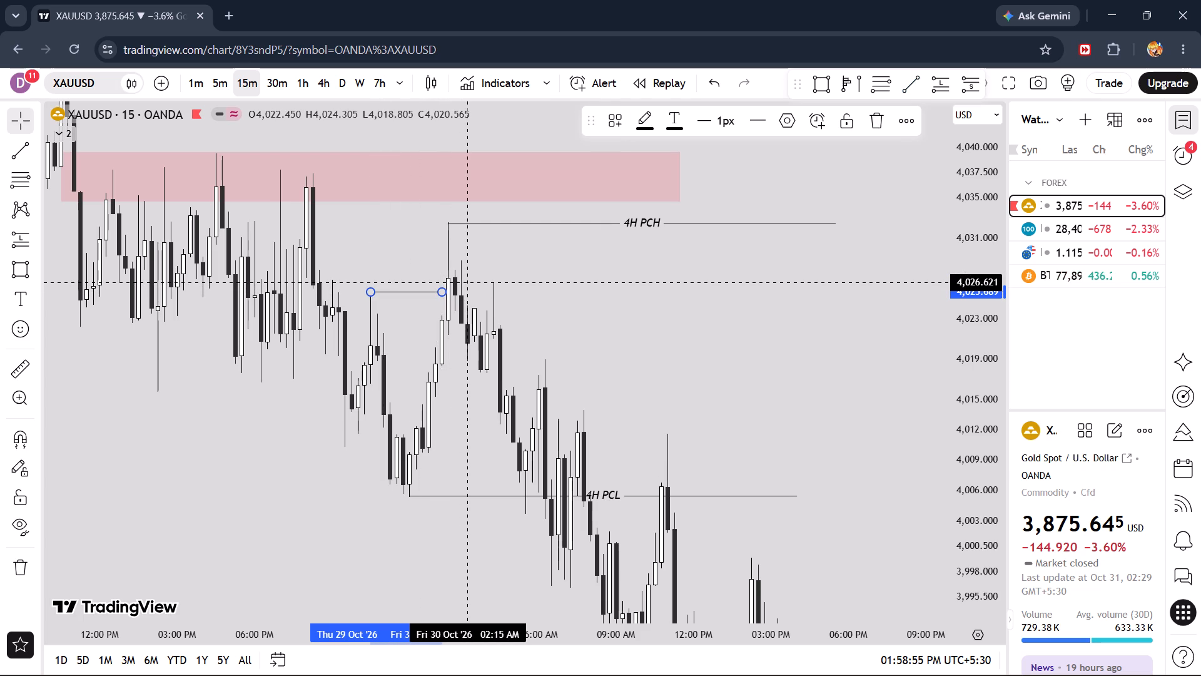
left_click(606, 120)
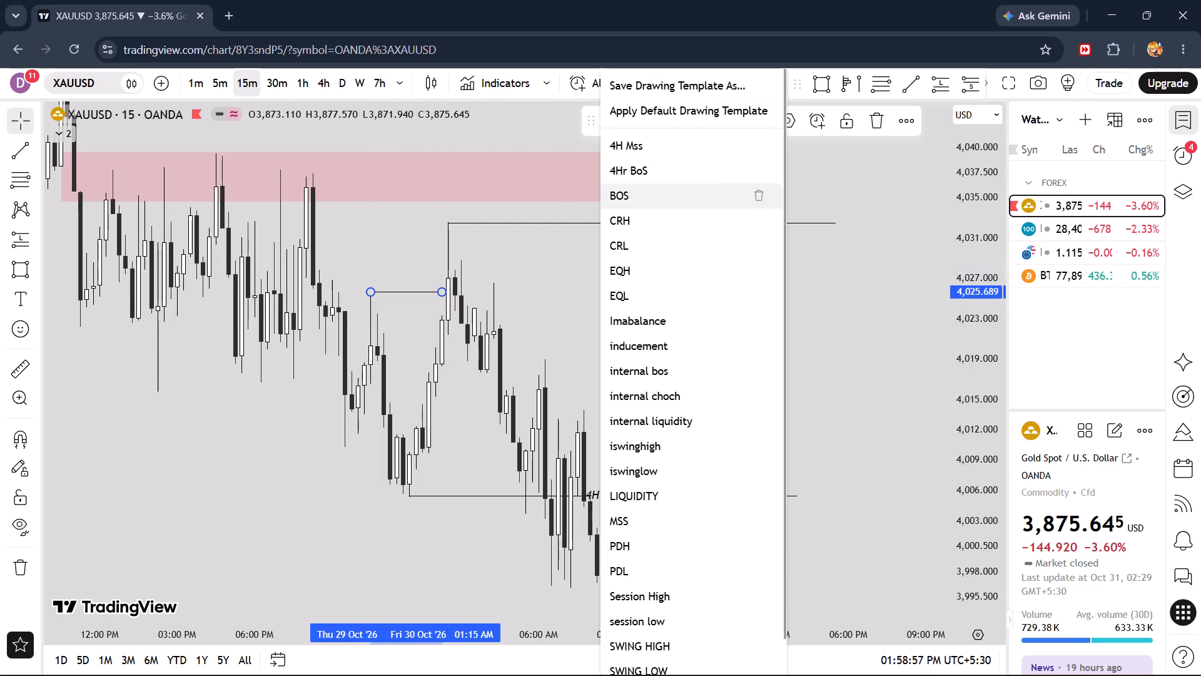
left_click(640, 195)
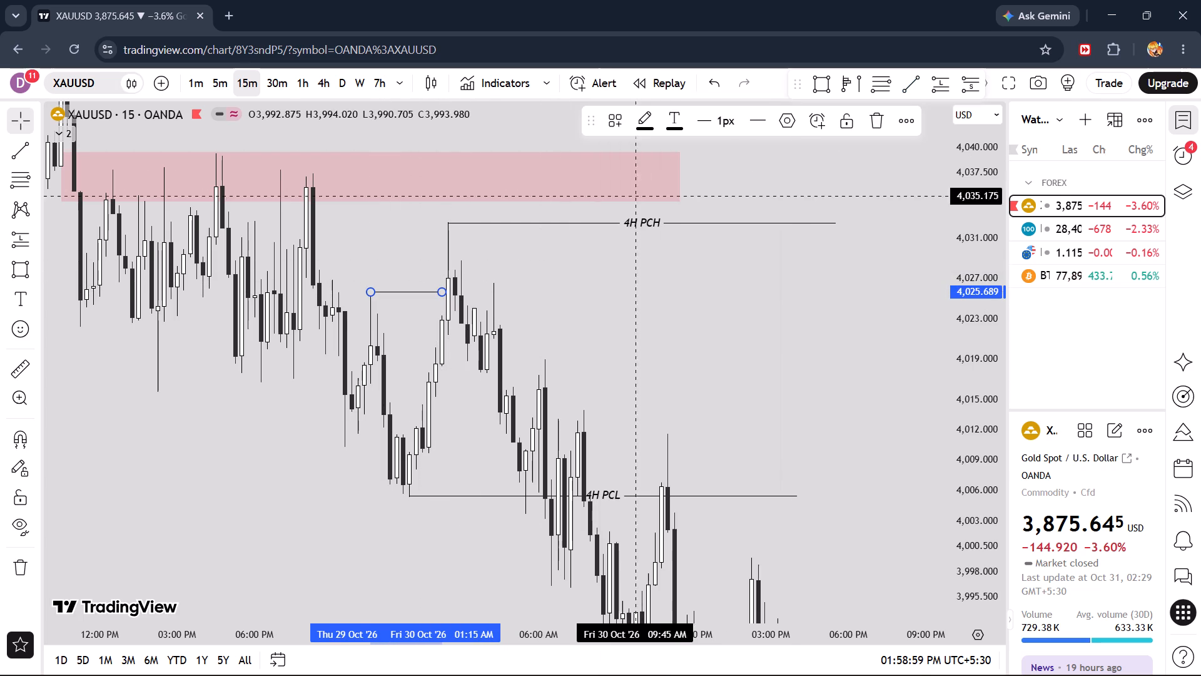
left_click(550, 320)
left_click_drag(437, 291, 444, 292)
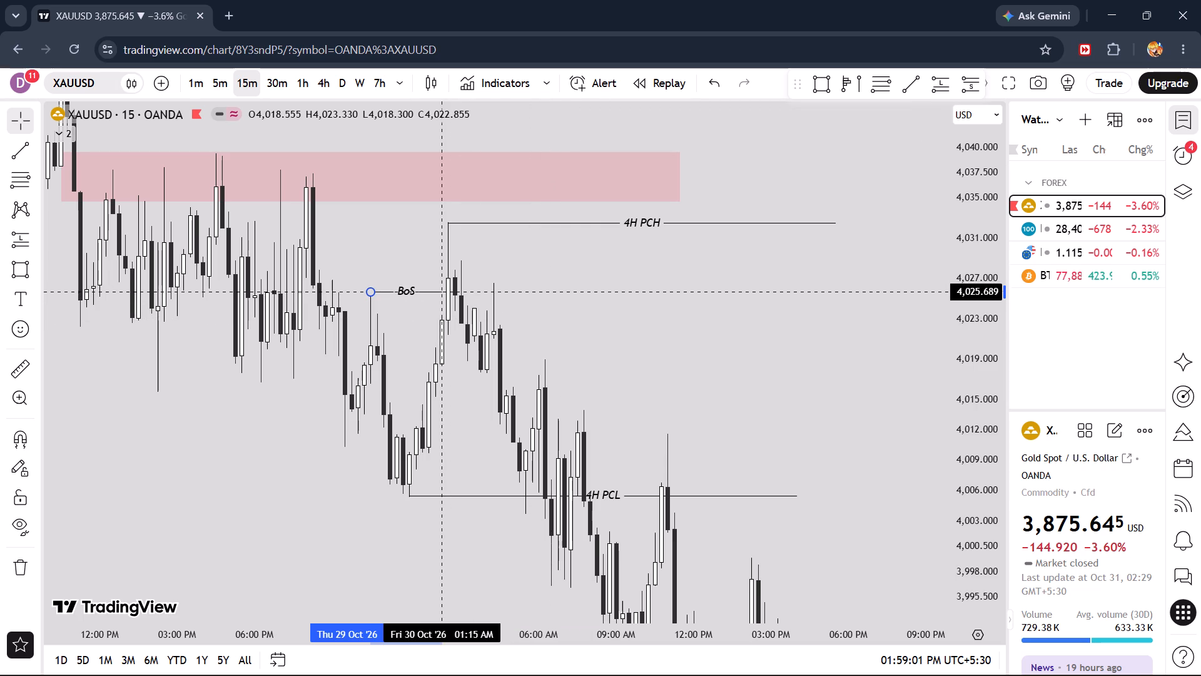
left_click_drag(444, 292, 445, 292)
left_click(573, 295)
Draw a short horizontal trendline at about 4,010 from 29 October 9:30 PM to 11:15 PM and apply the LIQUIDITY template.
left_click(900, 97)
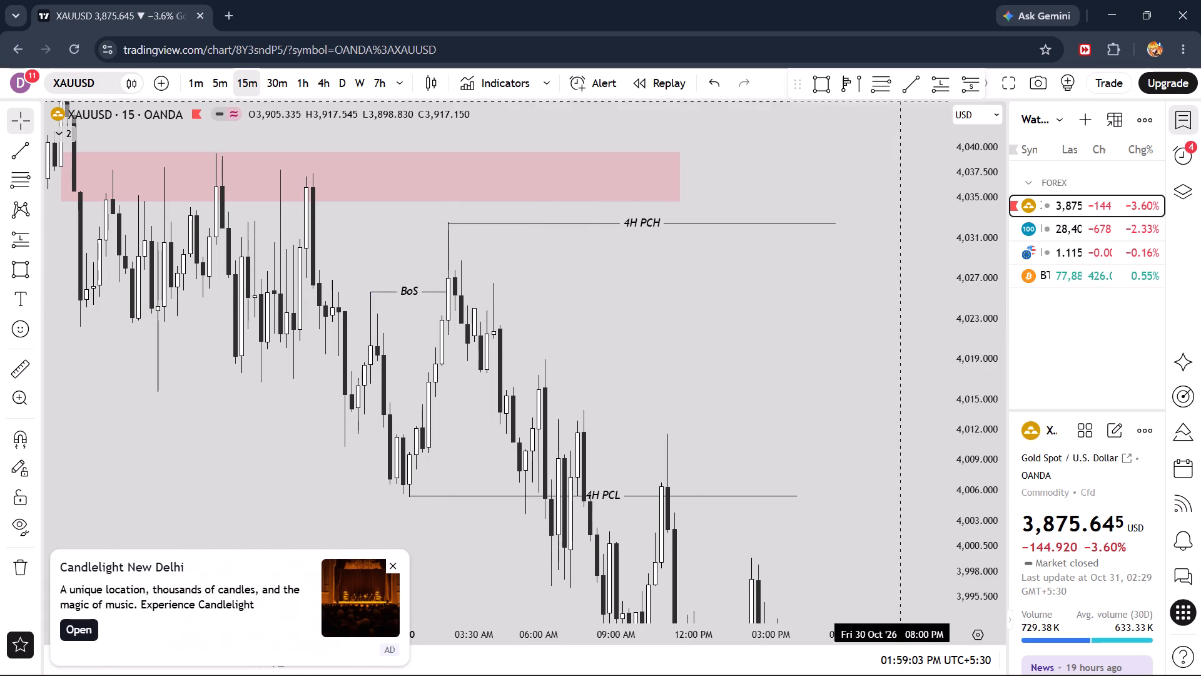
left_click(345, 448)
left_click(388, 451, "shift")
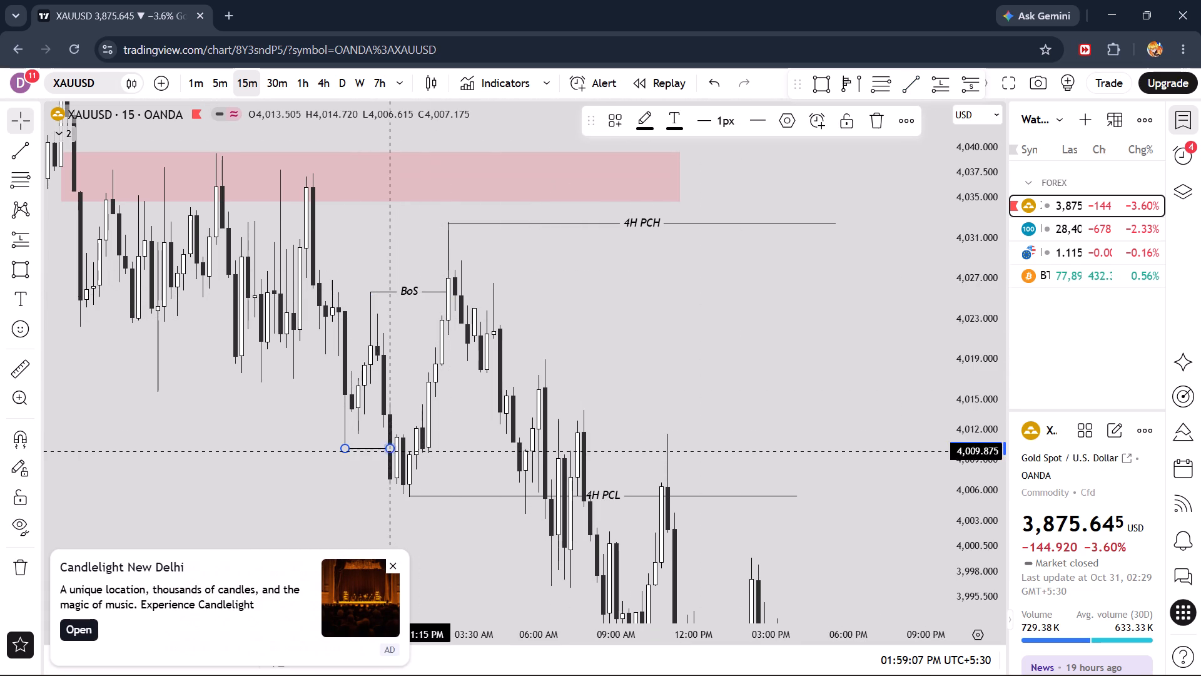
left_click(617, 116)
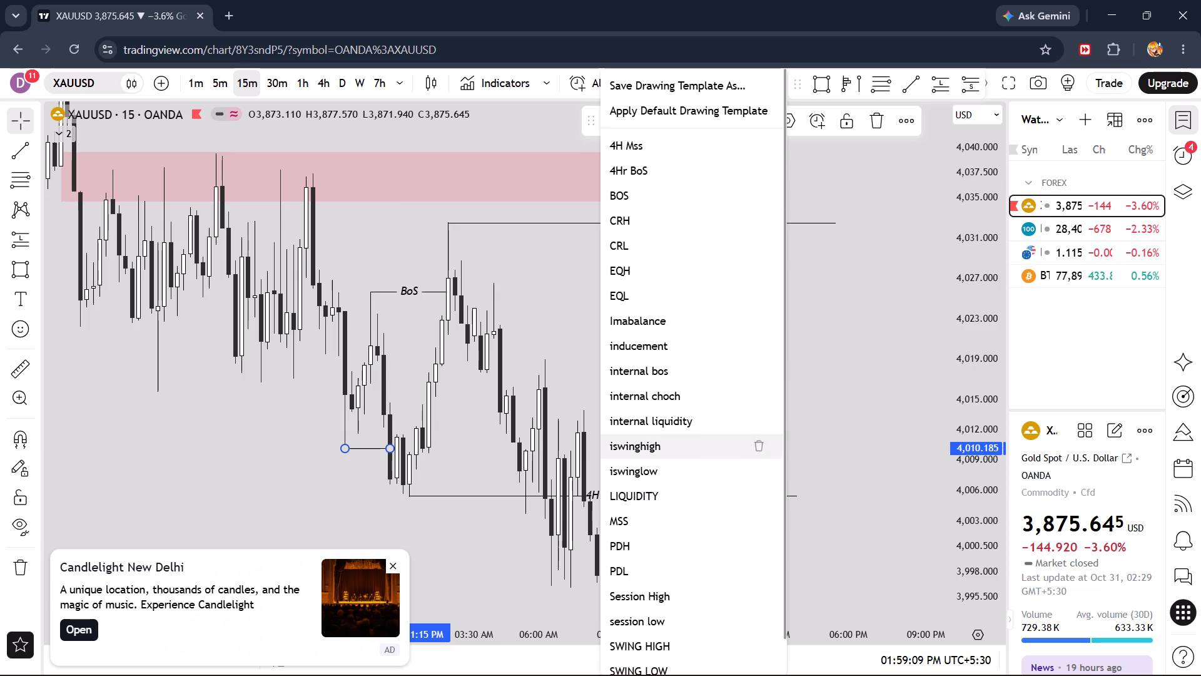
left_click(667, 498)
Examine the 15-minute price action around the pink zone, the BoS and X marks and the 4H levels, closing the advertisement.
left_click_drag(604, 304, 875, 350)
scroll(875, 350, "down", 2)
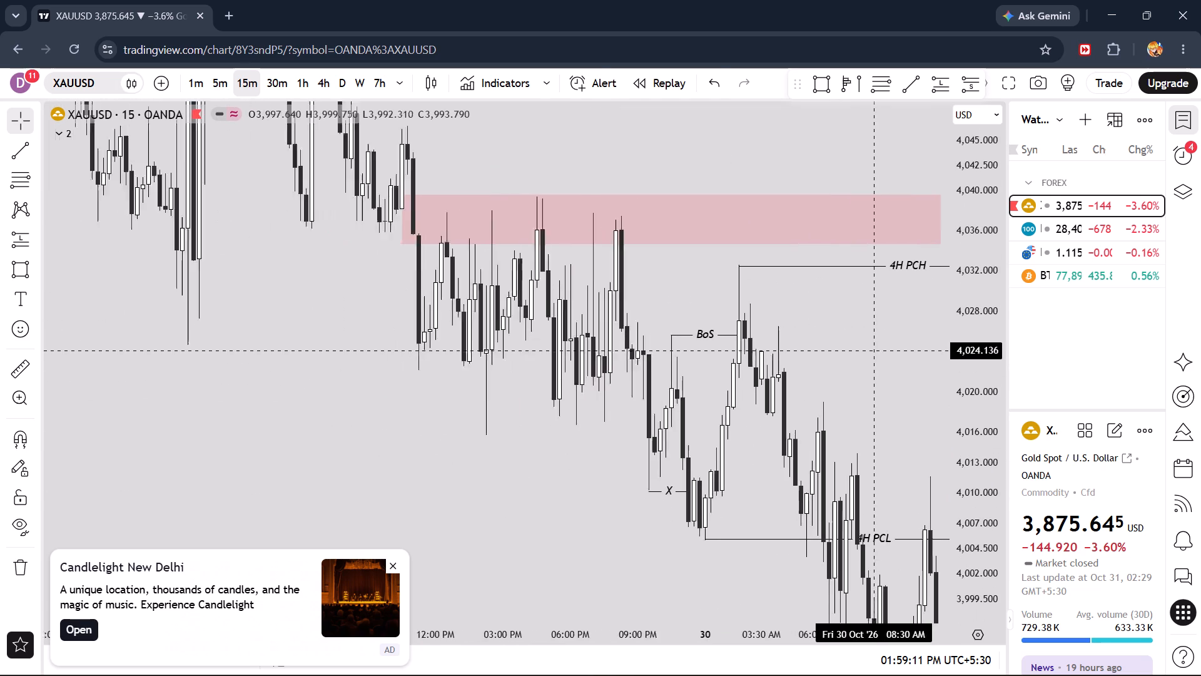
scroll(875, 350, "down", 2)
left_click_drag(714, 282, 569, 315)
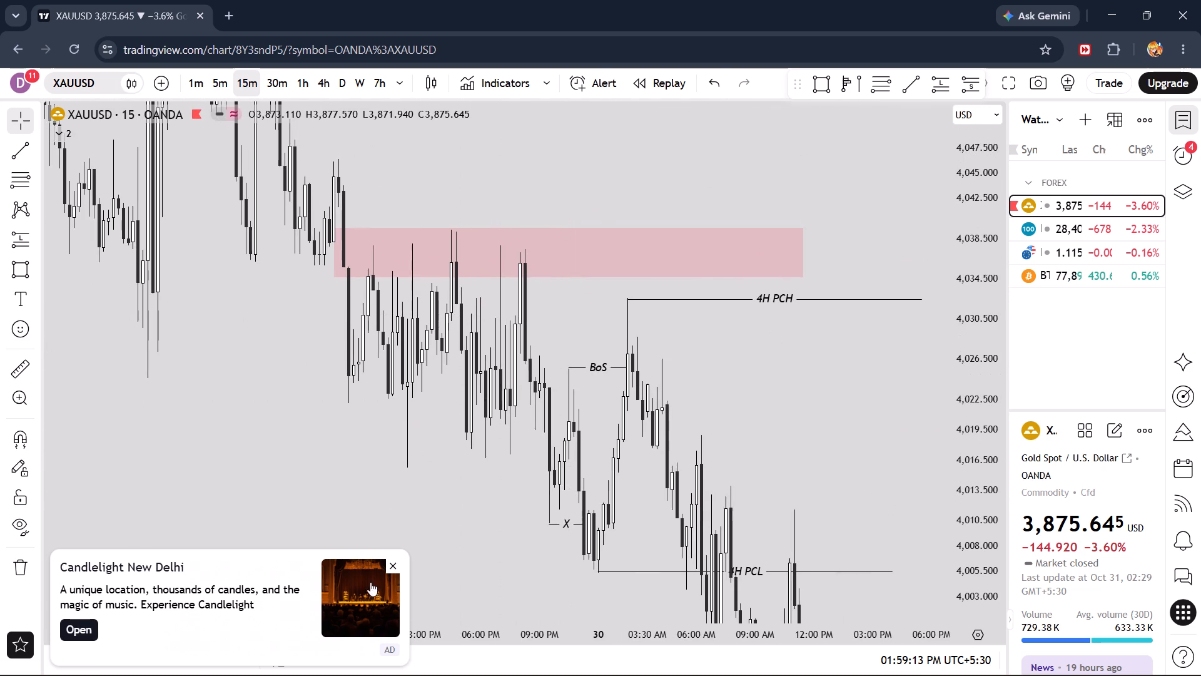
left_click(389, 568)
scroll(644, 436, "up", 1)
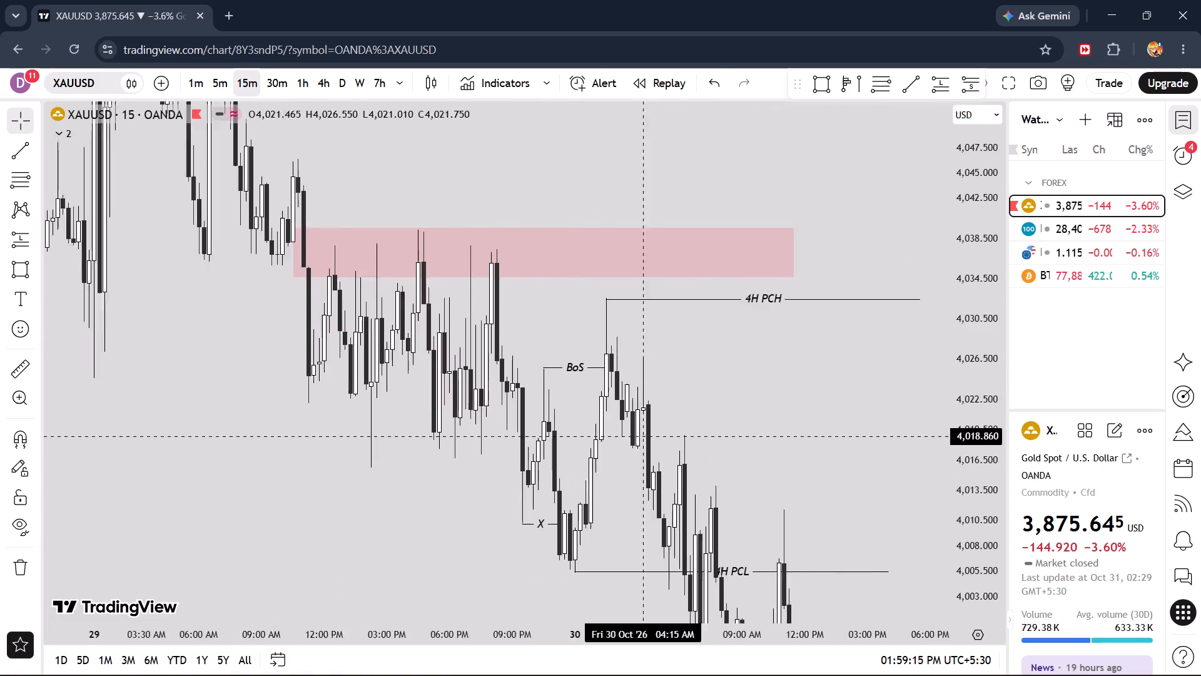
scroll(644, 436, "up", 2)
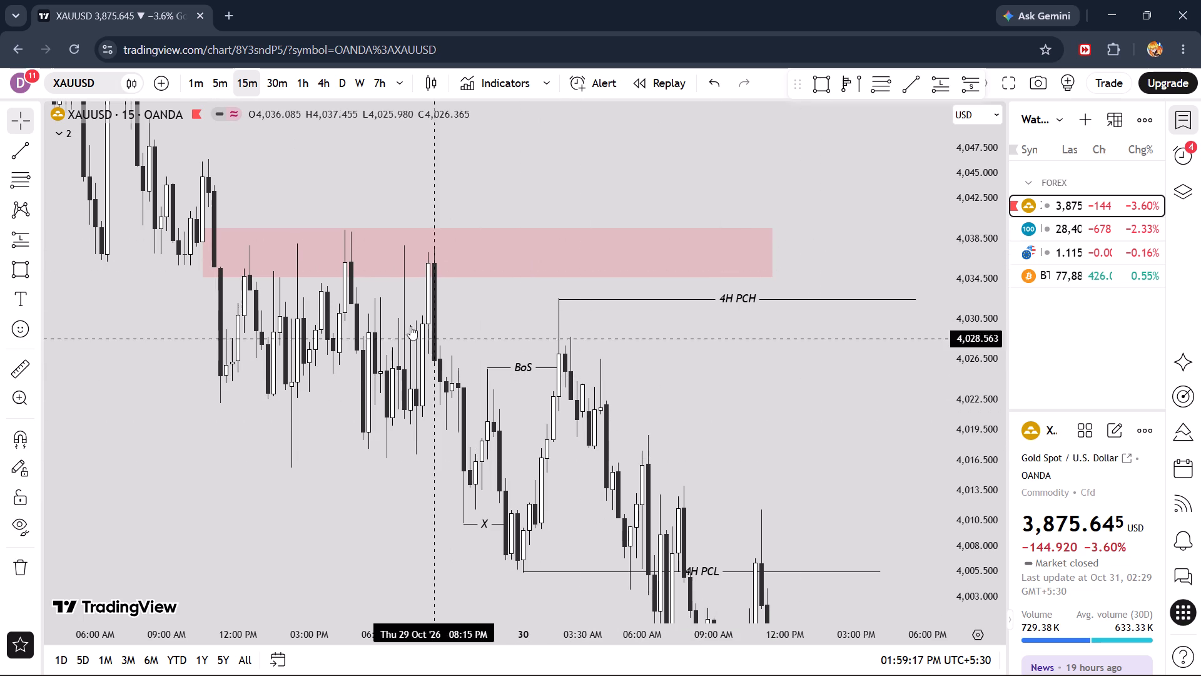
left_click_drag(176, 275, 417, 392)
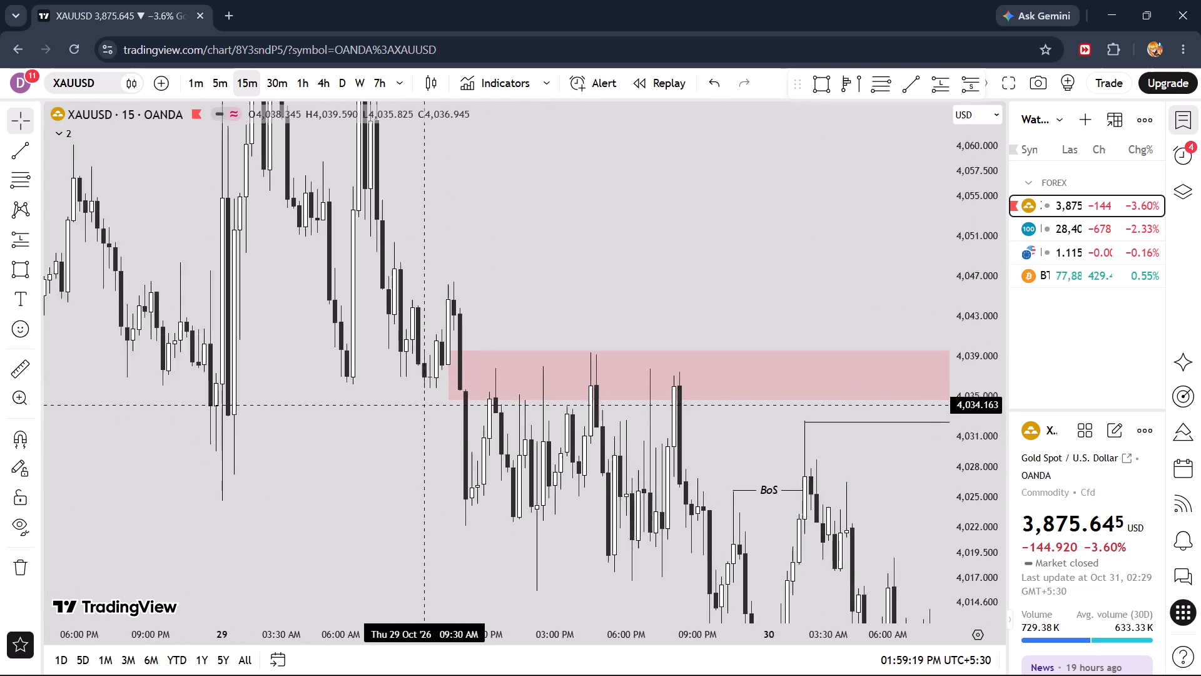
left_click_drag(417, 392, 231, 306)
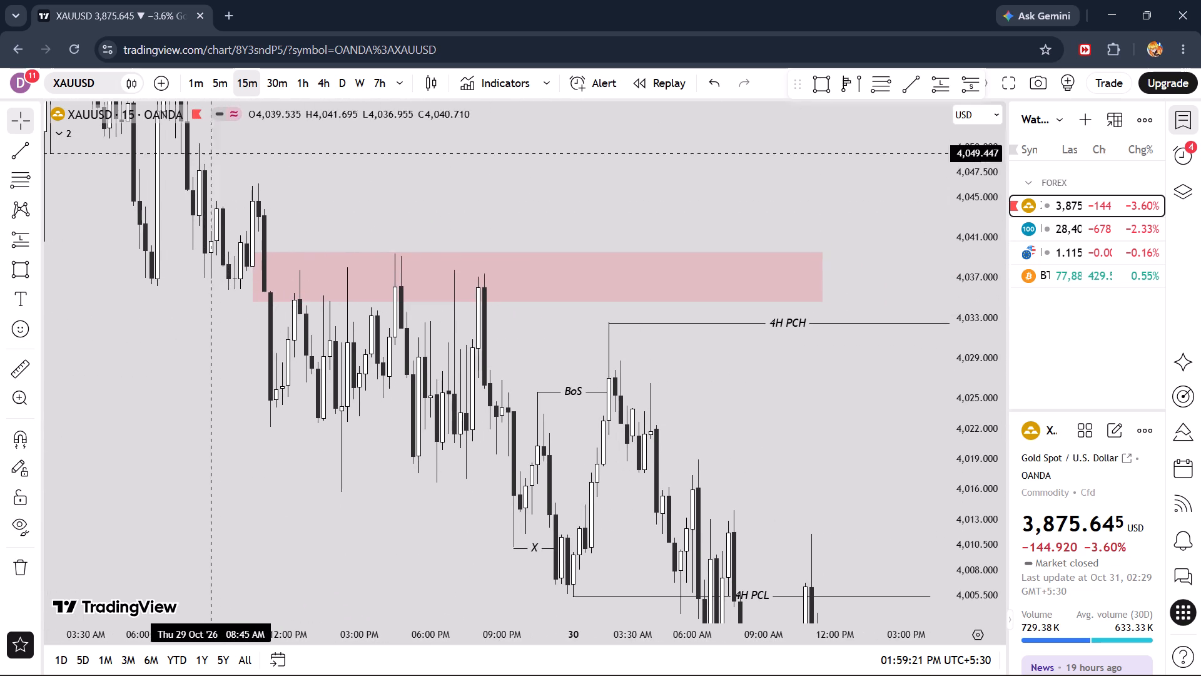
left_click_drag(988, 170, 971, 364)
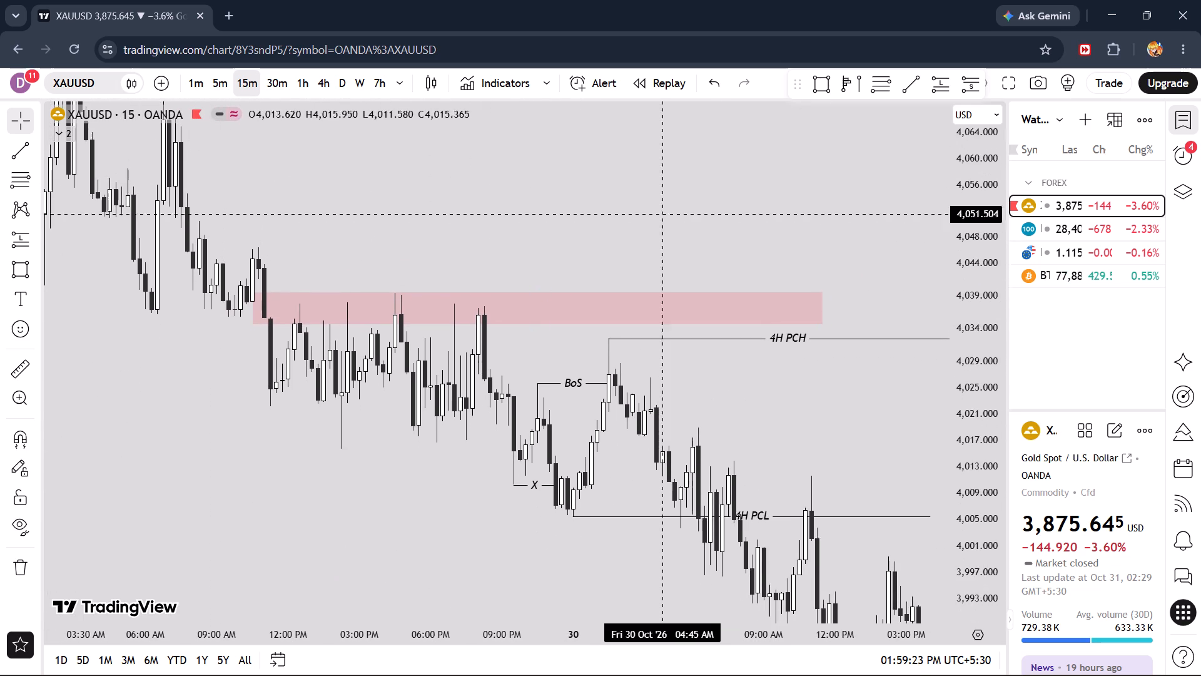
left_click_drag(656, 203, 632, 235)
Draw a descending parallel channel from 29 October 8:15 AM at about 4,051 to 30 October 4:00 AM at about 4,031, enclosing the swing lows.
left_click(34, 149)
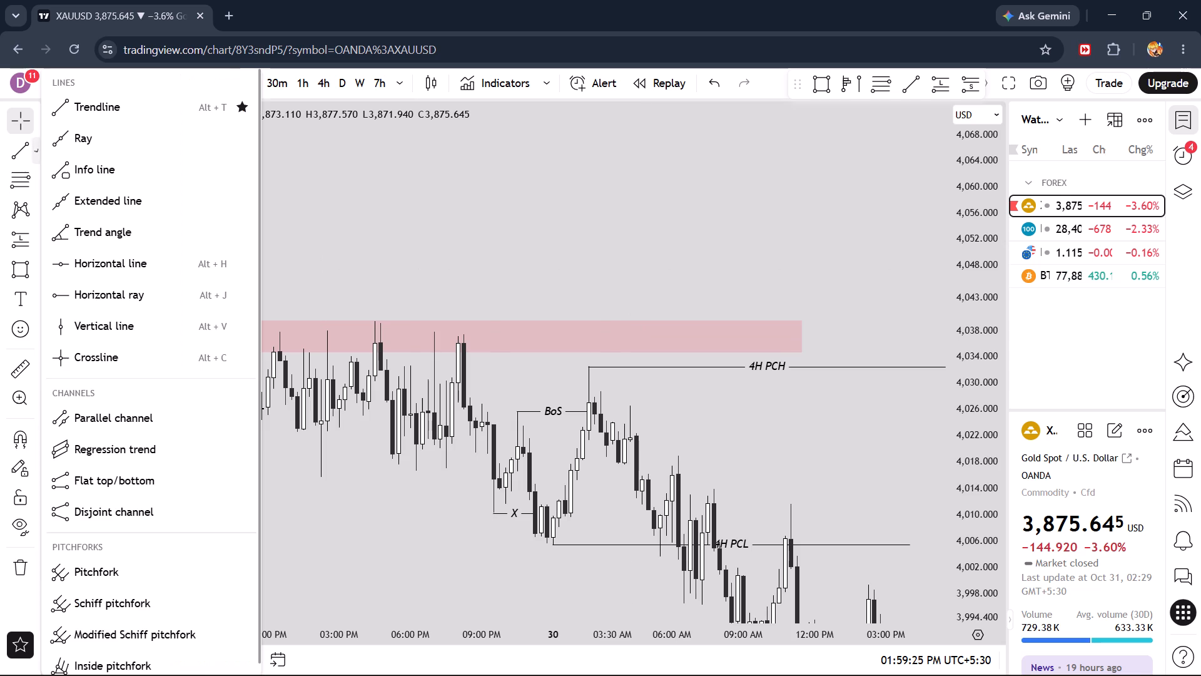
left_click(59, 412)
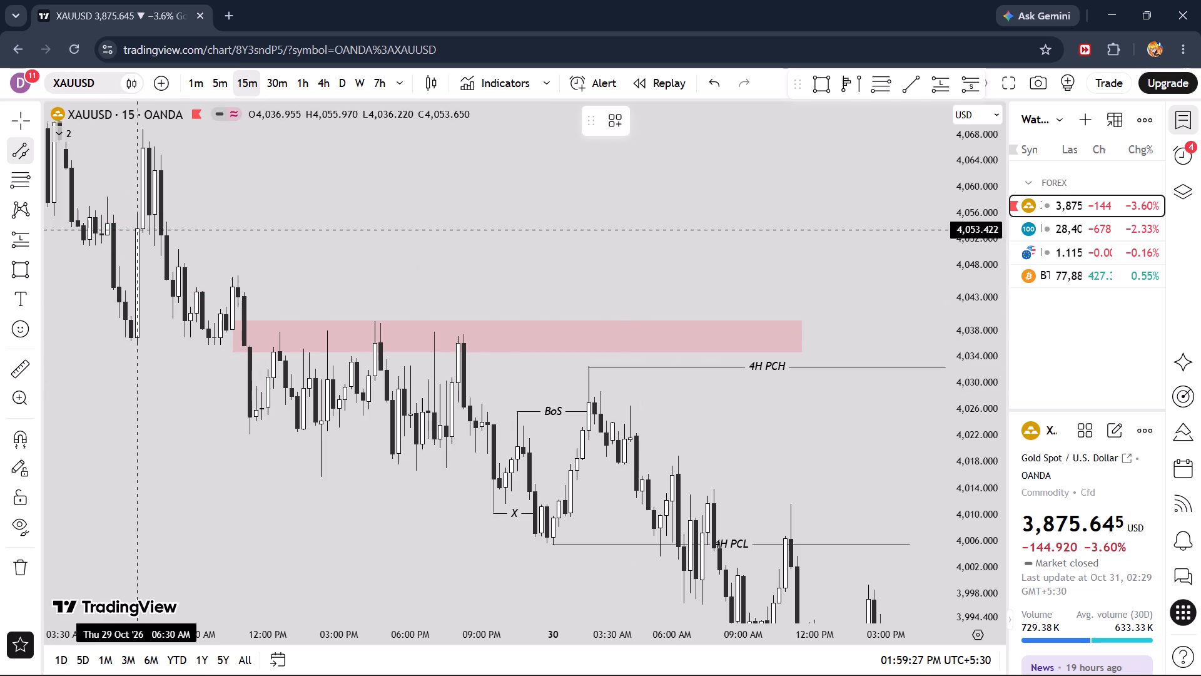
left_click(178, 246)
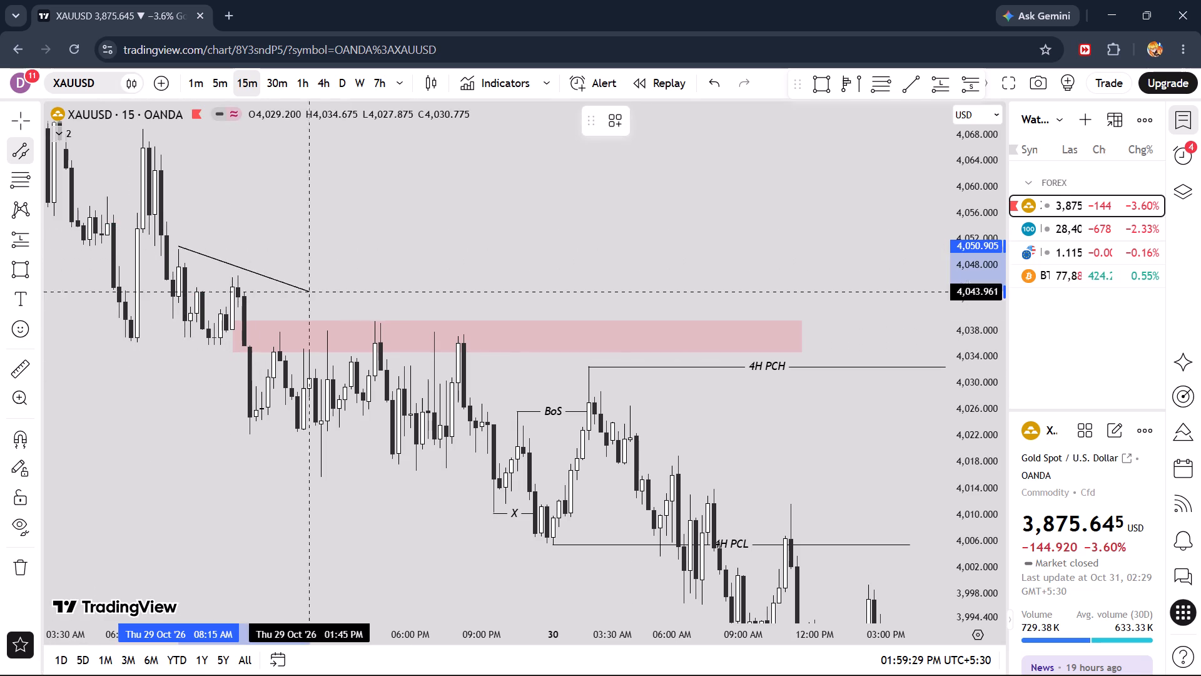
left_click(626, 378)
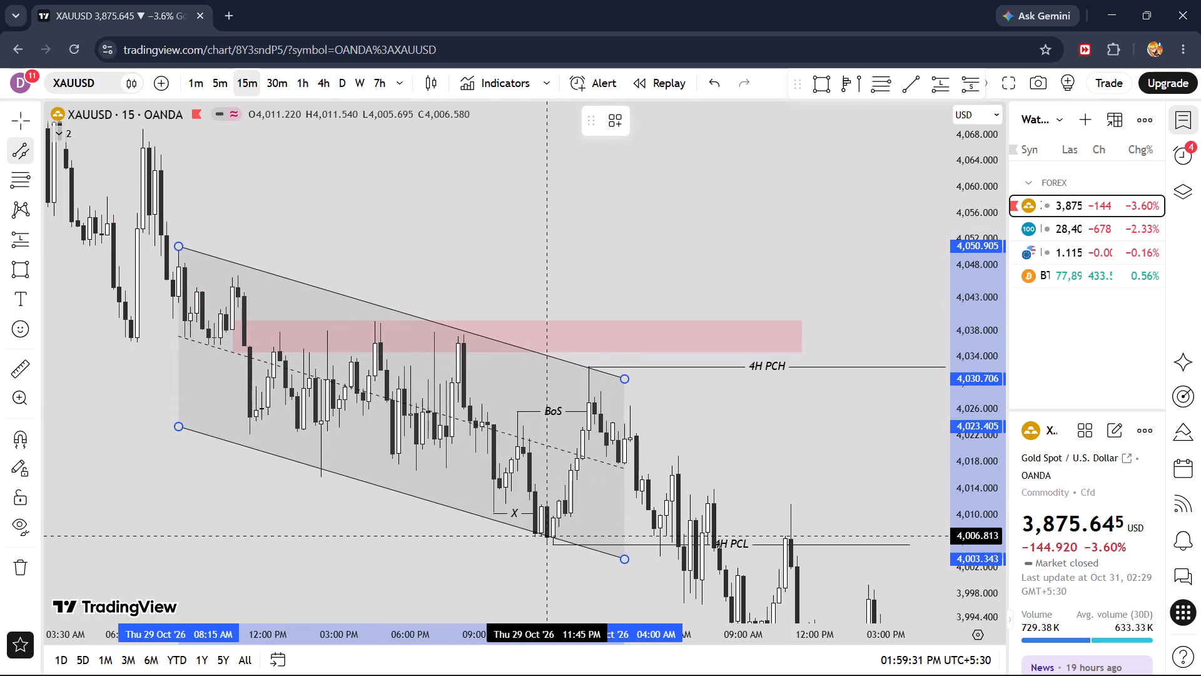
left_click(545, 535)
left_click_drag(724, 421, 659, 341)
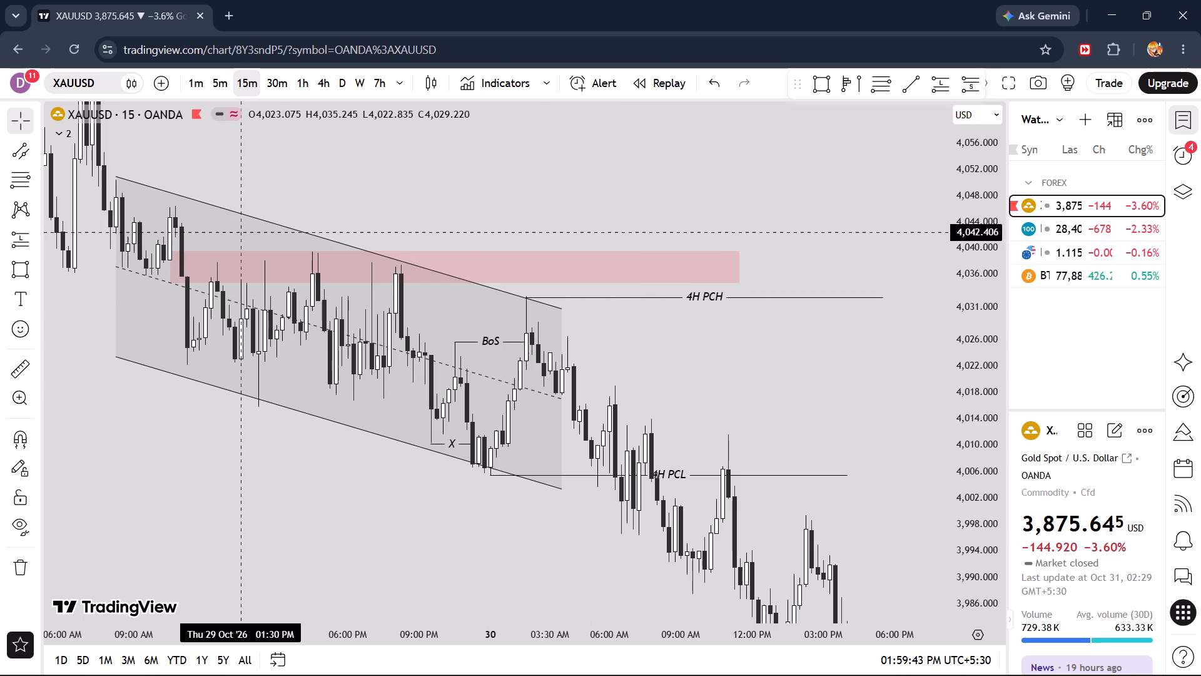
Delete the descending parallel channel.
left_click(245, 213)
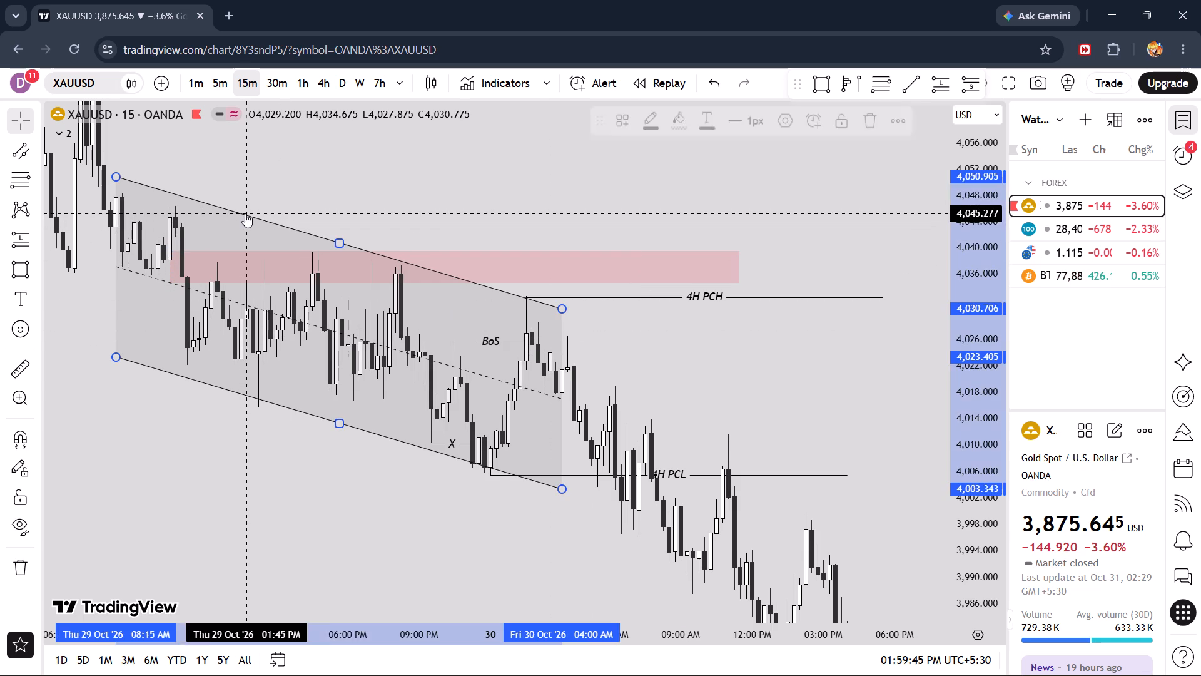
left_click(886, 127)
Draw a rectangle from about 4,035.5 to 4,041.8 spanning 29 October 10:30 AM to 9:15 PM and apply the Fvg template.
left_click(836, 83)
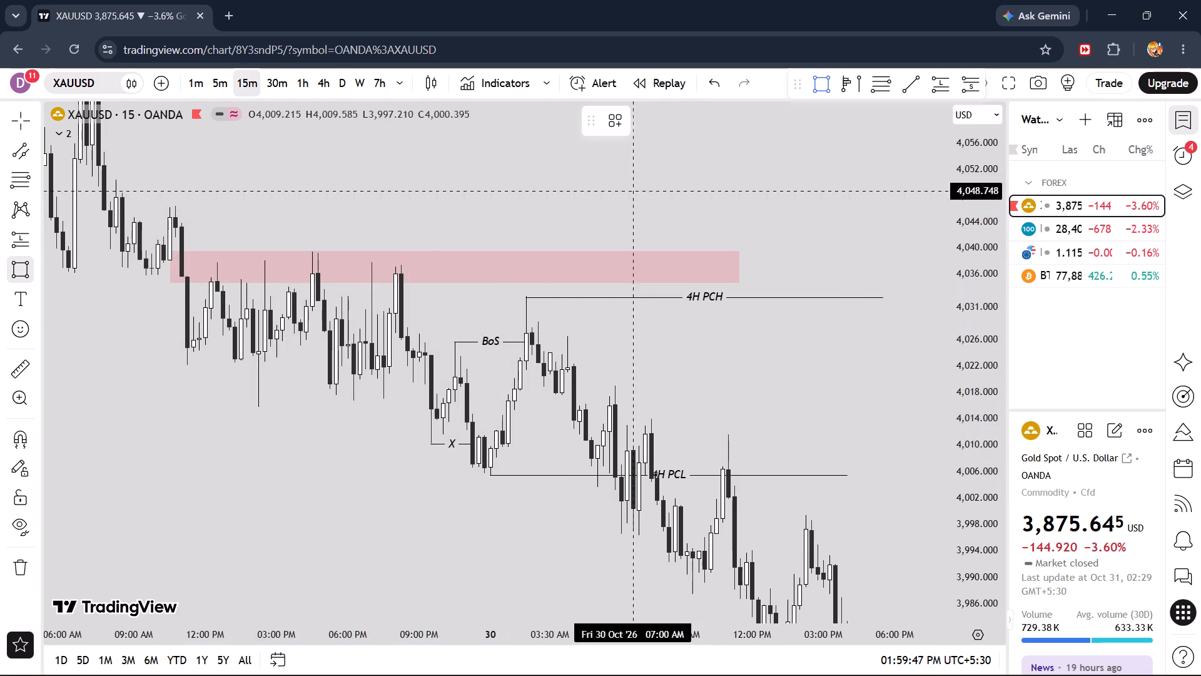
left_click(173, 236)
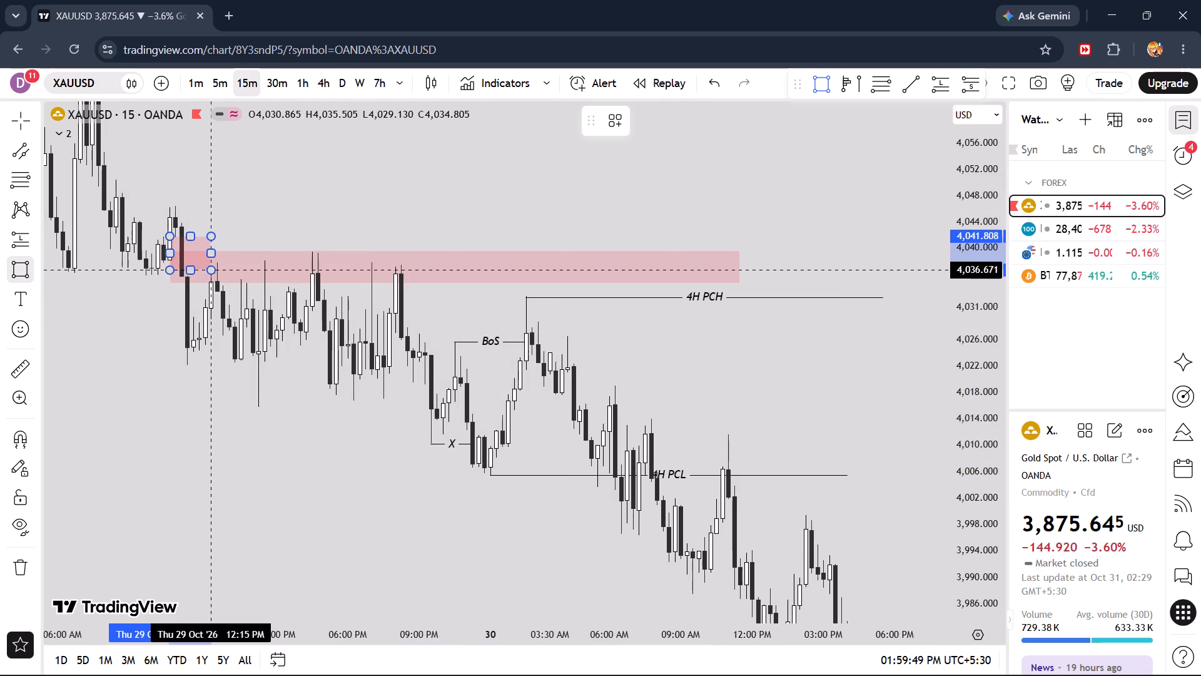
left_click(212, 277)
left_click_drag(213, 255, 422, 260)
left_click(624, 122)
left_click(637, 279)
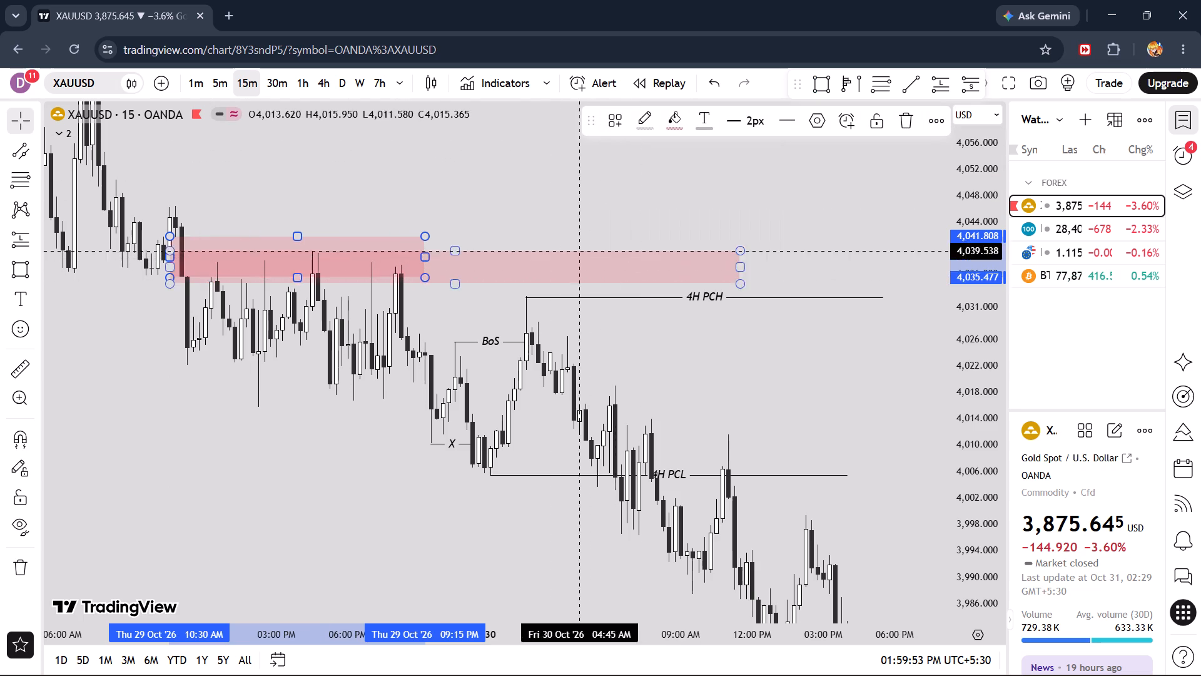
left_click(497, 182)
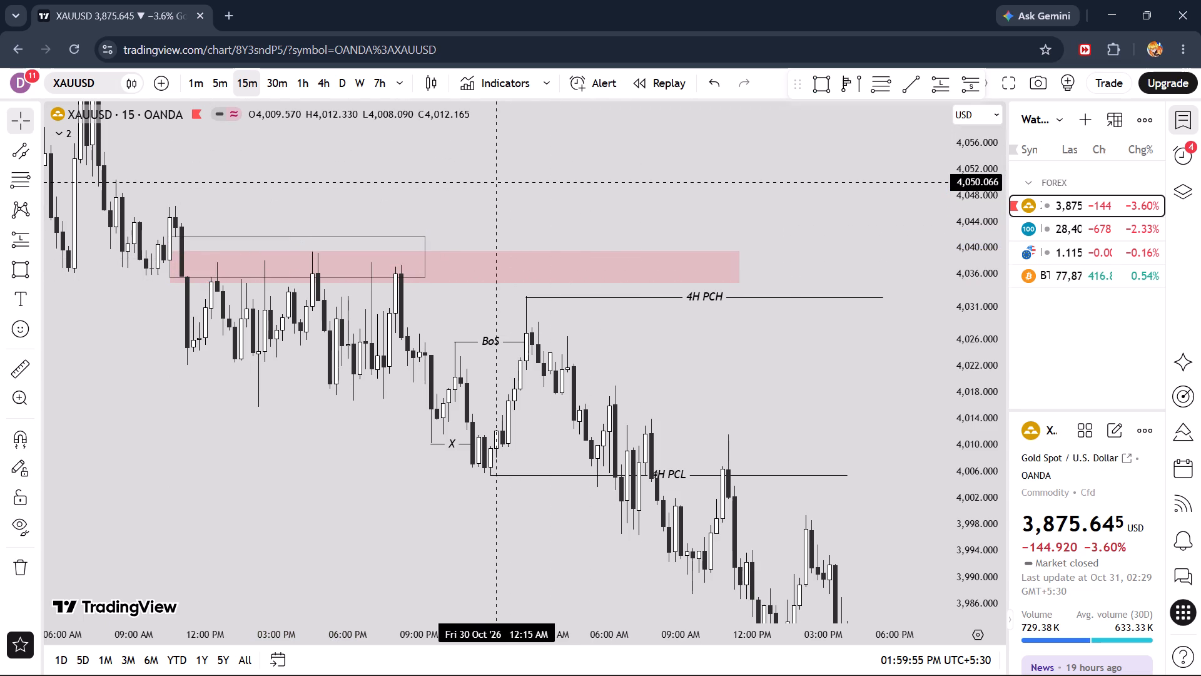
Draw a rectangle from about 4,025.7 to 4,037.4 spanning 29 October 8:15 PM to 30 October 5:00 AM and apply the Bearish template.
left_click(814, 86)
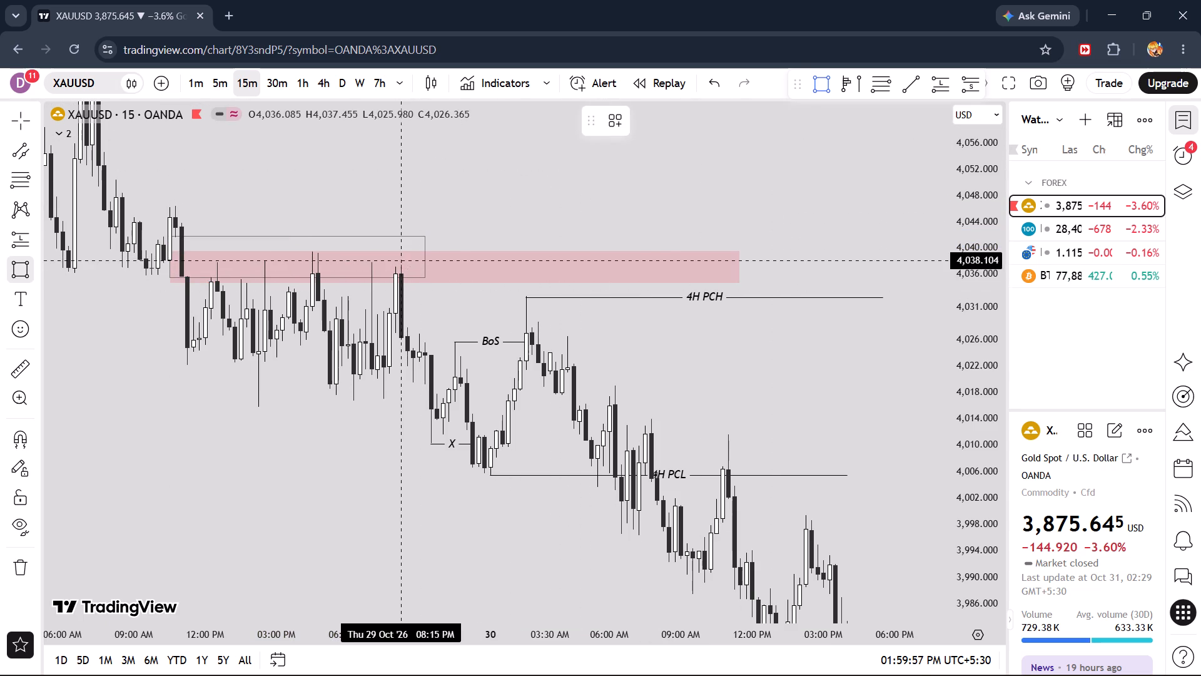
left_click(400, 265)
left_click(422, 342)
left_click_drag(421, 304, 585, 304)
left_click(611, 122)
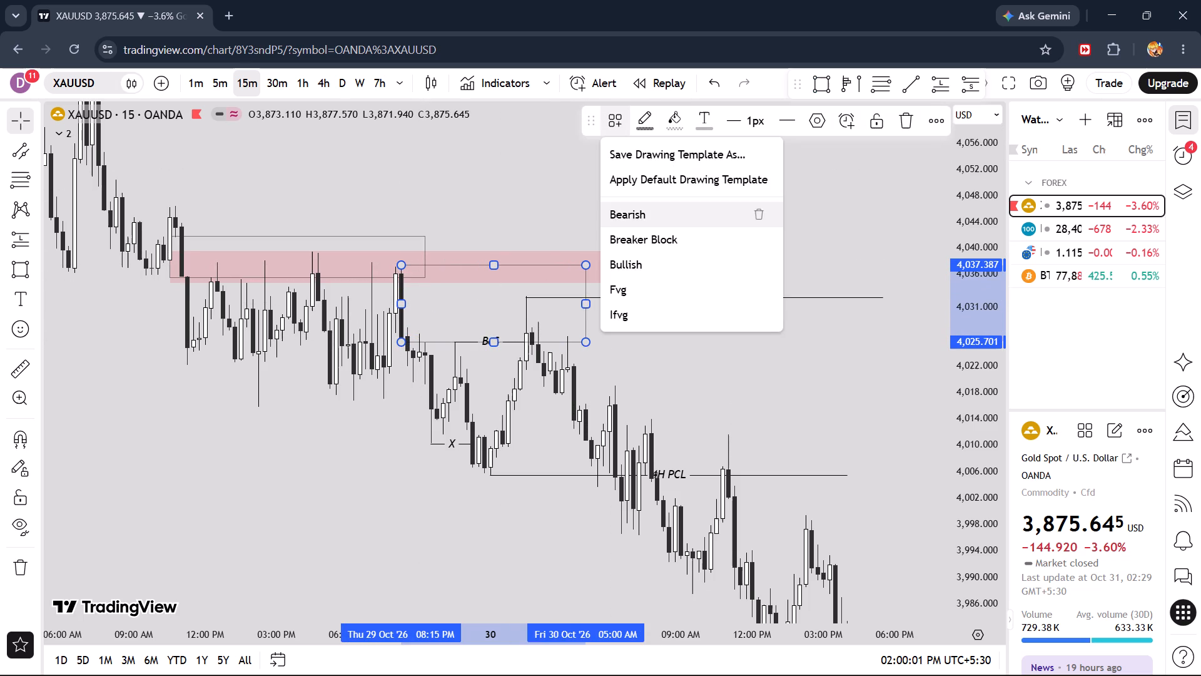
left_click(641, 215)
Examine the 15-minute price action around the bearish zones and its move down through the 4H PCL level.
left_click_drag(634, 214, 559, 185)
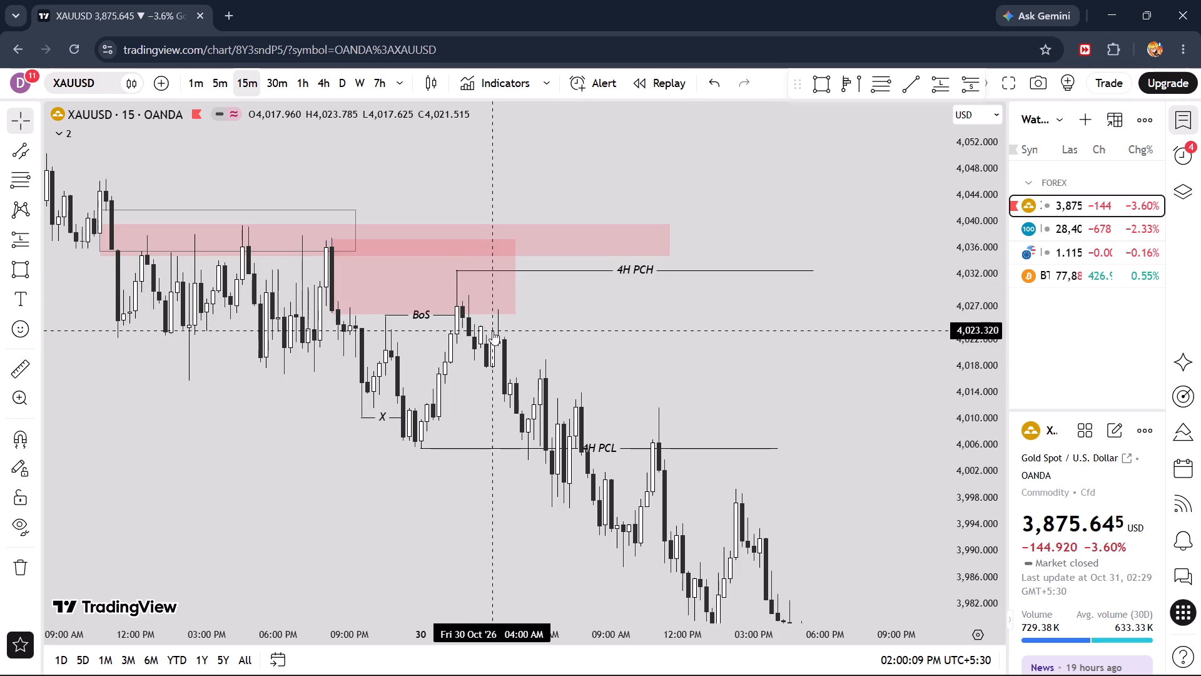
left_click_drag(579, 320, 616, 320)
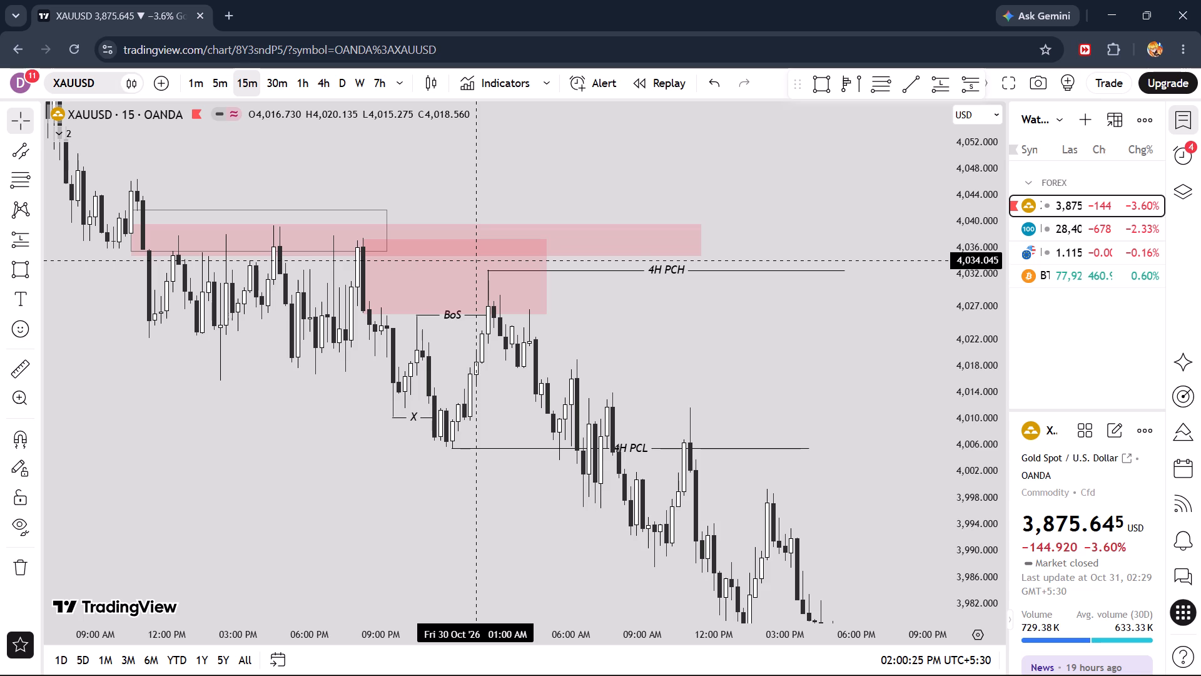
left_click_drag(594, 342, 633, 332)
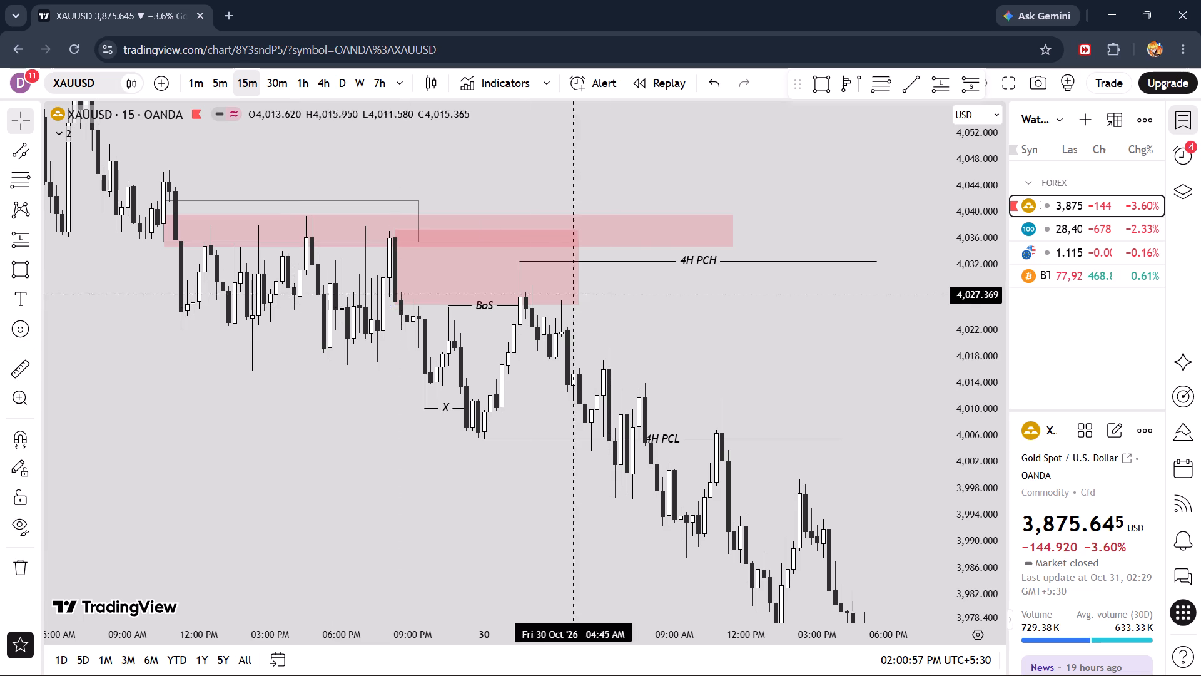
left_click_drag(861, 359, 689, 322)
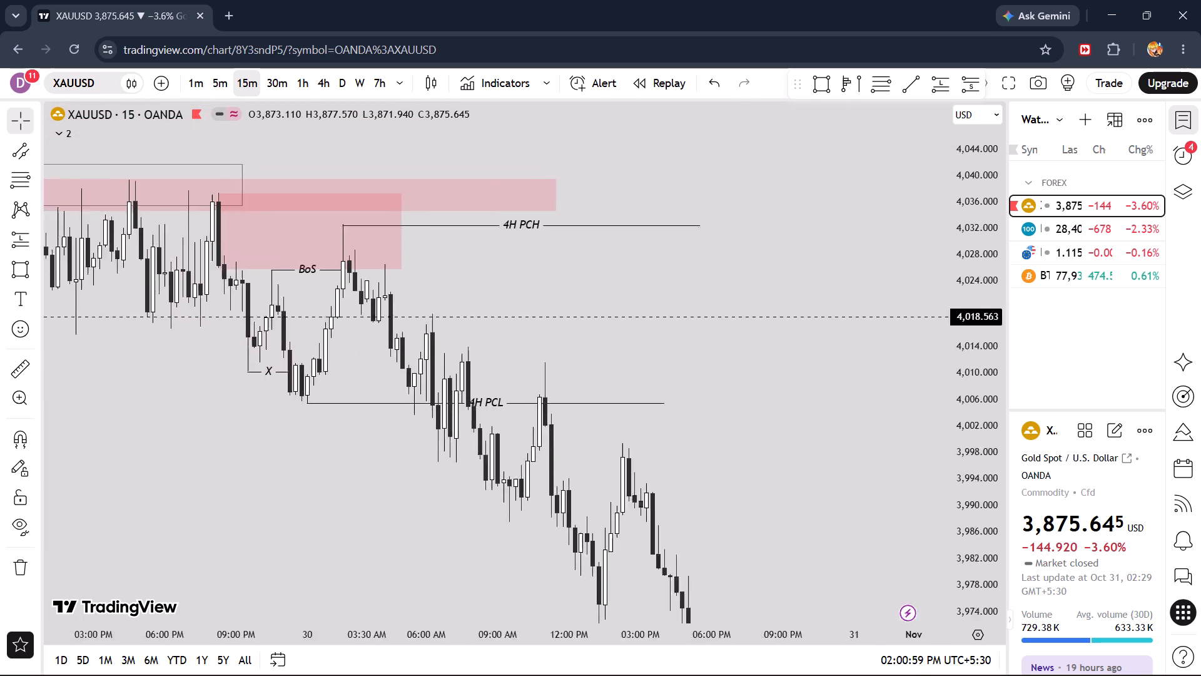
left_click_drag(689, 322, 788, 374)
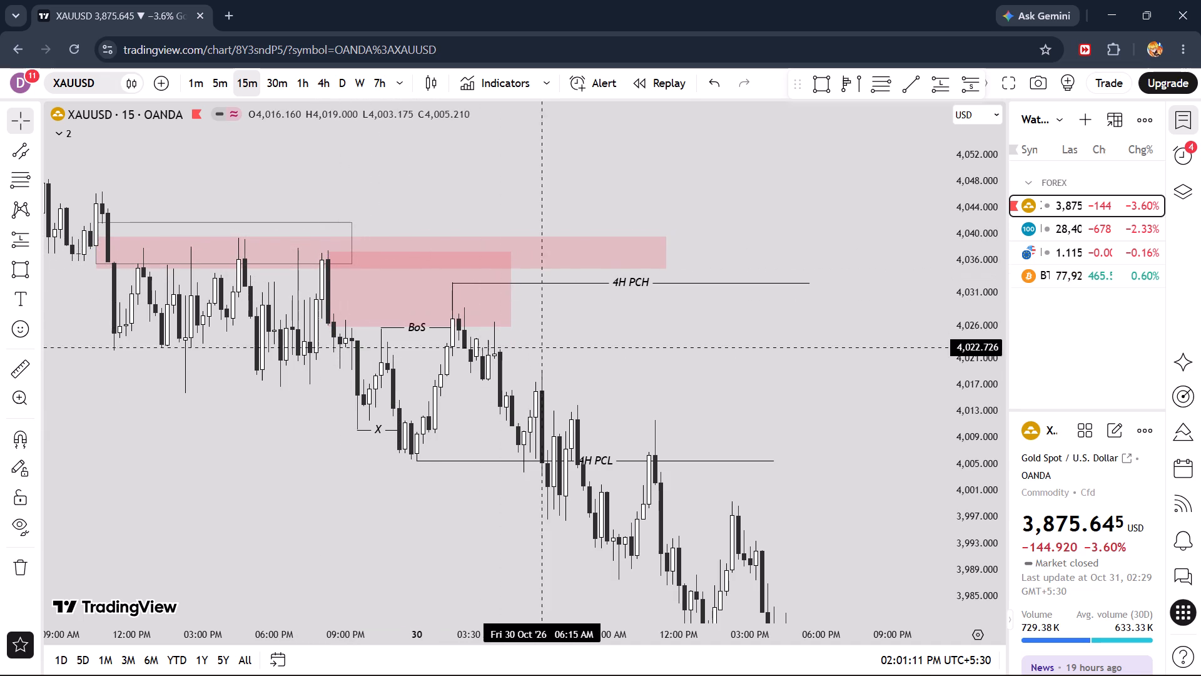
left_click_drag(602, 362, 702, 346)
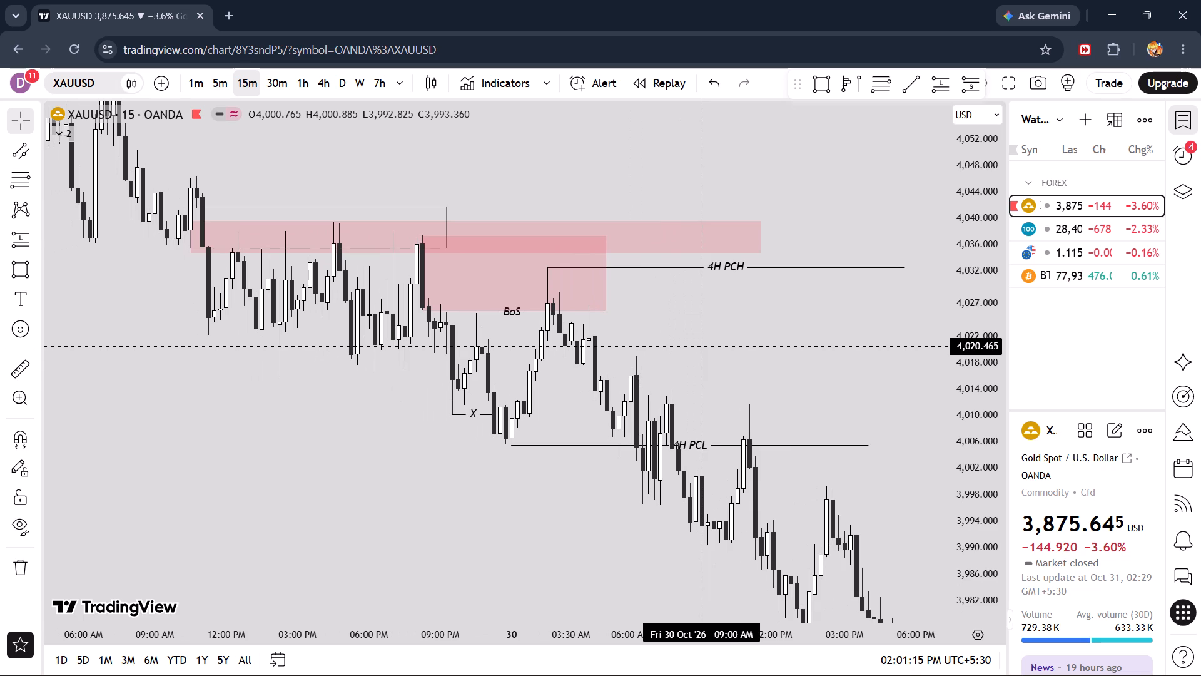
Switch the XAUUSD chart to the 1-hour timeframe to view the marked range and zones.
left_click(300, 82)
left_click_drag(786, 437, 490, 407)
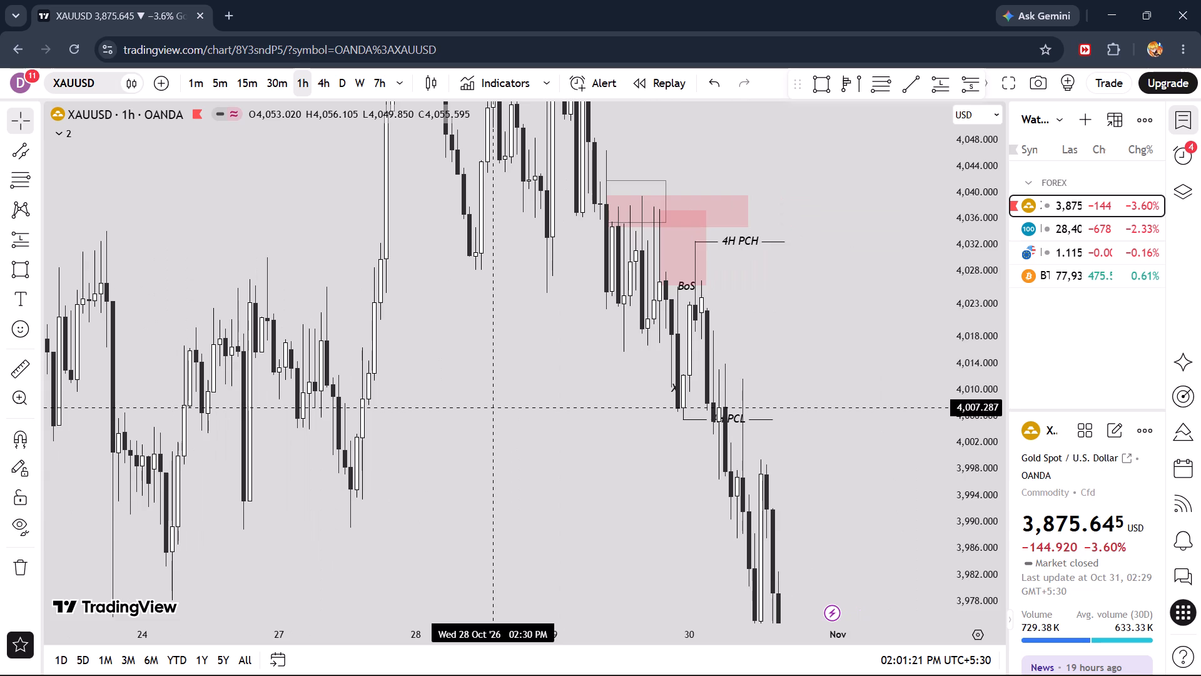
Step down through the 30-minute and 15-minute timeframes to the 5-minute, examining the BoS leg and 4H PCH/PCL range.
scroll(666, 356, "up", 10)
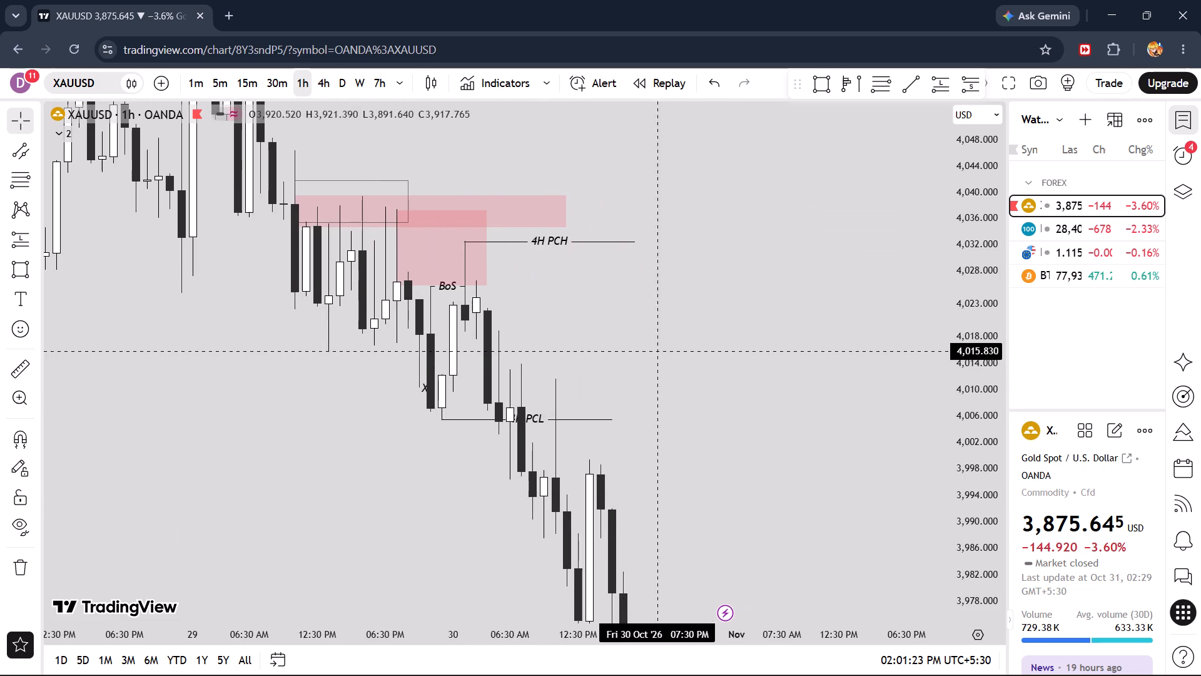
left_click(286, 94)
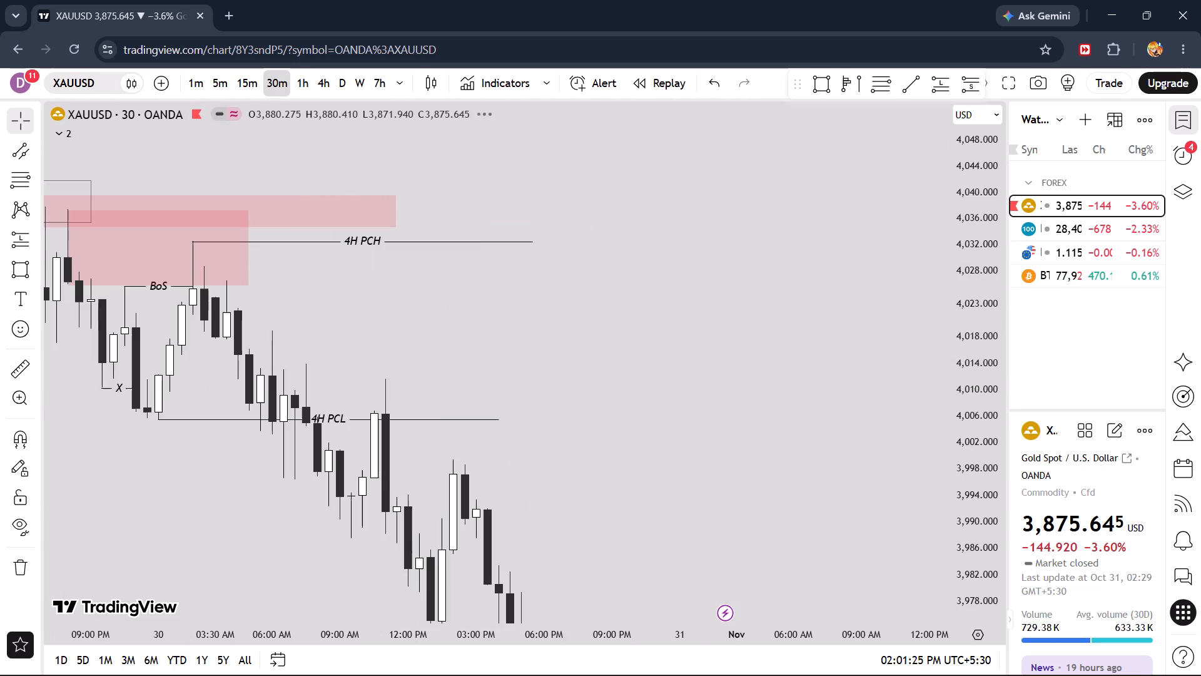
scroll(290, 319, "down", 1)
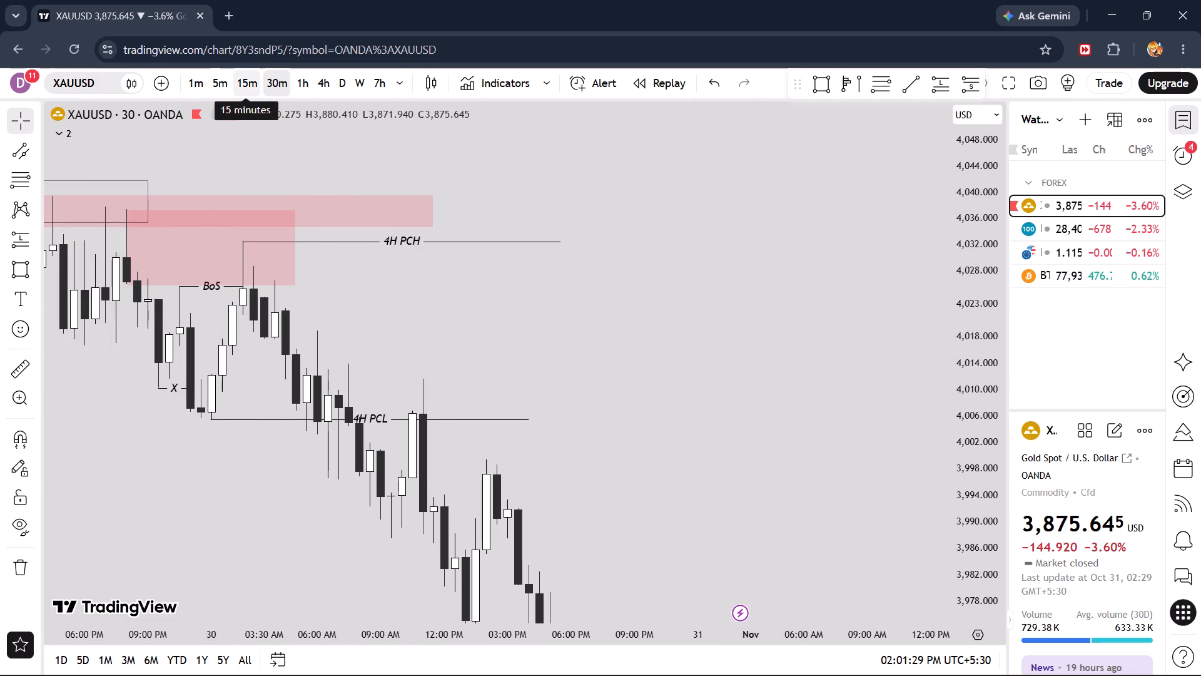
left_click(245, 88)
scroll(363, 291, "down", 6)
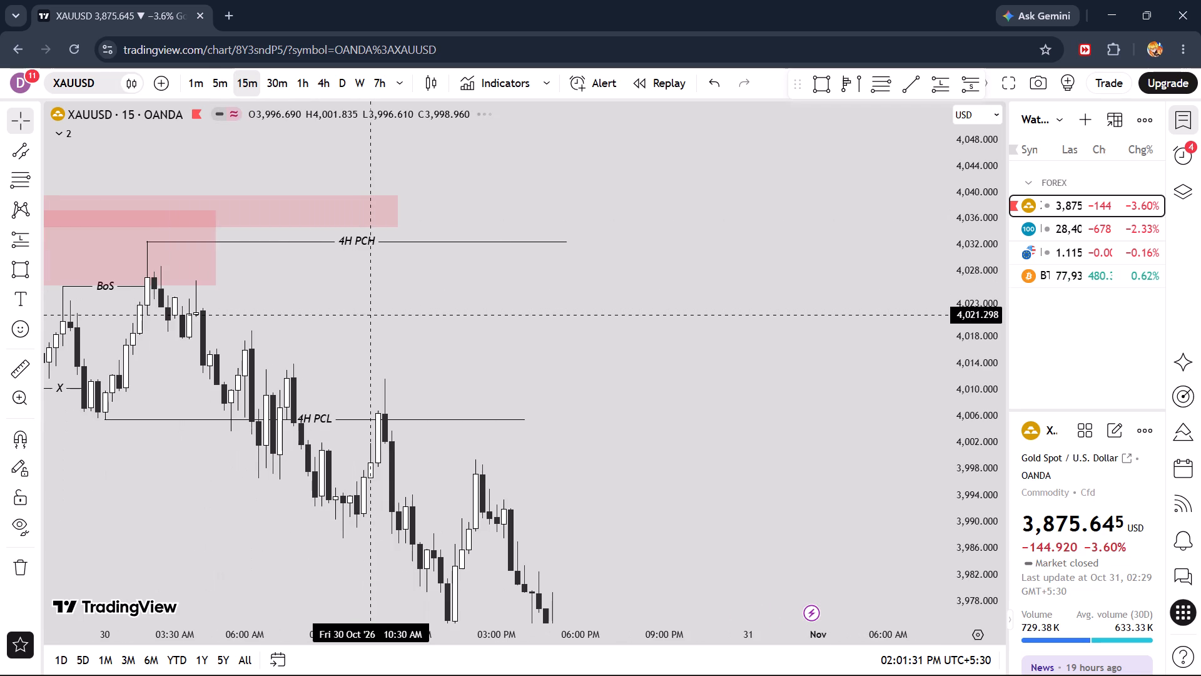
left_click_drag(320, 316, 656, 329)
left_click(220, 85)
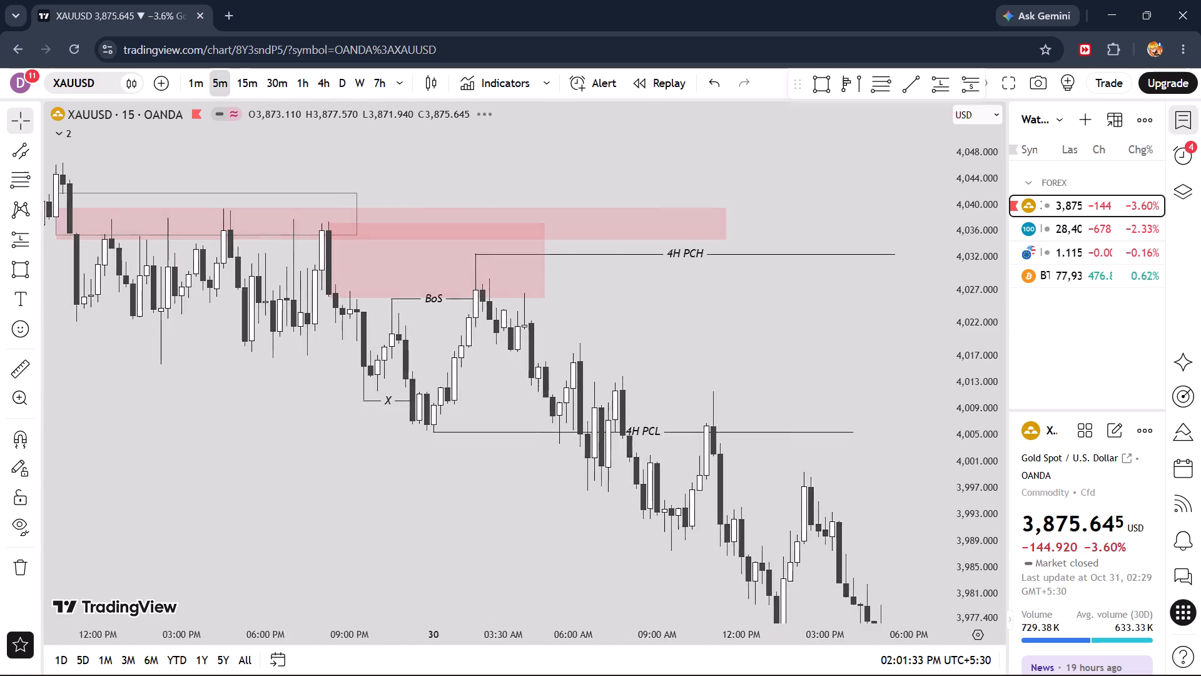
scroll(320, 271, "down", 7)
scroll(443, 310, "down", 8)
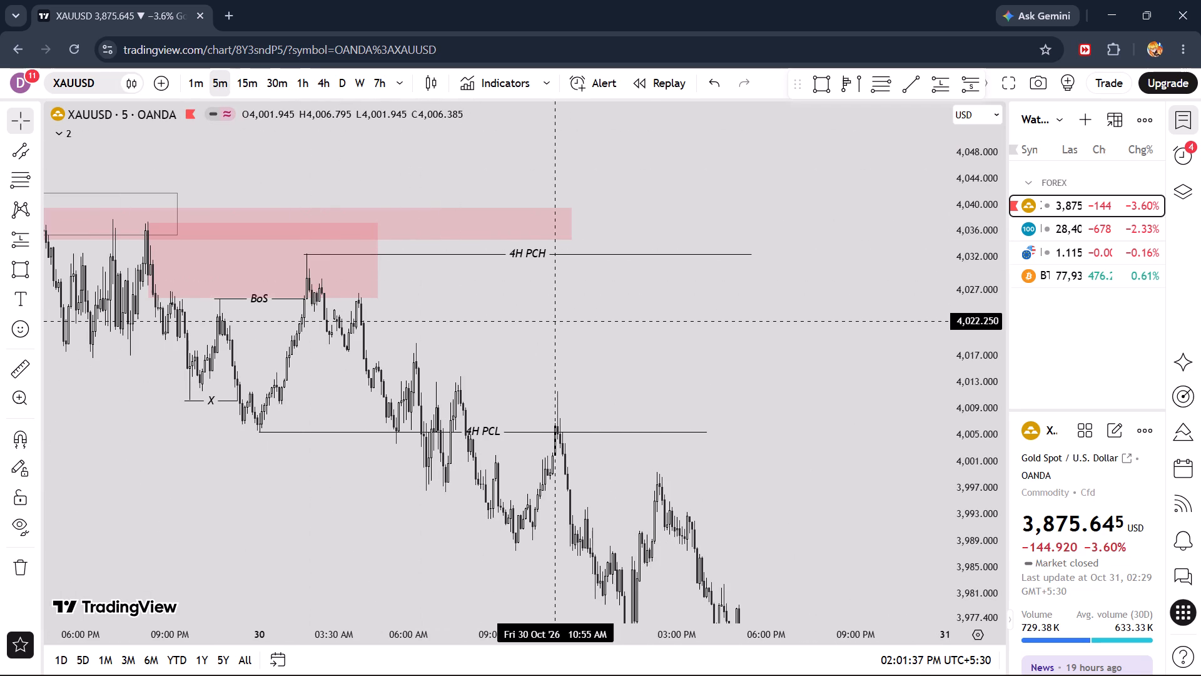
left_click_drag(556, 322, 712, 351)
left_click_drag(998, 434, 965, 182)
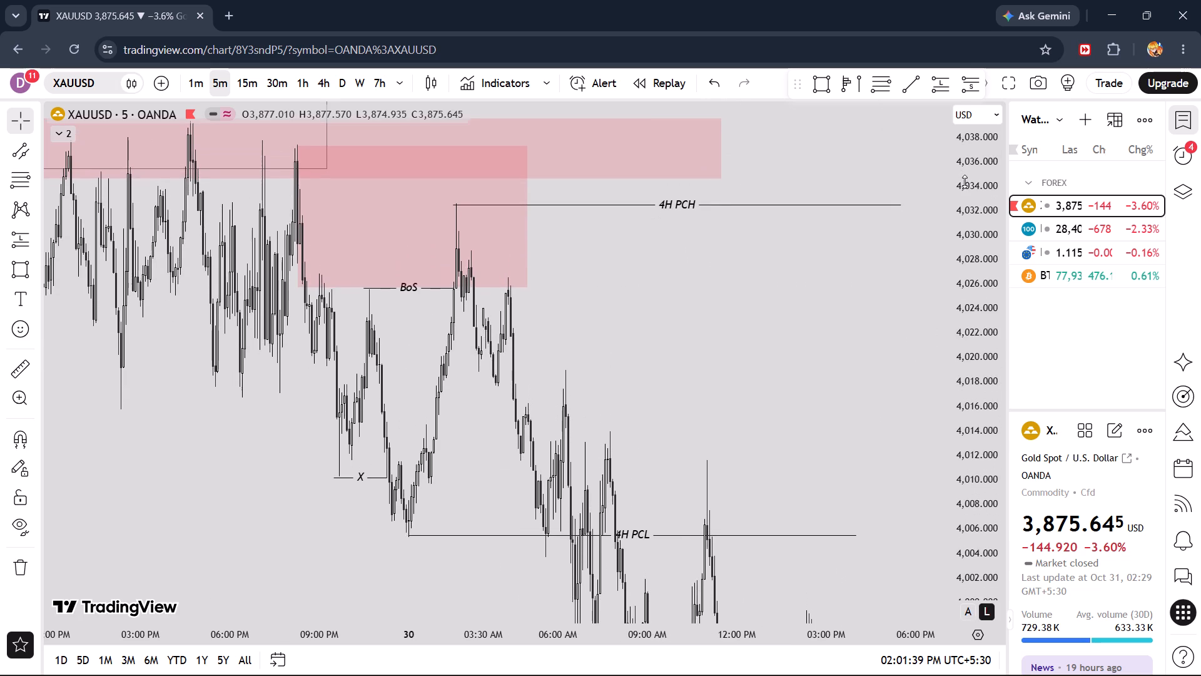
left_click_drag(649, 351, 817, 351)
scroll(678, 347, "up", 6)
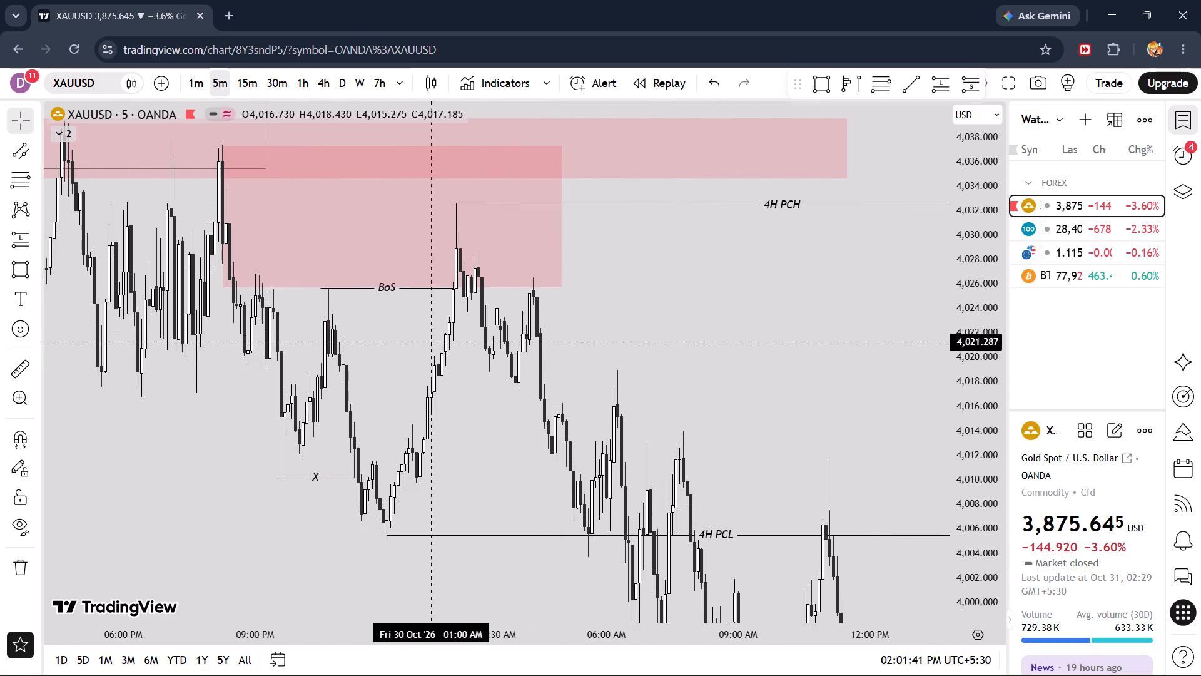
Align the start of the BoS line with the swing high at about 10:40 PM on 29 October.
left_click_drag(320, 289, 327, 290)
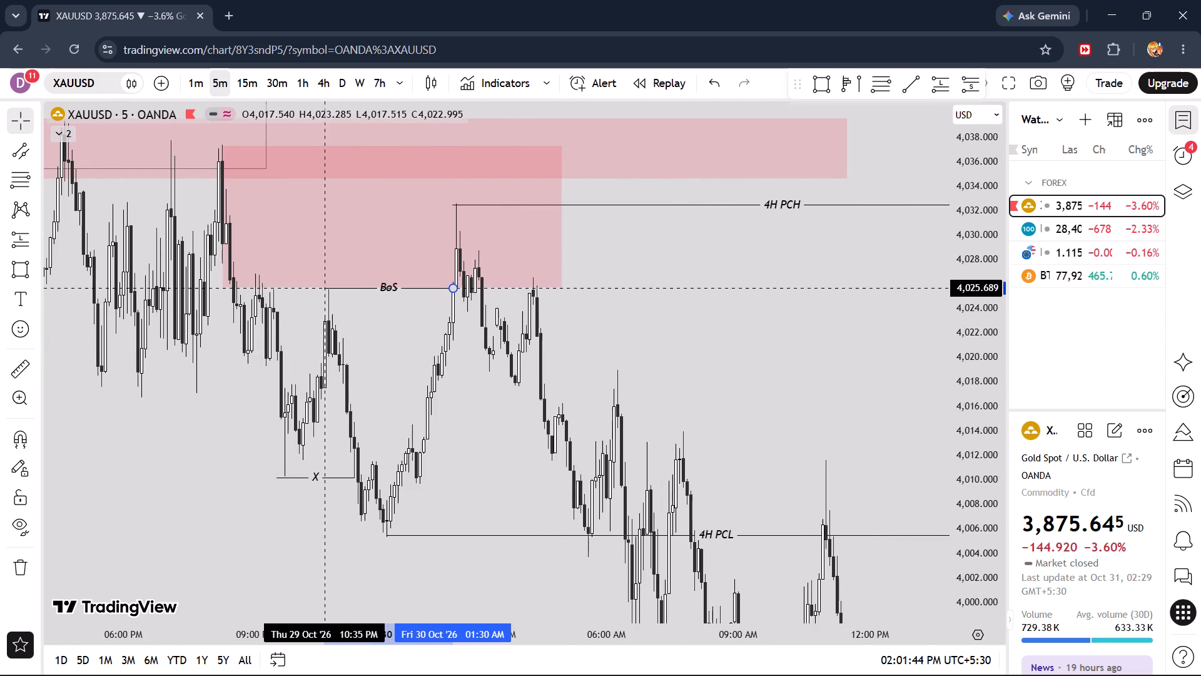
left_click_drag(327, 290, 328, 290)
Align the X line with the swing low at about 9:40 PM on 29 October, at about 4,010.4.
left_click_drag(361, 337, 470, 297)
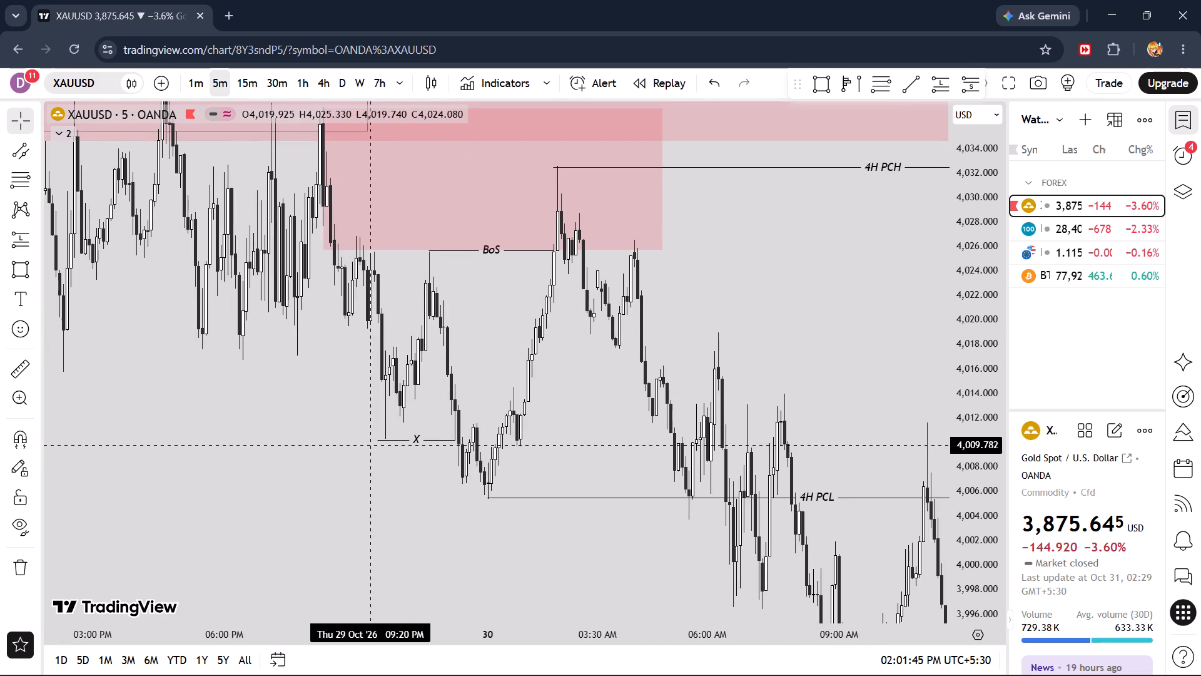
left_click(379, 441)
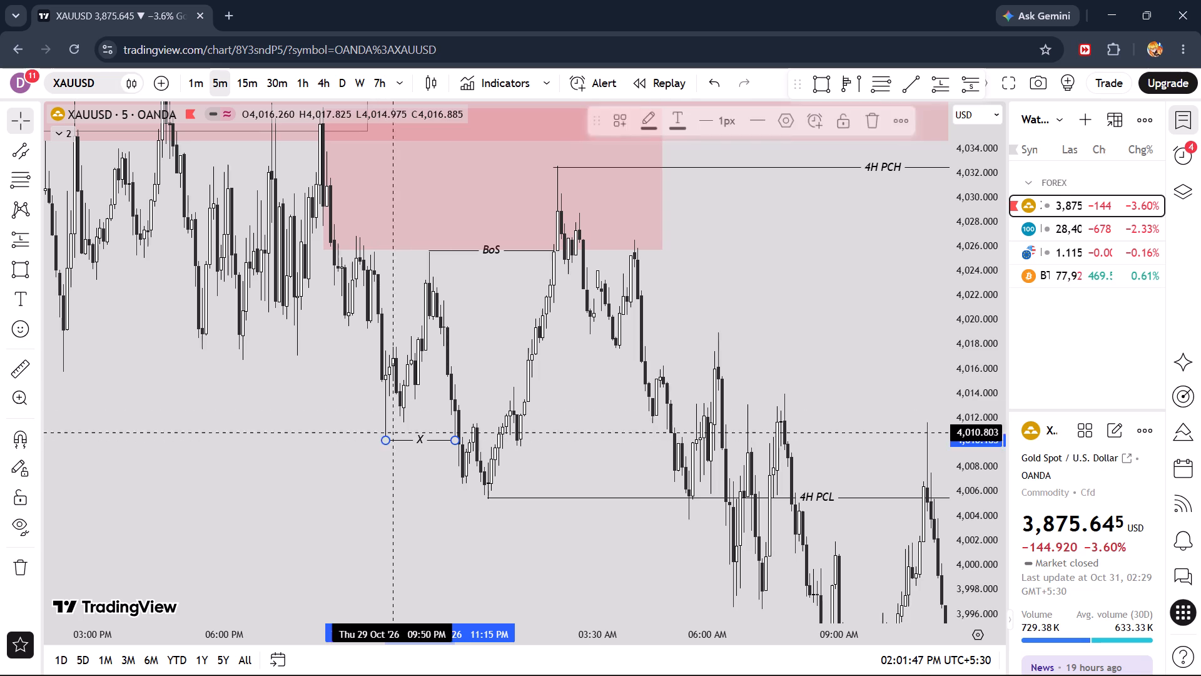
left_click(532, 361)
left_click(413, 442)
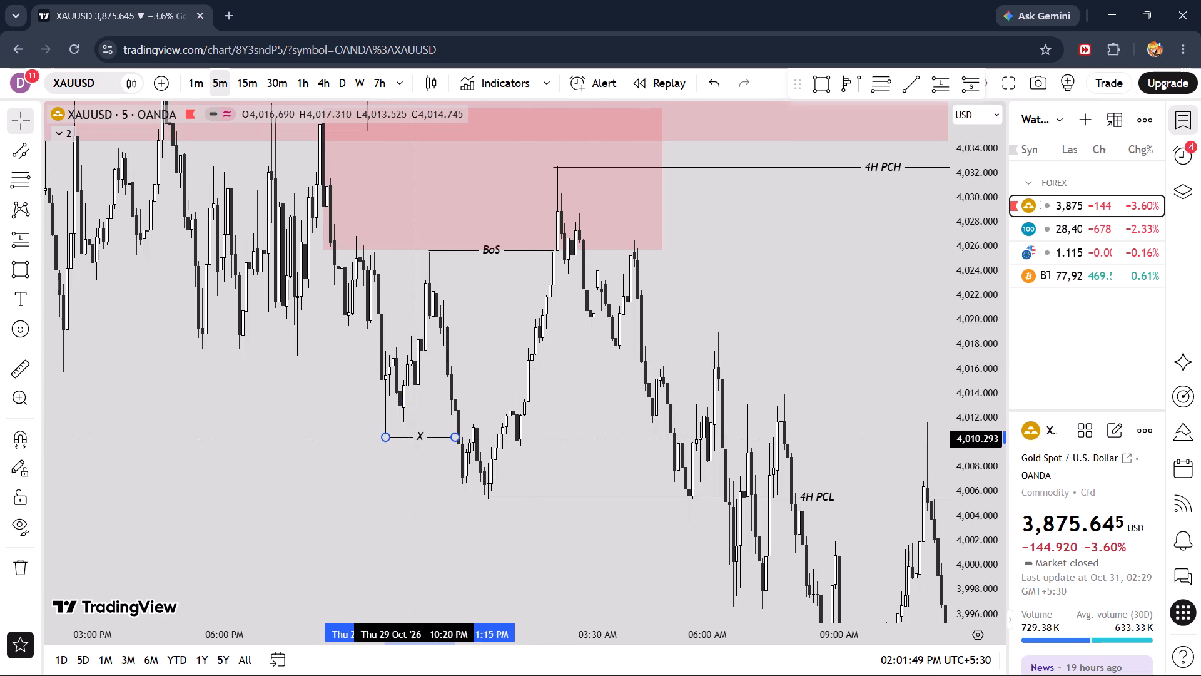
left_click(480, 371)
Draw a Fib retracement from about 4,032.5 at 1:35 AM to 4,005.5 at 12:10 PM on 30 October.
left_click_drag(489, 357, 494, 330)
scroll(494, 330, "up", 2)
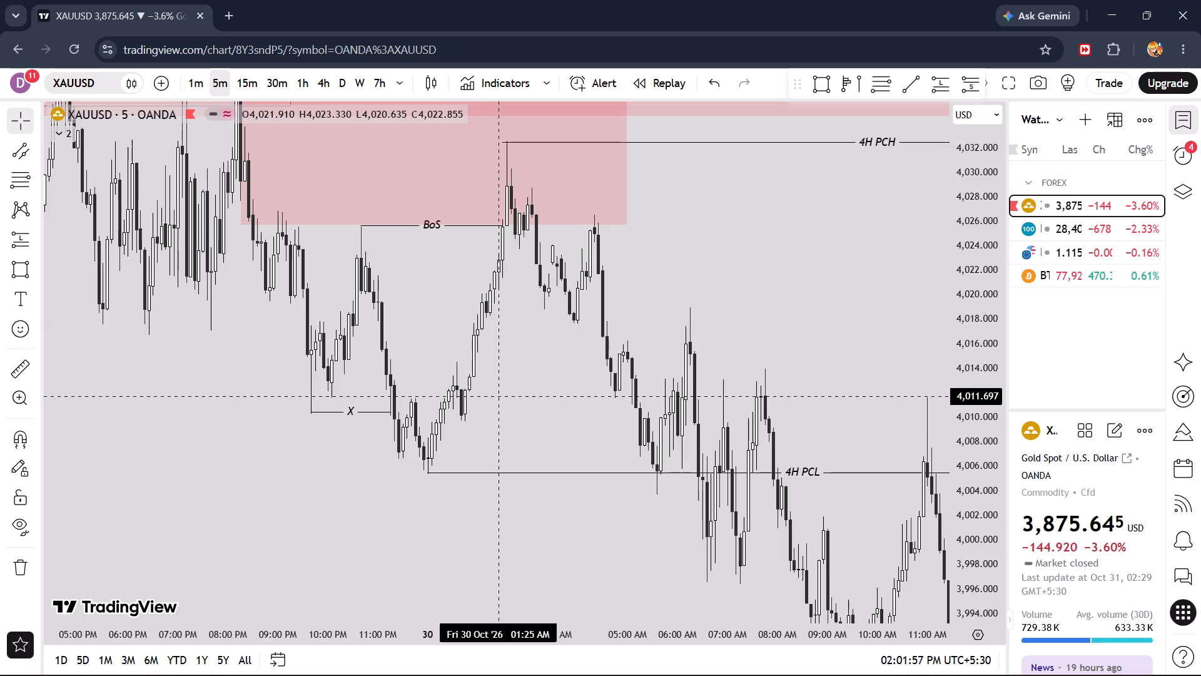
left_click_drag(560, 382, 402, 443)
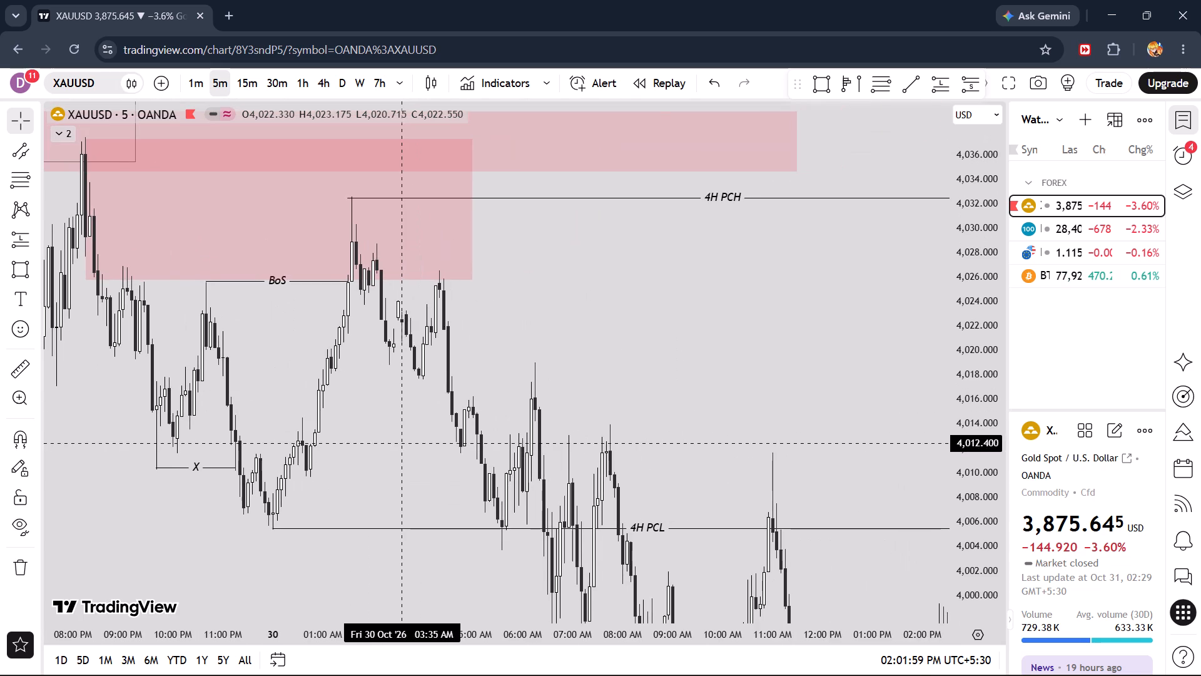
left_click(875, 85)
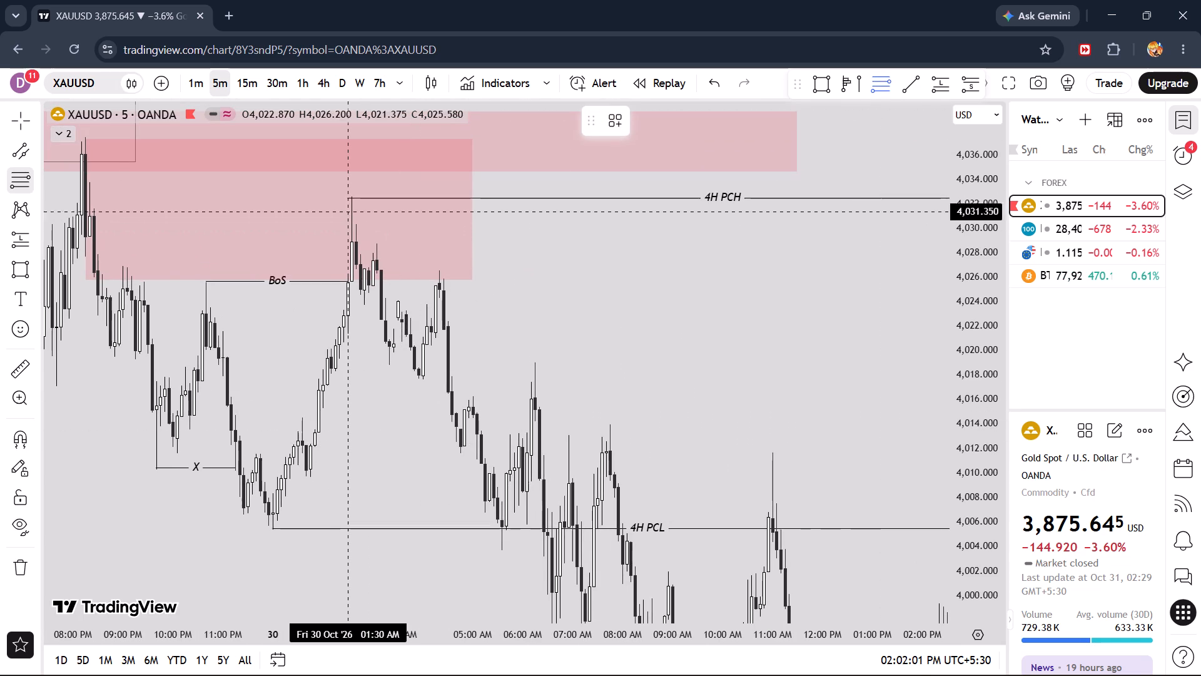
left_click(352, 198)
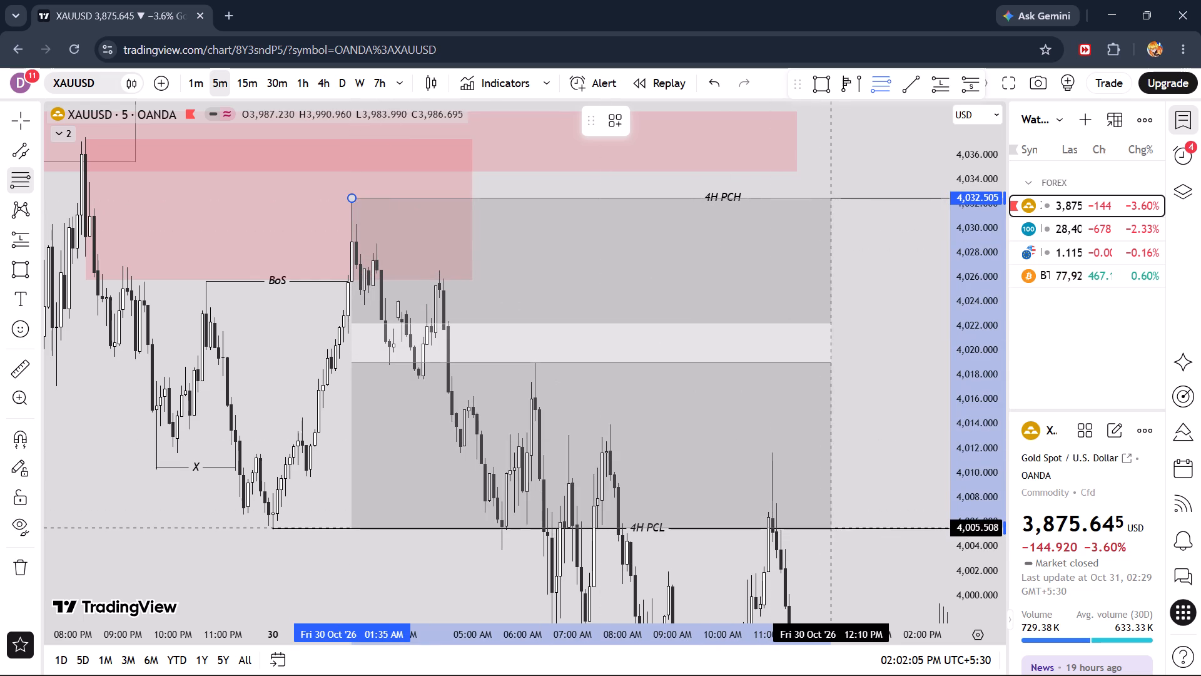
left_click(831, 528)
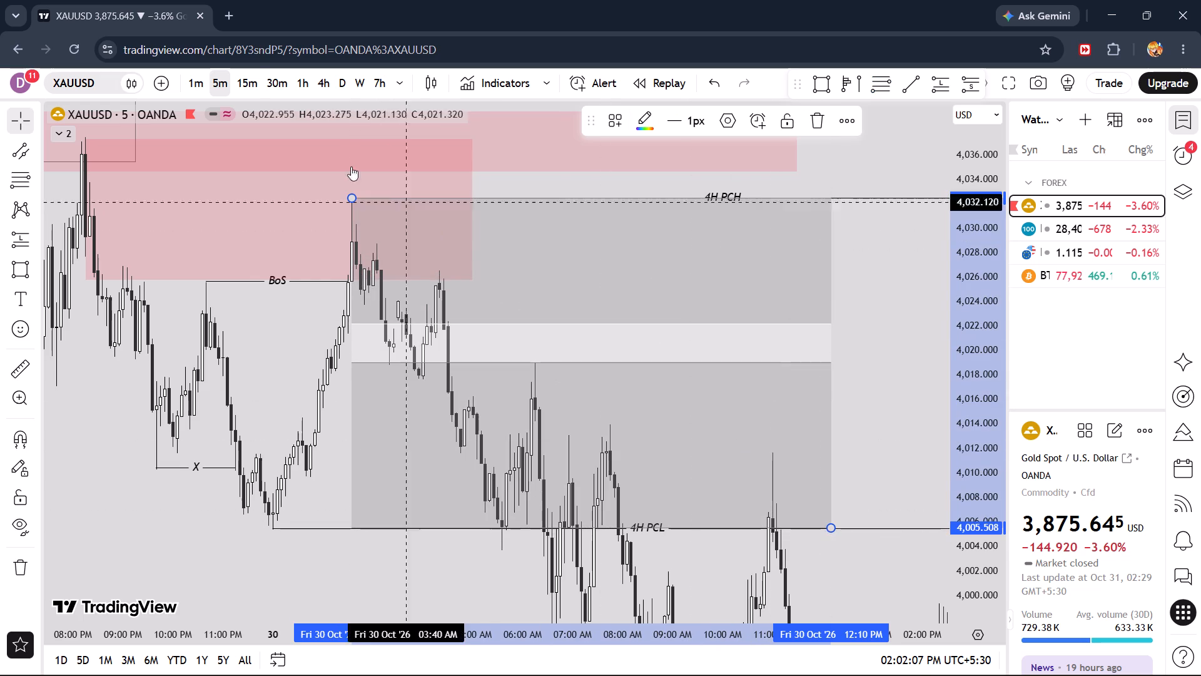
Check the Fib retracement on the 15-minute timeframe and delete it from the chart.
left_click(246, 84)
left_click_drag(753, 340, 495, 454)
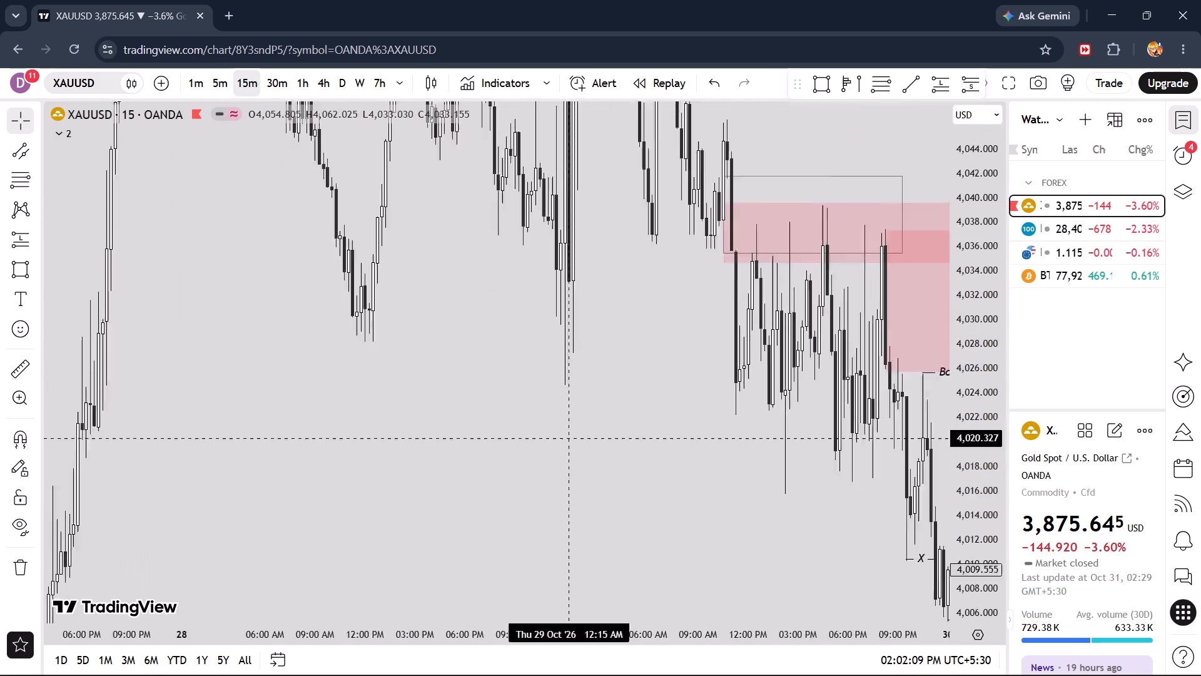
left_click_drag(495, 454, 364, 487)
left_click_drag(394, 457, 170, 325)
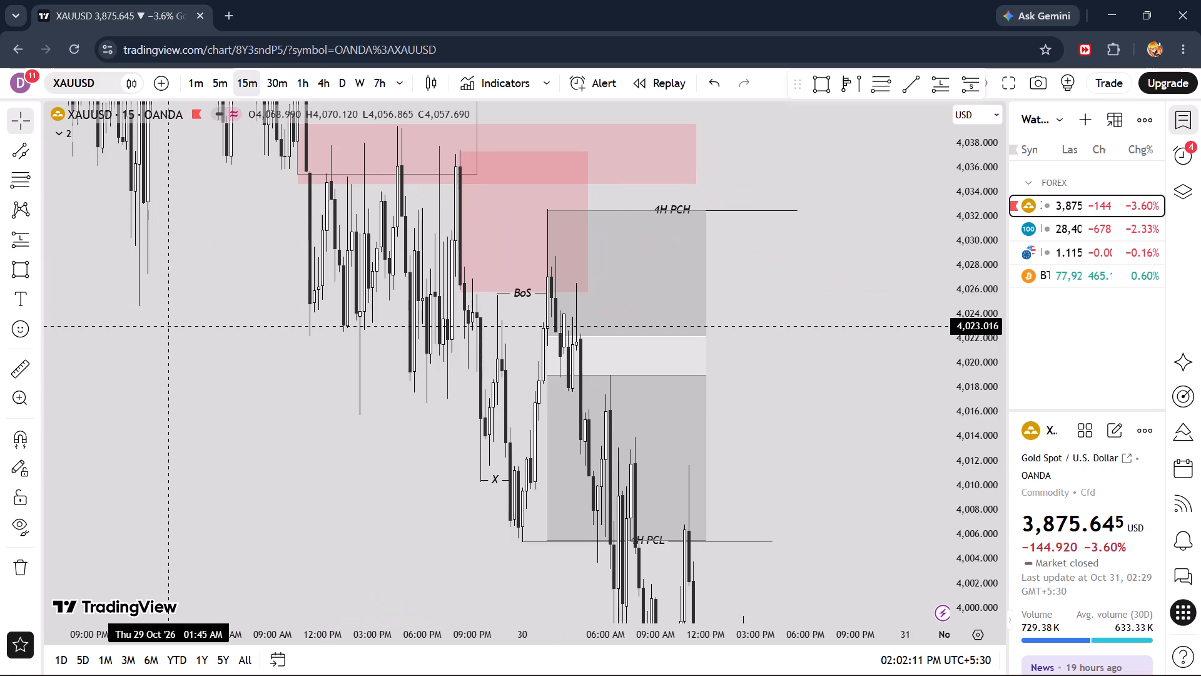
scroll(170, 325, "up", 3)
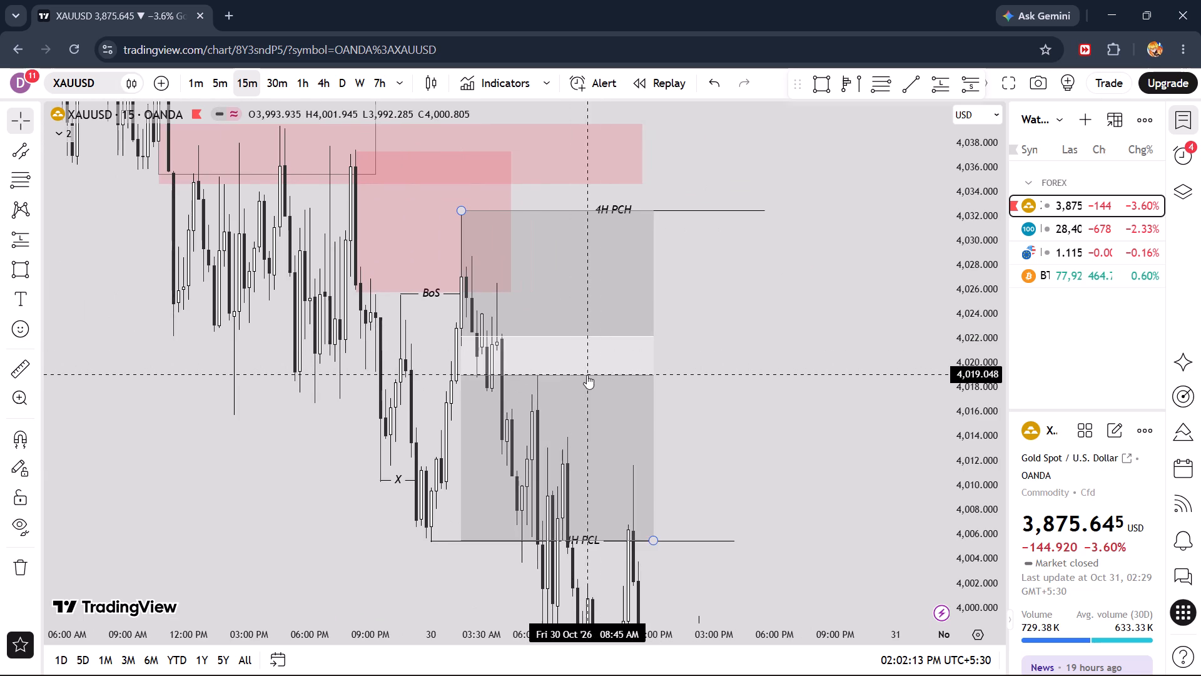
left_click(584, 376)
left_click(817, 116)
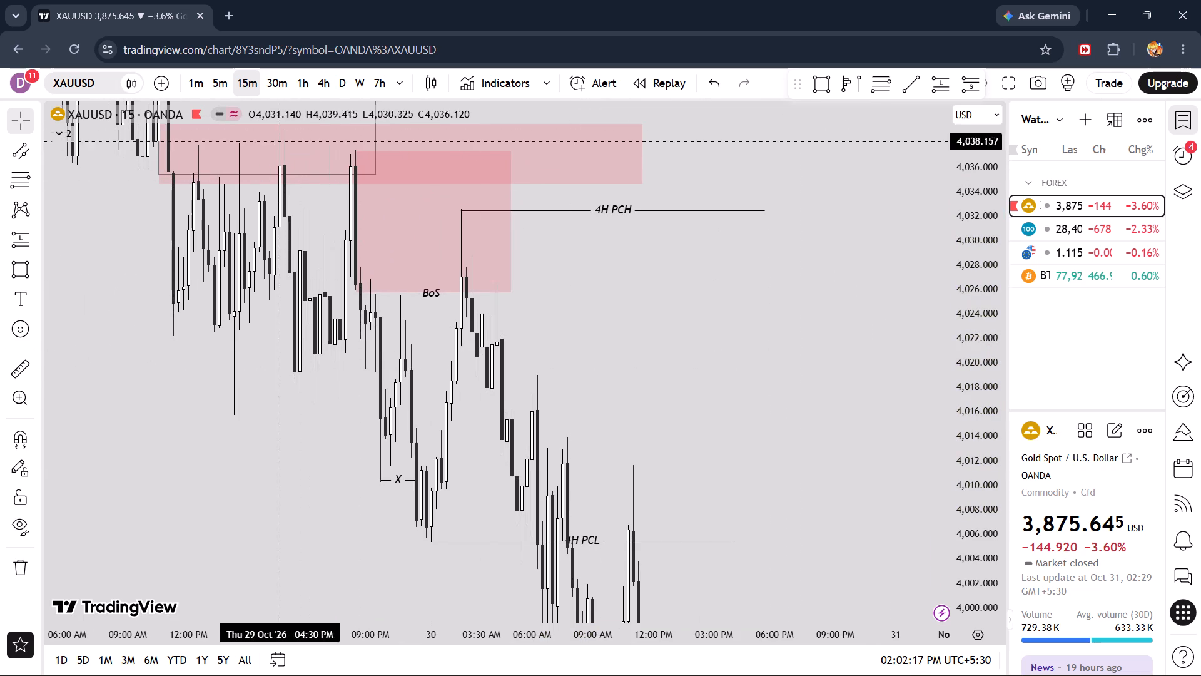
Switch to the 5-minute timeframe and examine the upward leg between the 4H PCL low and the BoS level.
left_click(217, 83)
scroll(378, 350, "down", 11)
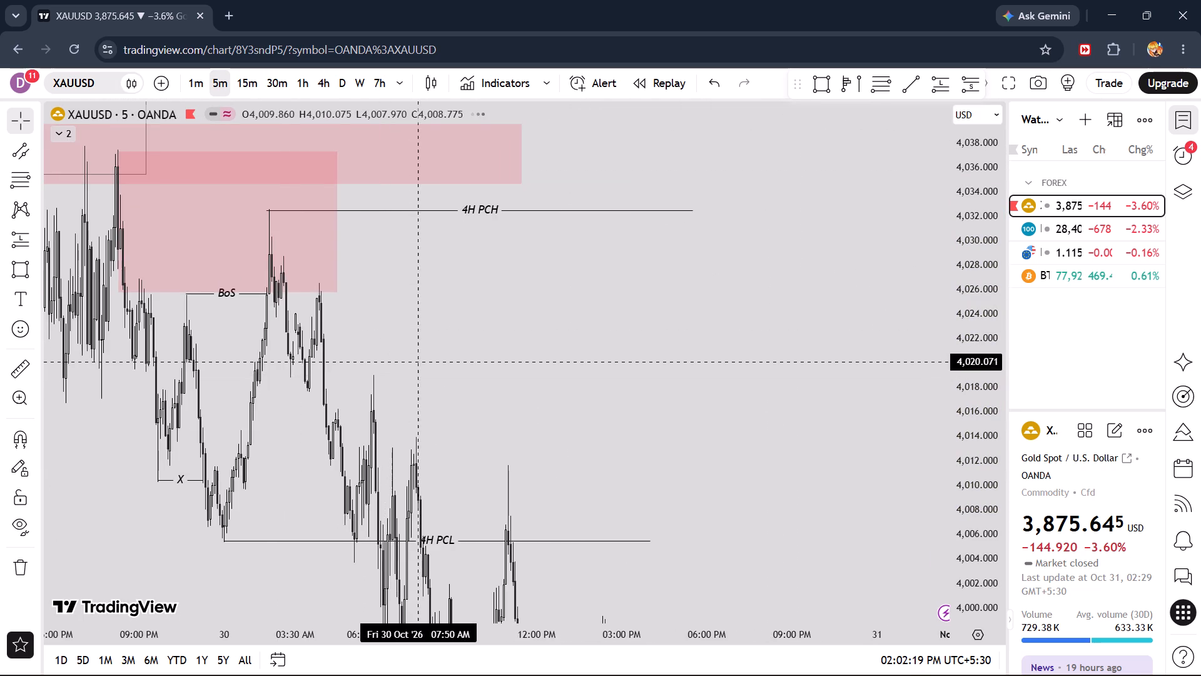
left_click_drag(420, 362, 679, 287)
scroll(679, 287, "up", 6)
left_click_drag(535, 248, 719, 279)
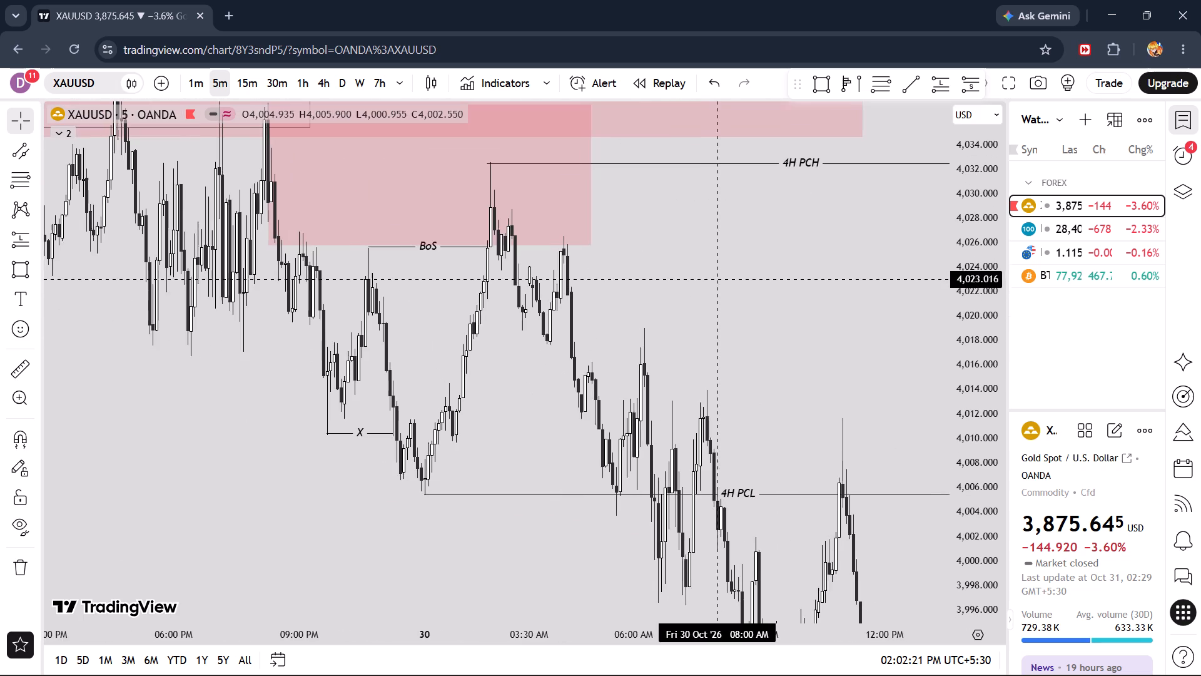
scroll(715, 292, "up", 3)
left_click_drag(684, 270, 770, 277)
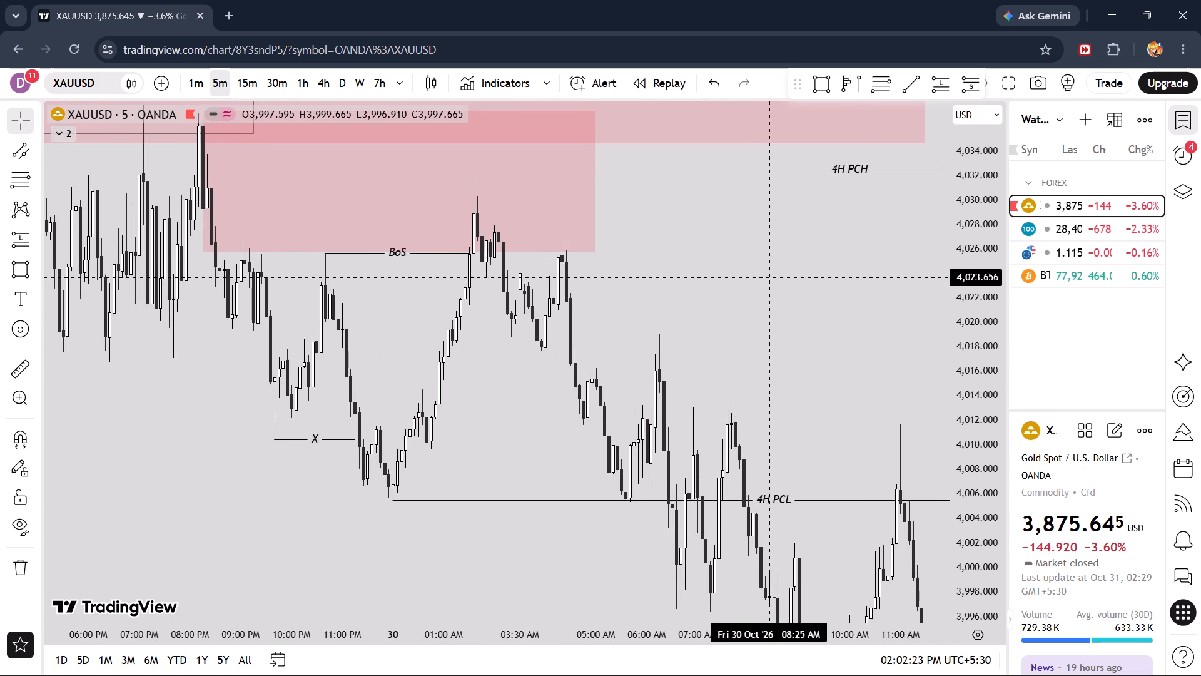
left_click_drag(990, 409, 1003, 312)
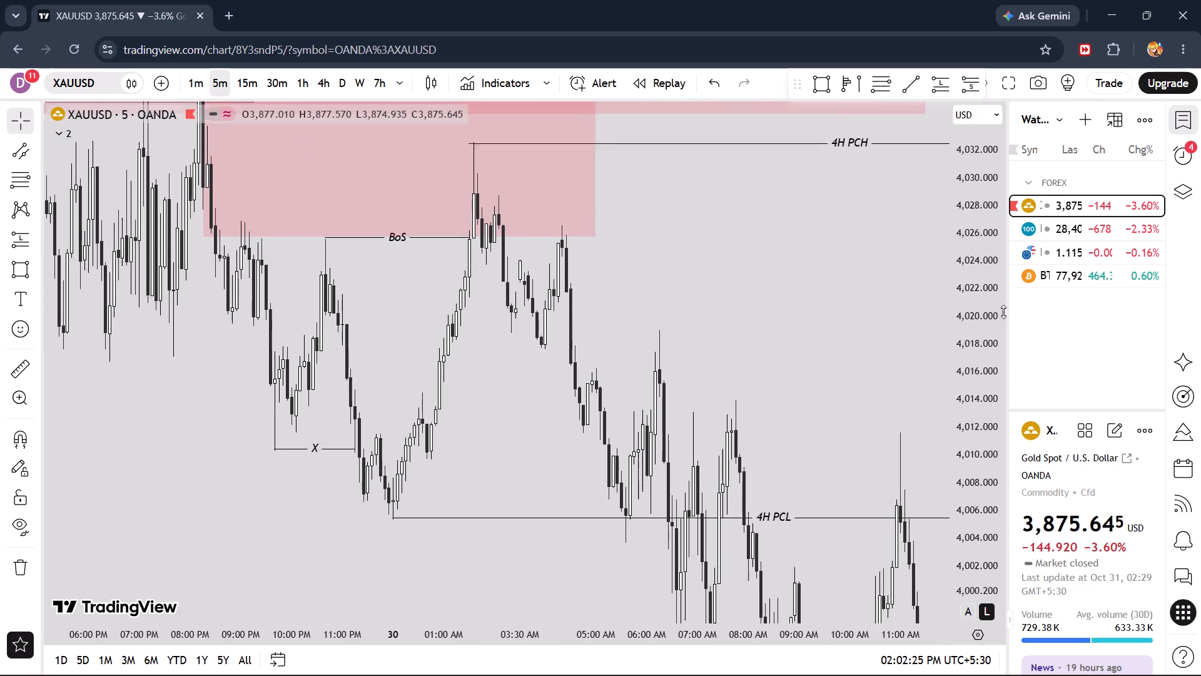
left_click_drag(1003, 312, 996, 270)
left_click_drag(814, 302, 903, 245)
scroll(652, 375, "up", 7)
left_click_drag(405, 412, 416, 412)
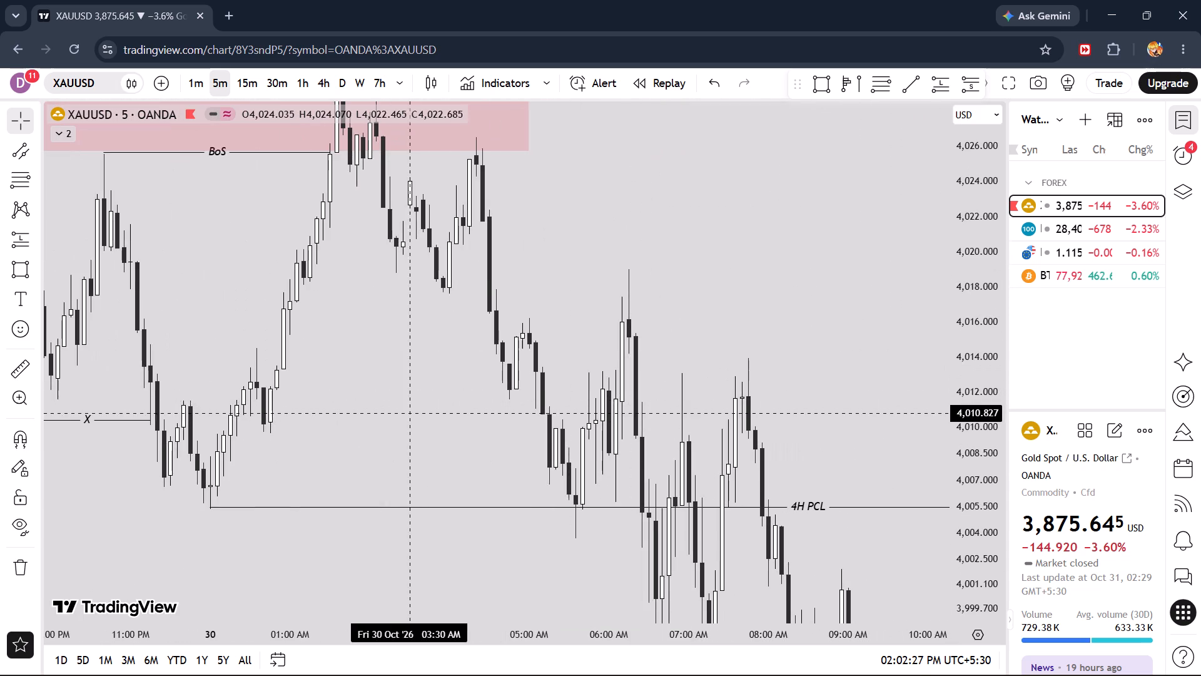
left_click_drag(416, 412, 535, 396)
Draw a trend line at about 4,011.6 from 29 October 11:40 PM to 30 October 12:25 AM and apply the internal bos template.
left_click(909, 93)
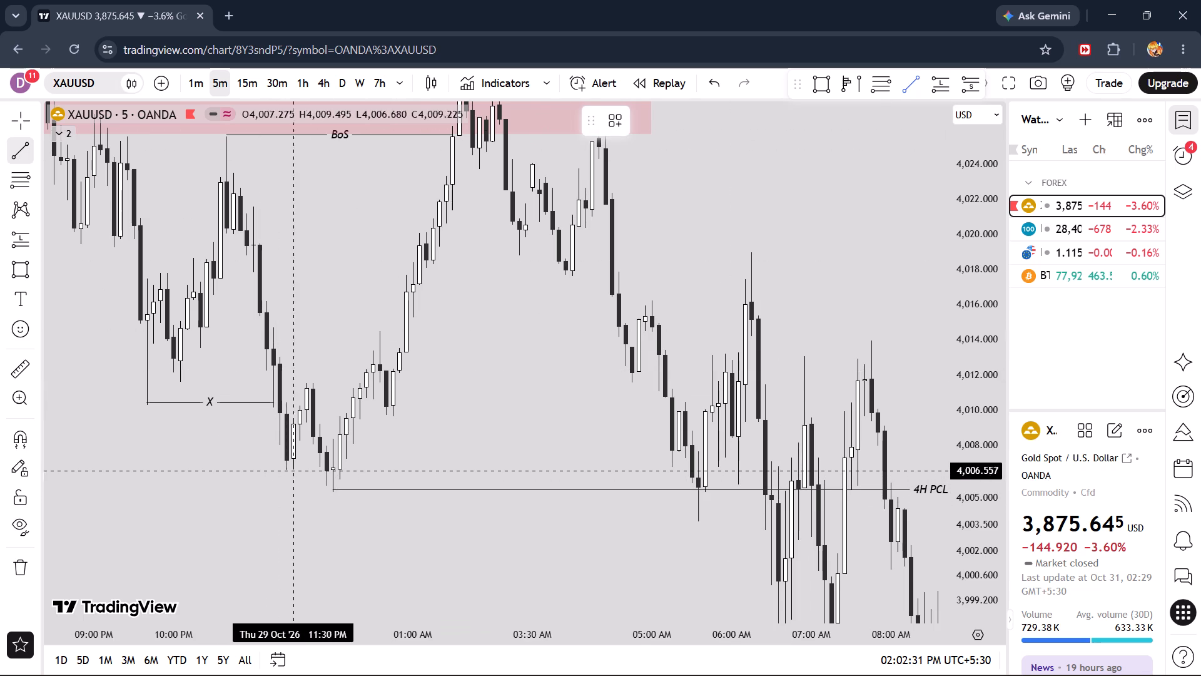
left_click(308, 382)
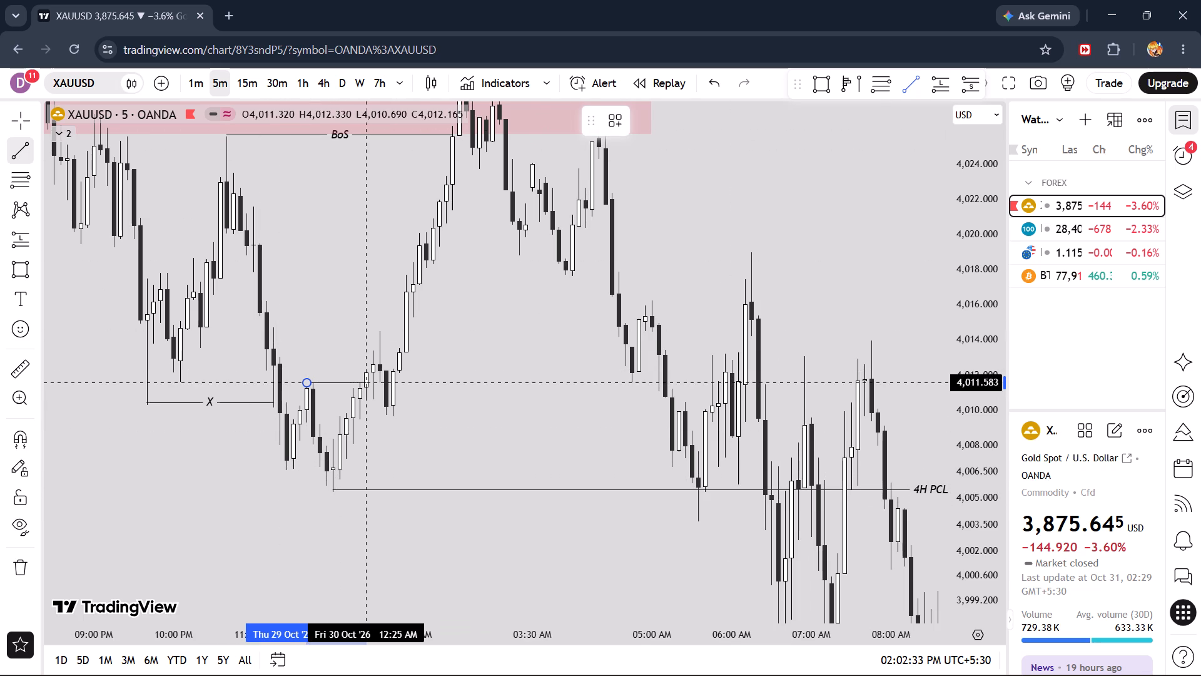
left_click(363, 382, "shift")
left_click(614, 118)
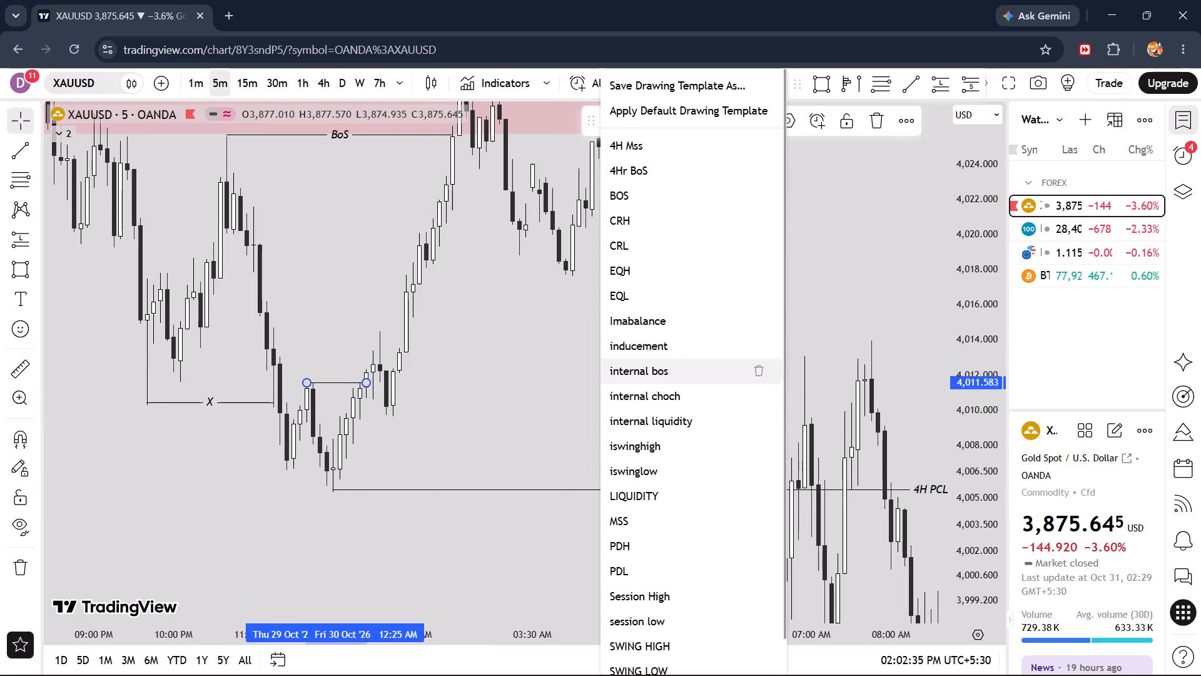
left_click(661, 370)
Draw a trend line at about 4,014.5 from 12:35 AM to 12:55 AM on 30 October and apply the internal bos template.
left_click_drag(467, 349, 577, 412)
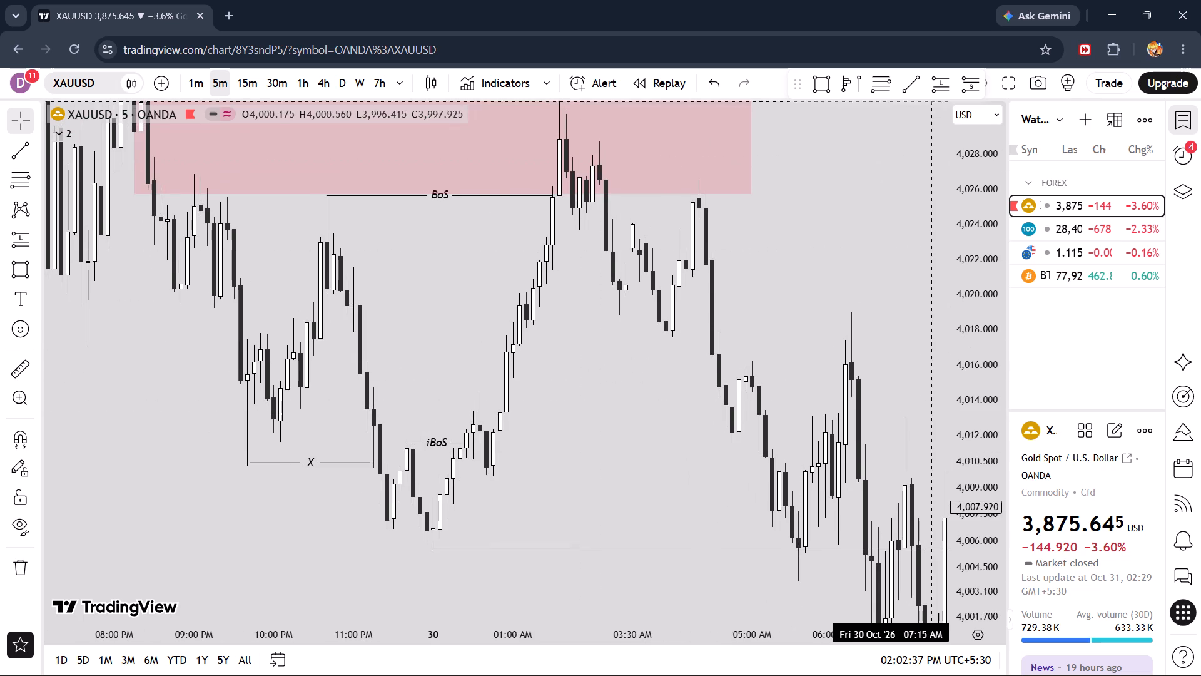
left_click(925, 83)
left_click(479, 392)
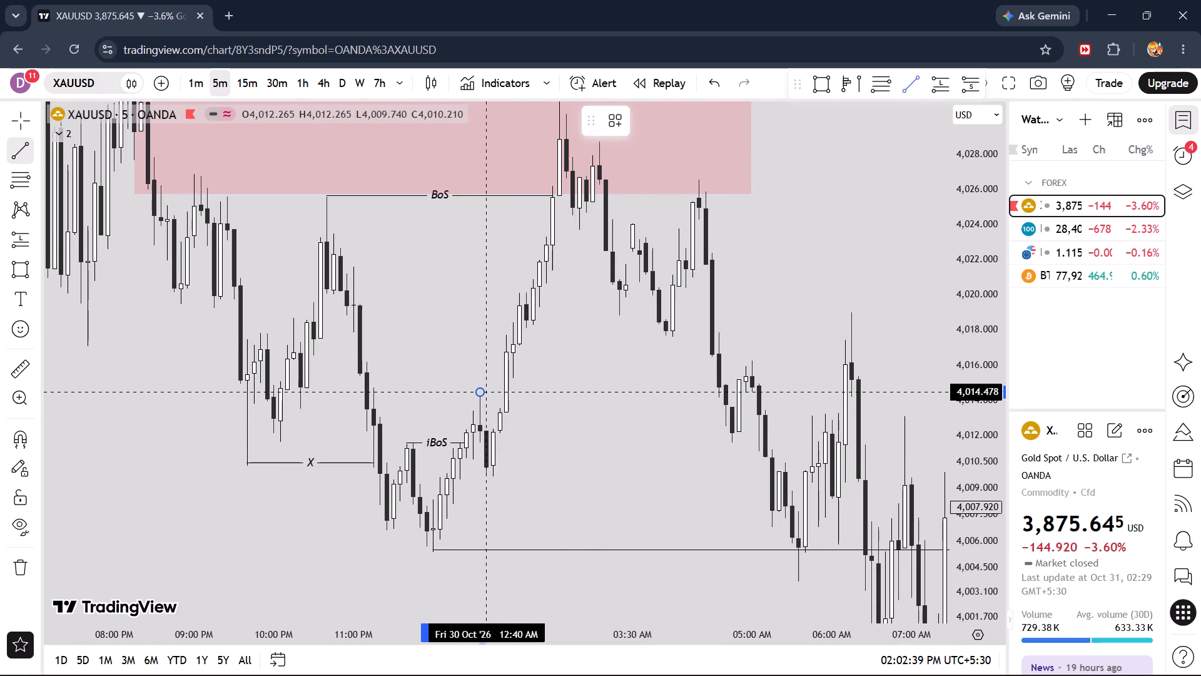
left_click(505, 392, "shift")
left_click(628, 122)
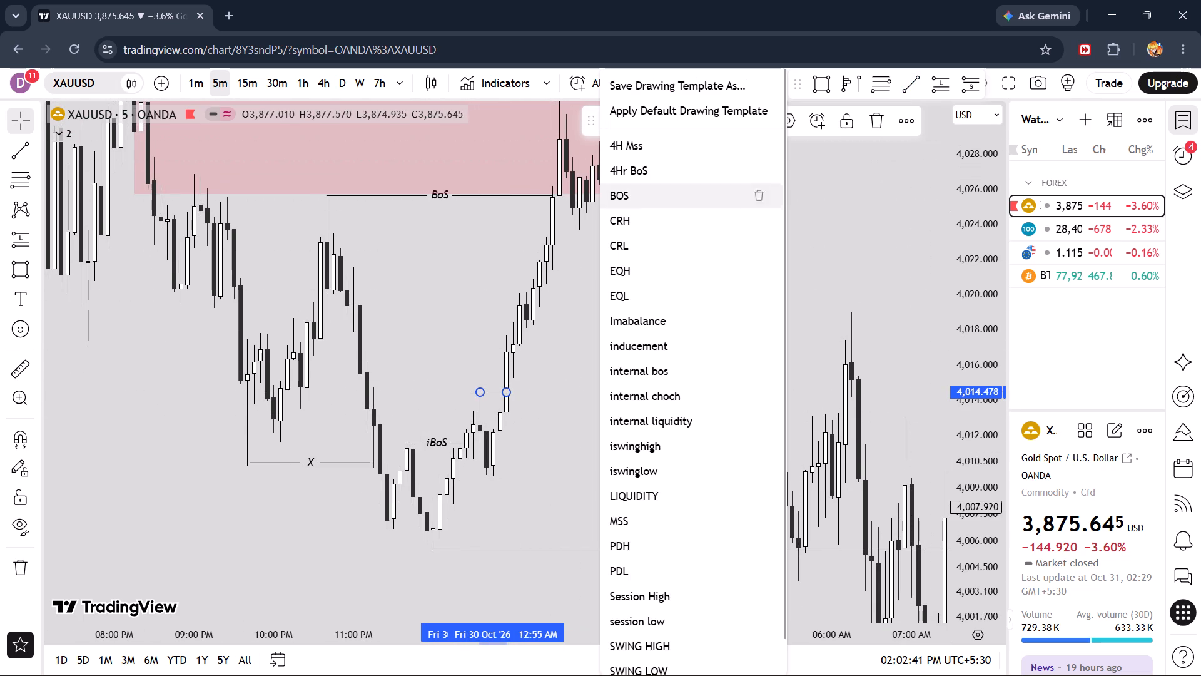
left_click(654, 376)
Draw a trend line at about 4,023.5 from 1:50 AM to 2:10 AM on 30 October and apply the MSS template.
left_click_drag(584, 366, 657, 394)
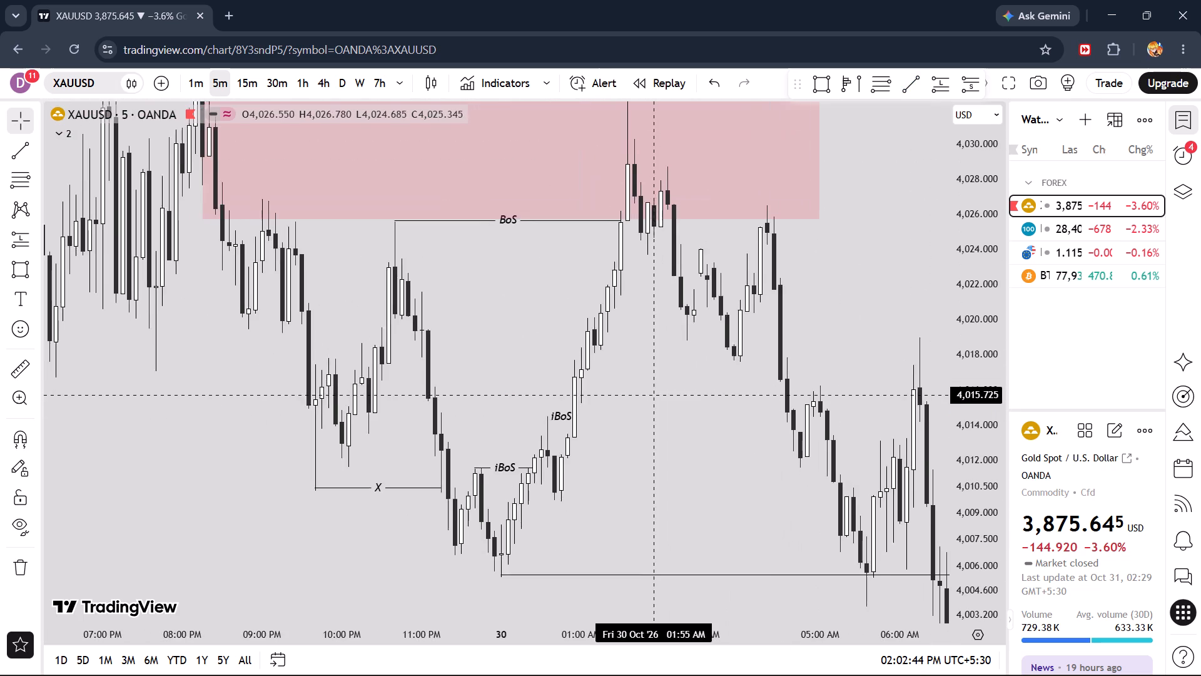
scroll(657, 394, "up", 7)
left_click_drag(500, 347, 559, 409)
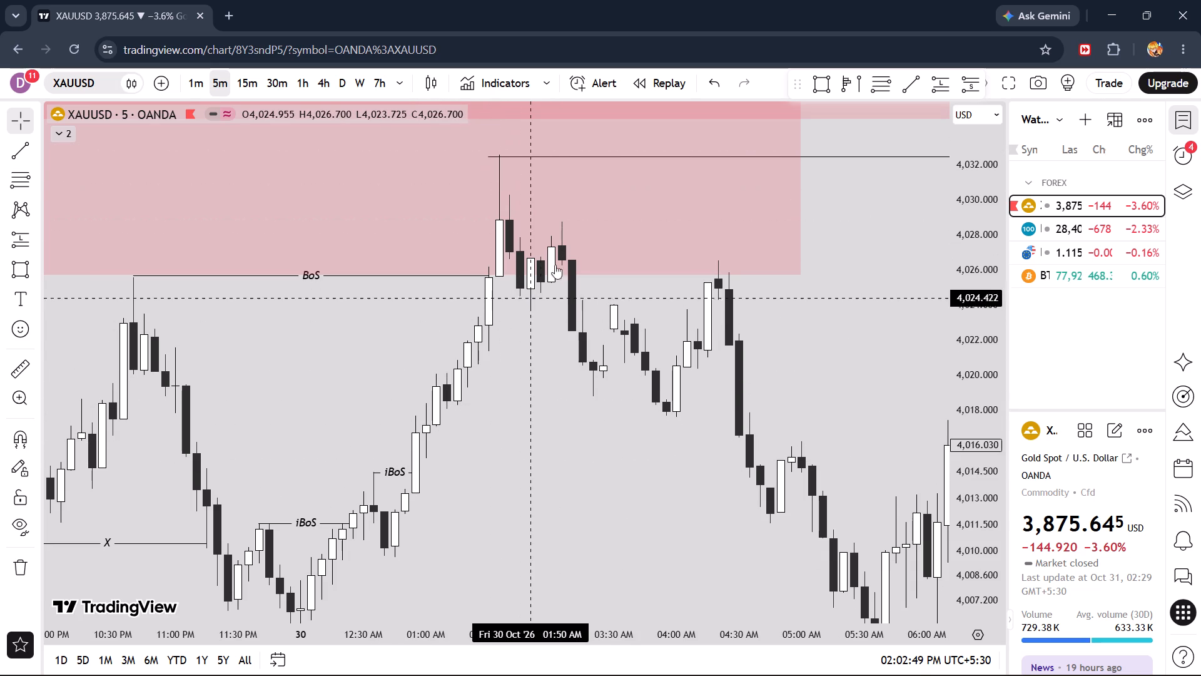
left_click_drag(600, 440, 530, 444)
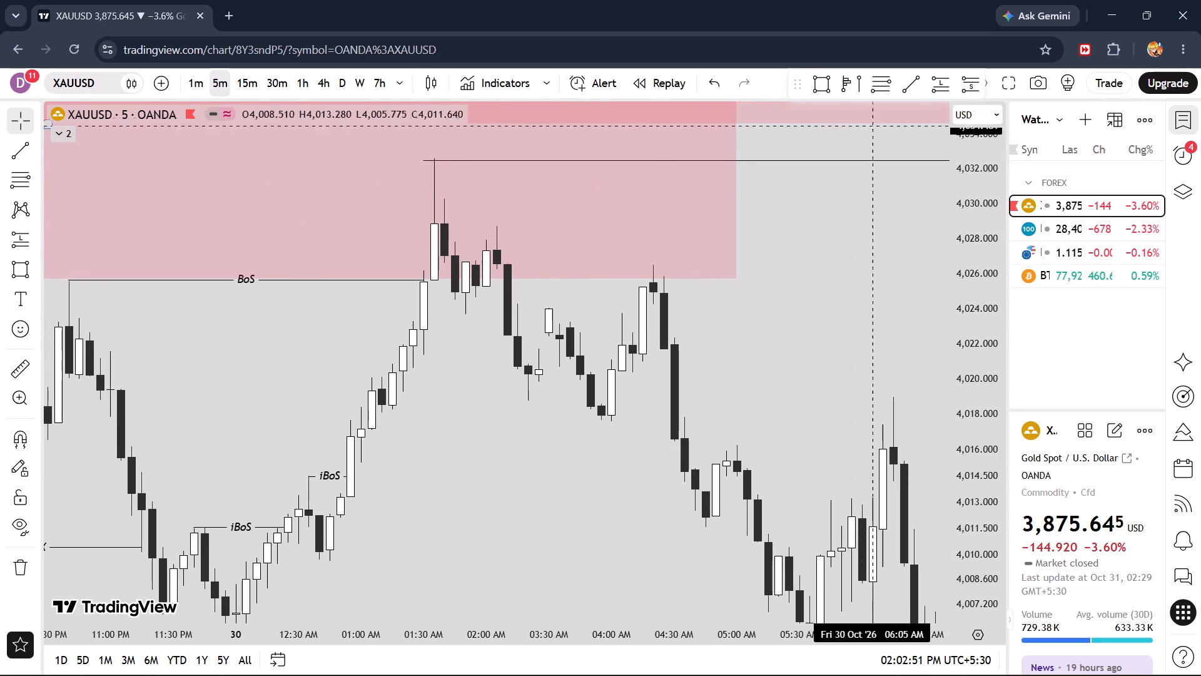
left_click(920, 83)
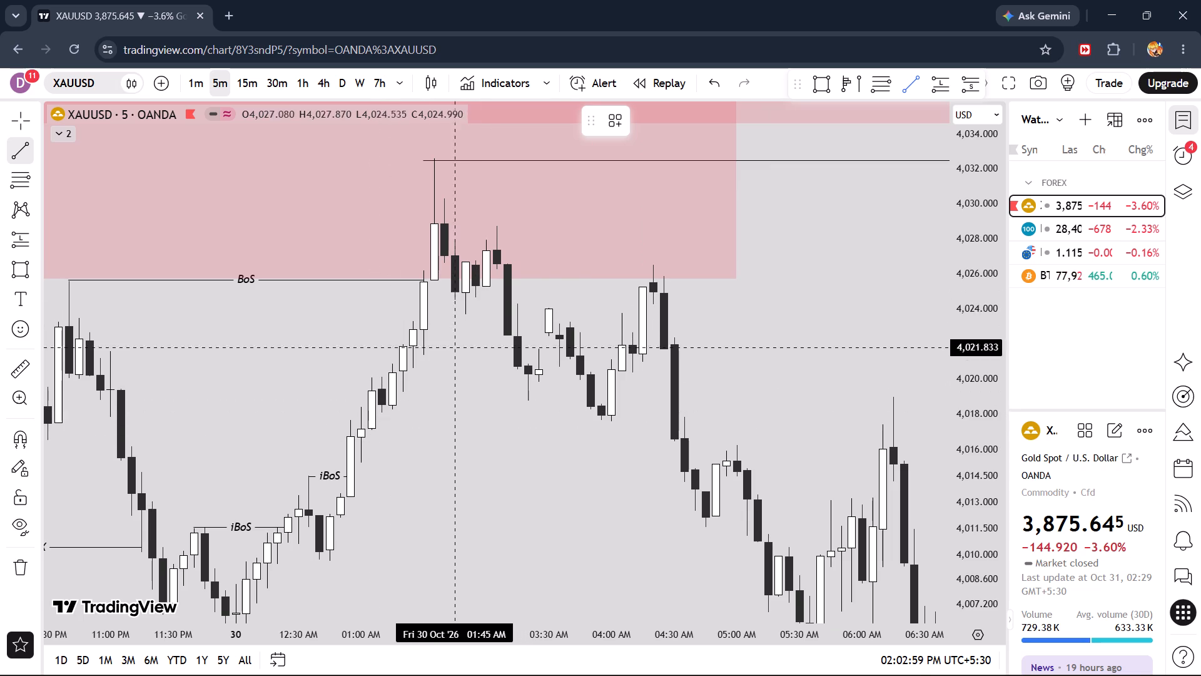
left_click(465, 317)
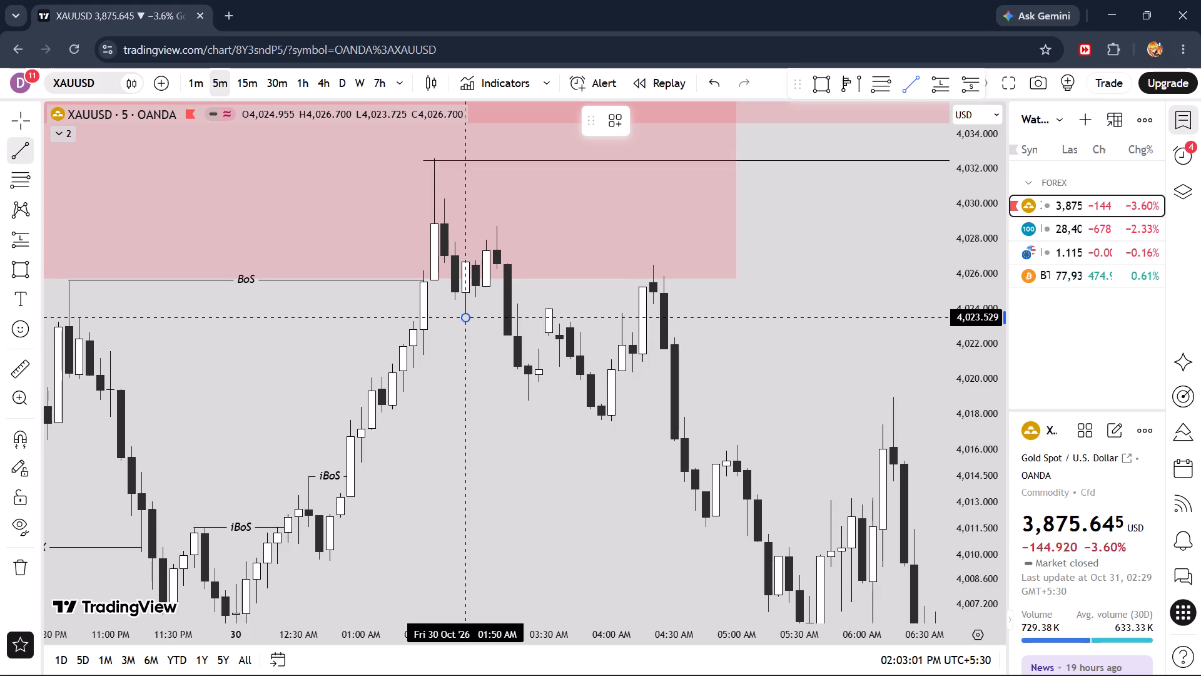
left_click(507, 318, "shift")
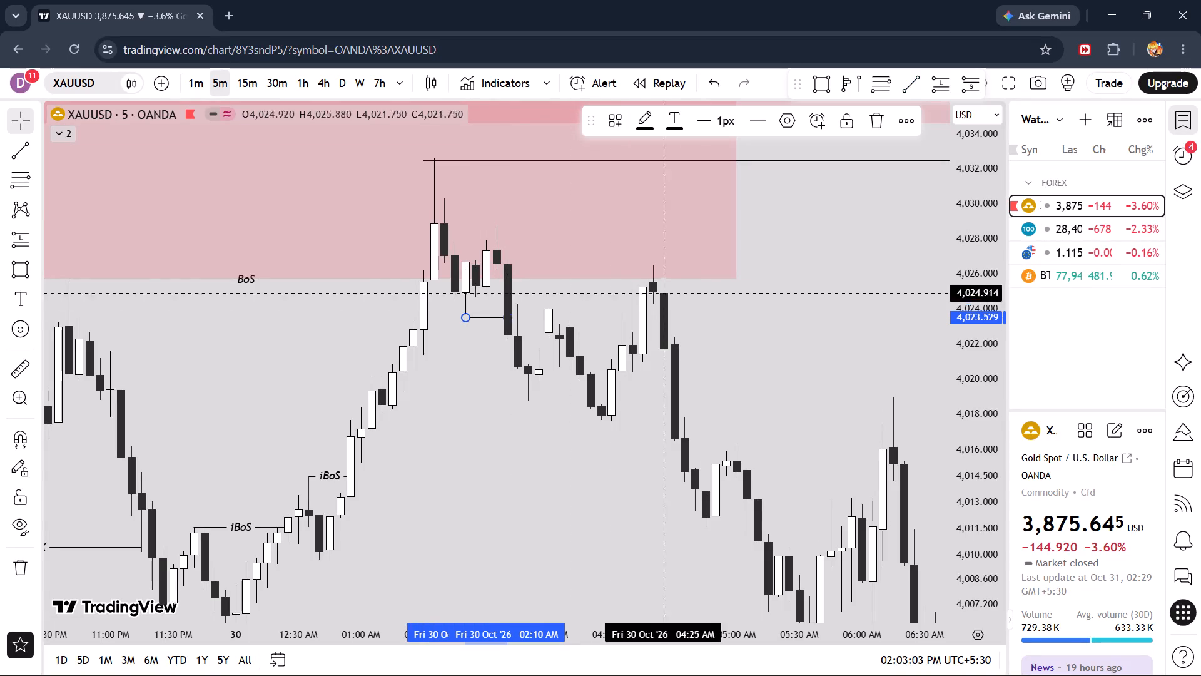
left_click(617, 122)
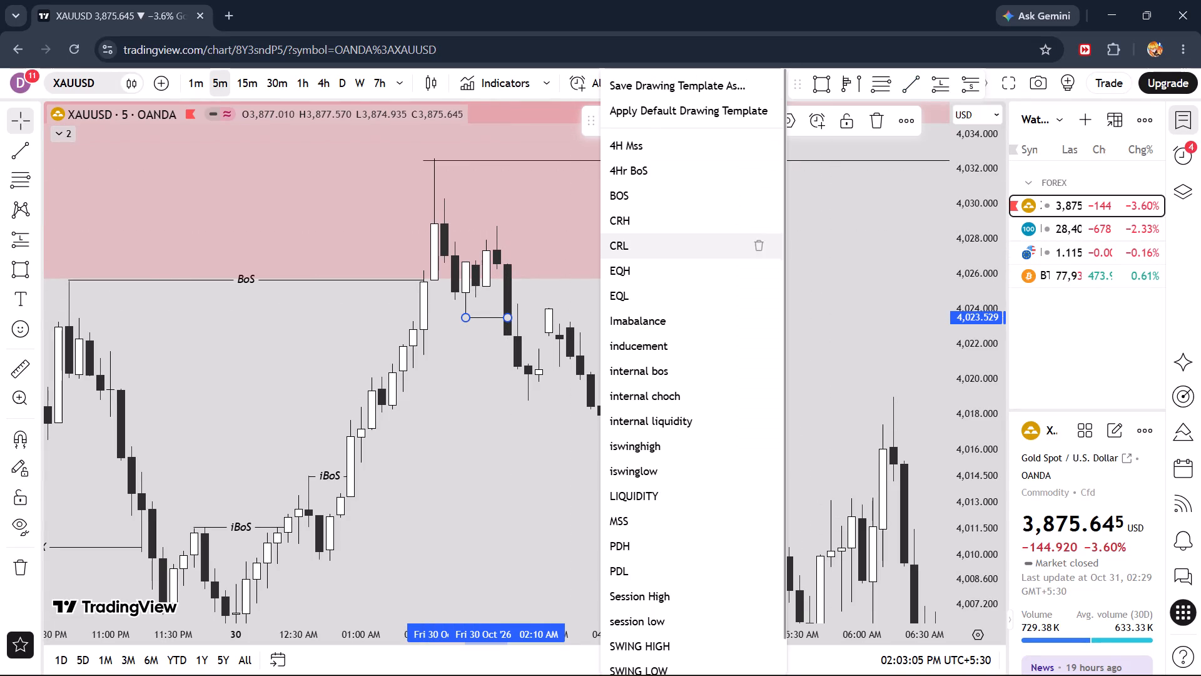
left_click(661, 523)
Draw a trend line at about 4,018.8 from the first low after the MSS to 3:50 AM and apply the internal bos template.
left_click(911, 93)
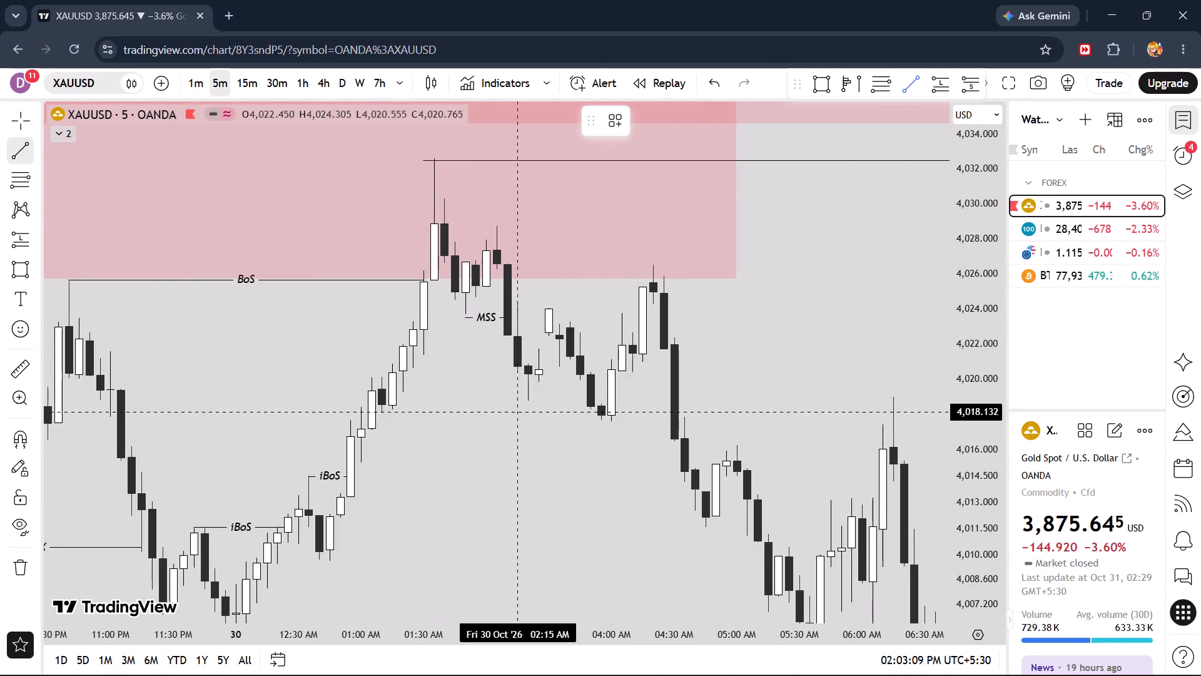
left_click(528, 401)
left_click(588, 400, "shift")
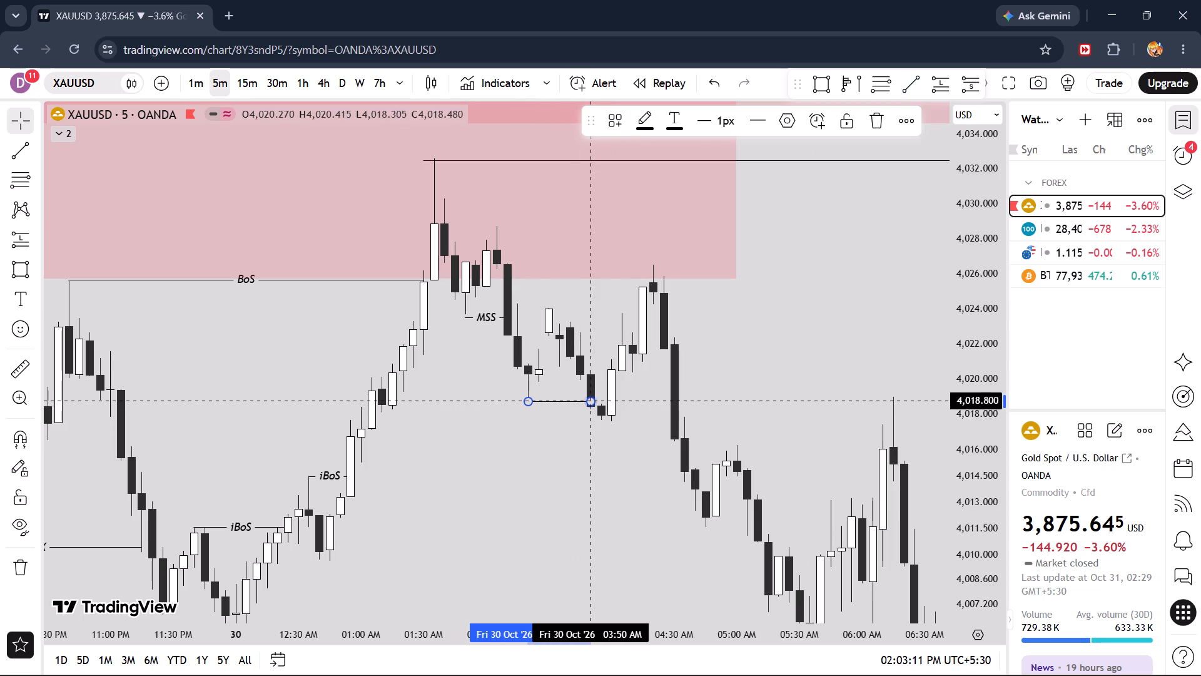
left_click(619, 119)
left_click(650, 373)
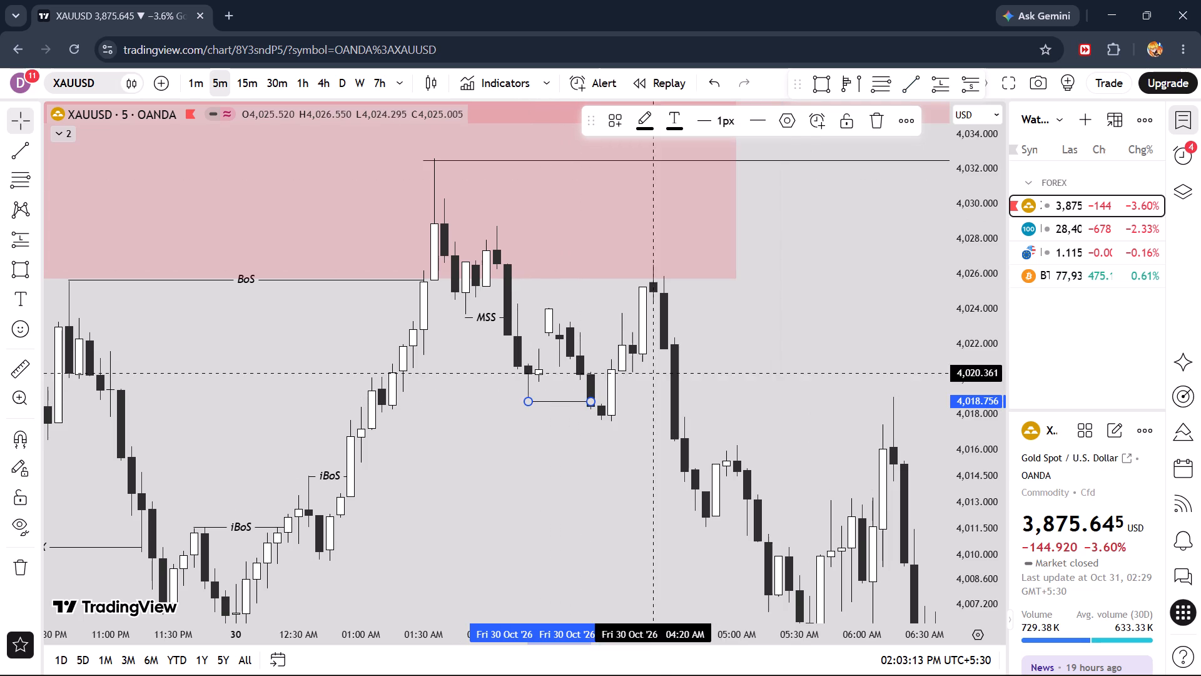
Nudge the MSS line up to about 4,023.75.
left_click_drag(808, 320, 744, 311)
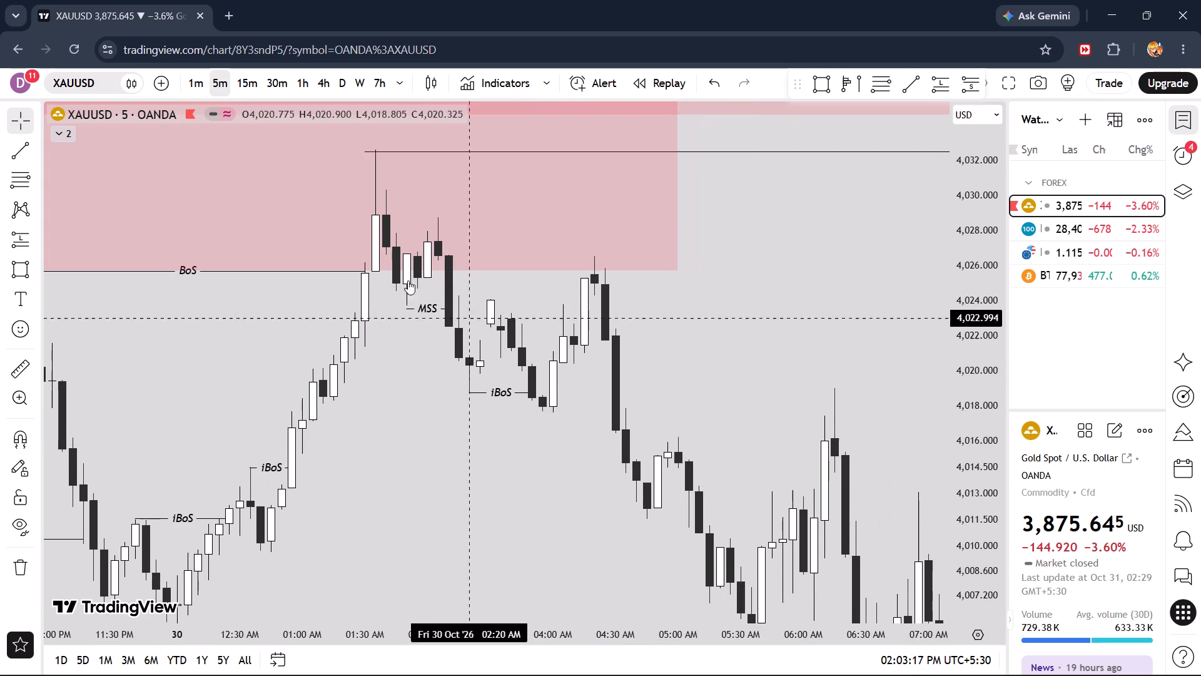
left_click(428, 314)
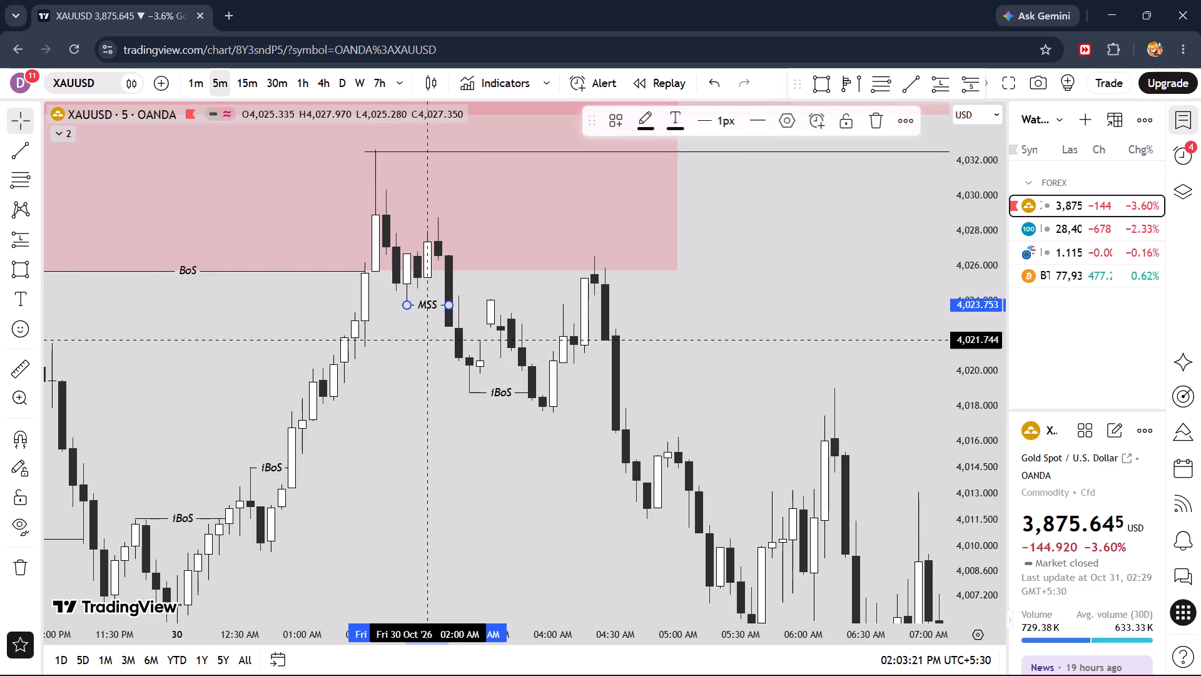
left_click(426, 372)
Switch to the 15-minute timeframe and examine the red zones around the BoS and 4H PCH levels.
left_click_drag(414, 406, 472, 337)
scroll(472, 337, "down", 3)
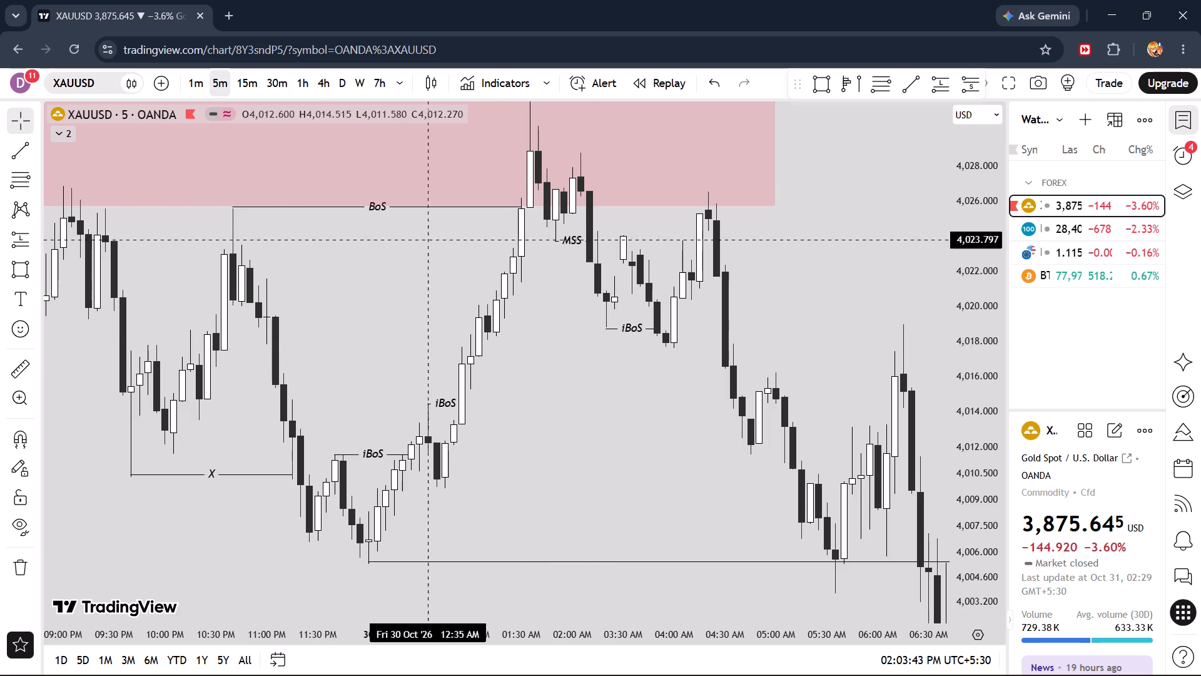
left_click(242, 91)
left_click_drag(722, 274, 270, 563)
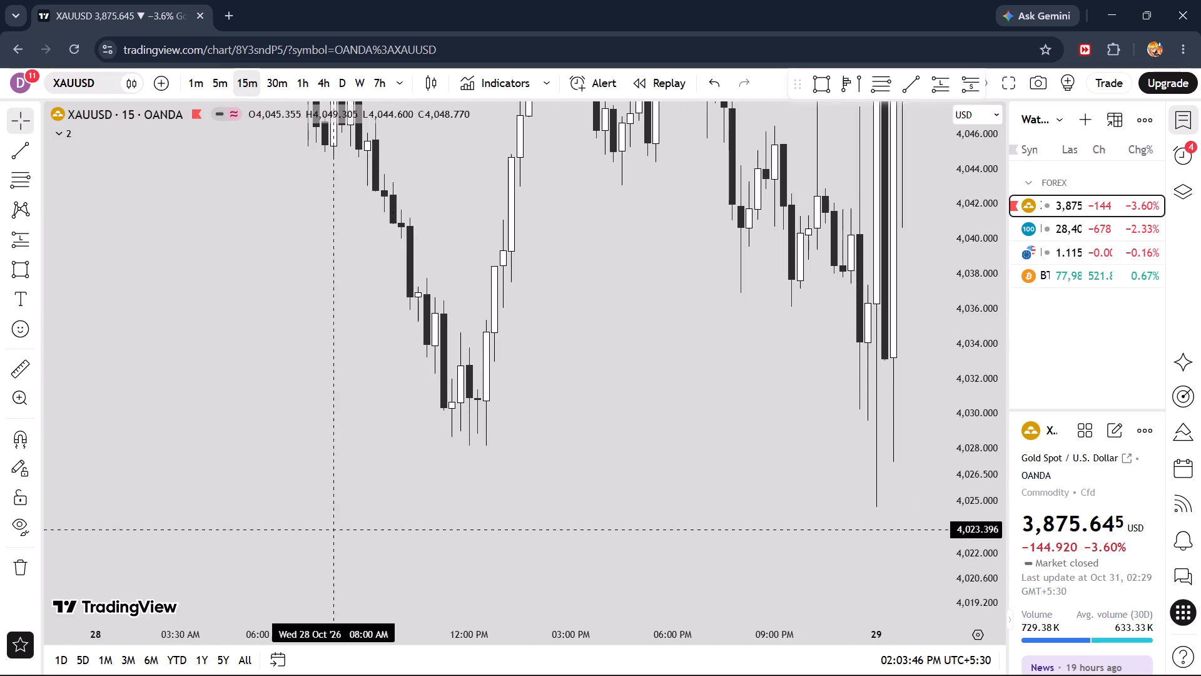
left_click_drag(704, 348, 313, 575)
left_click_drag(637, 510, 248, 335)
left_click_drag(433, 486, 49, 307)
scroll(109, 343, "up", 3)
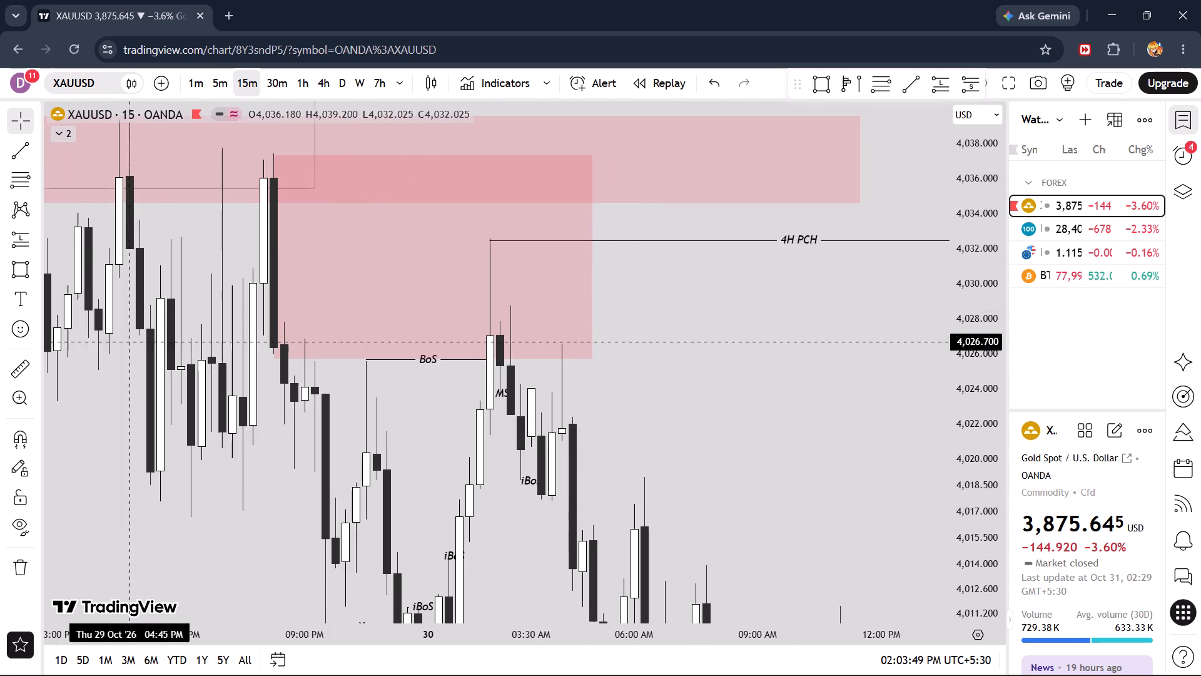
Switch to the 5-minute timeframe and examine the decline from the 4H PCH through the MSS and iBoS levels to the 4H PCL.
left_click(218, 97)
scroll(385, 325, "down", 7)
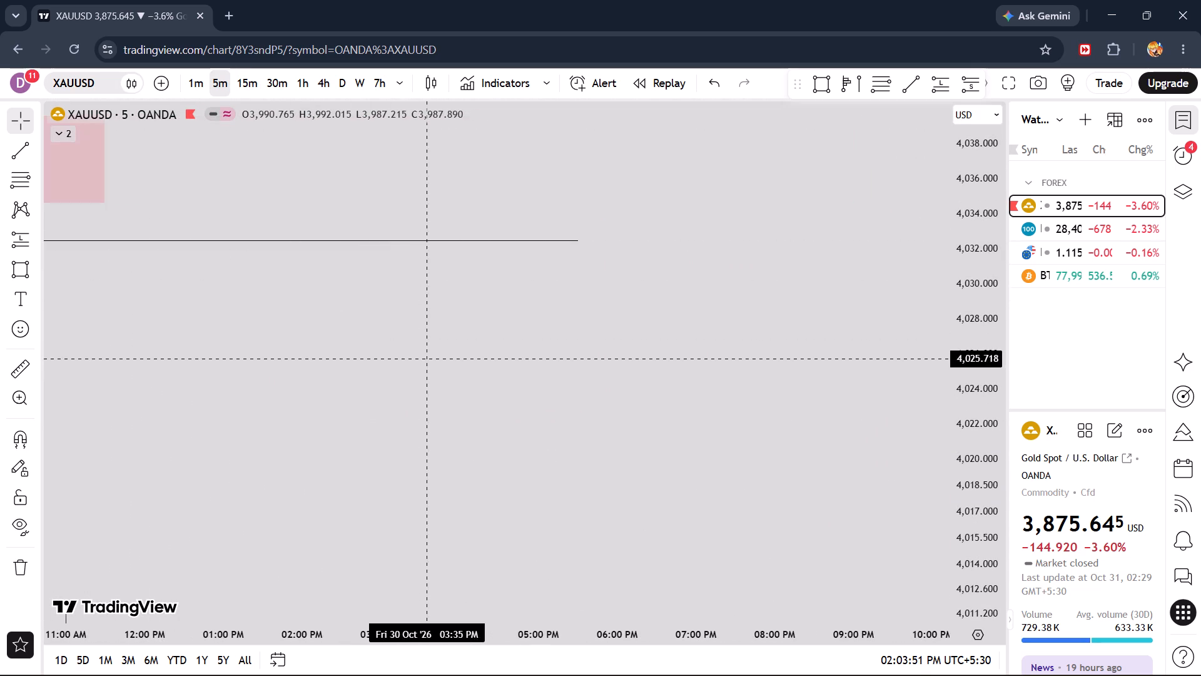
left_click_drag(231, 298, 694, 489)
left_click_drag(283, 494, 730, 204)
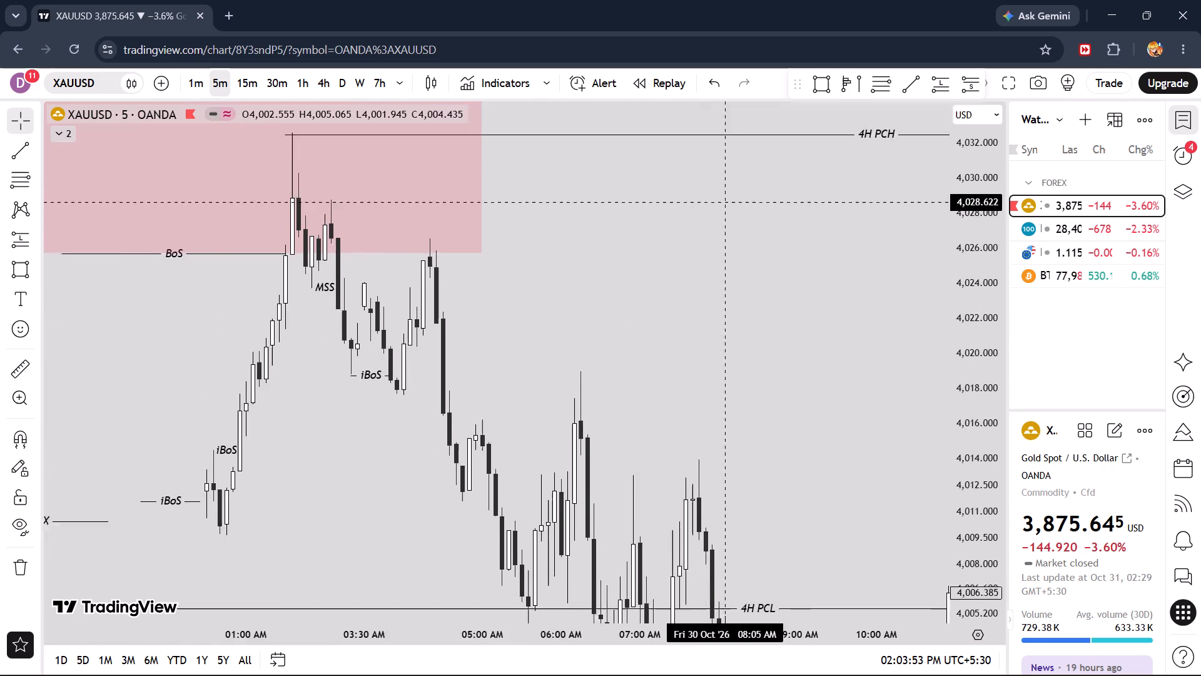
left_click_drag(730, 204, 735, 207)
left_click_drag(593, 317, 768, 295)
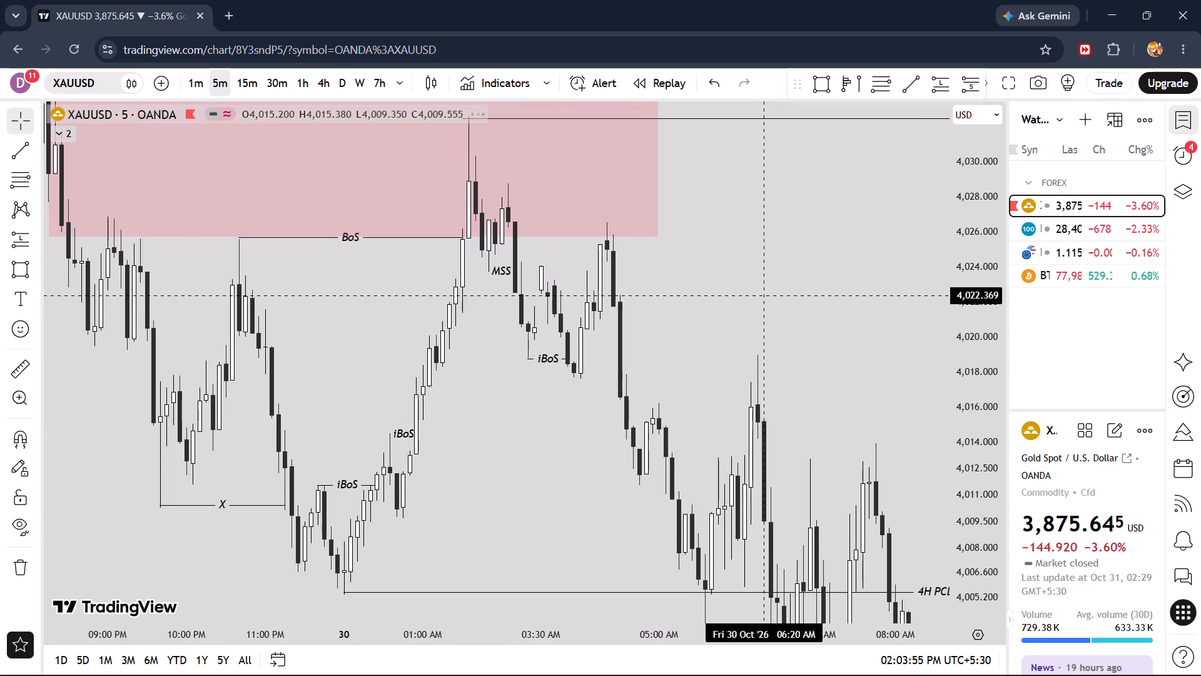
left_click_drag(768, 295, 781, 339)
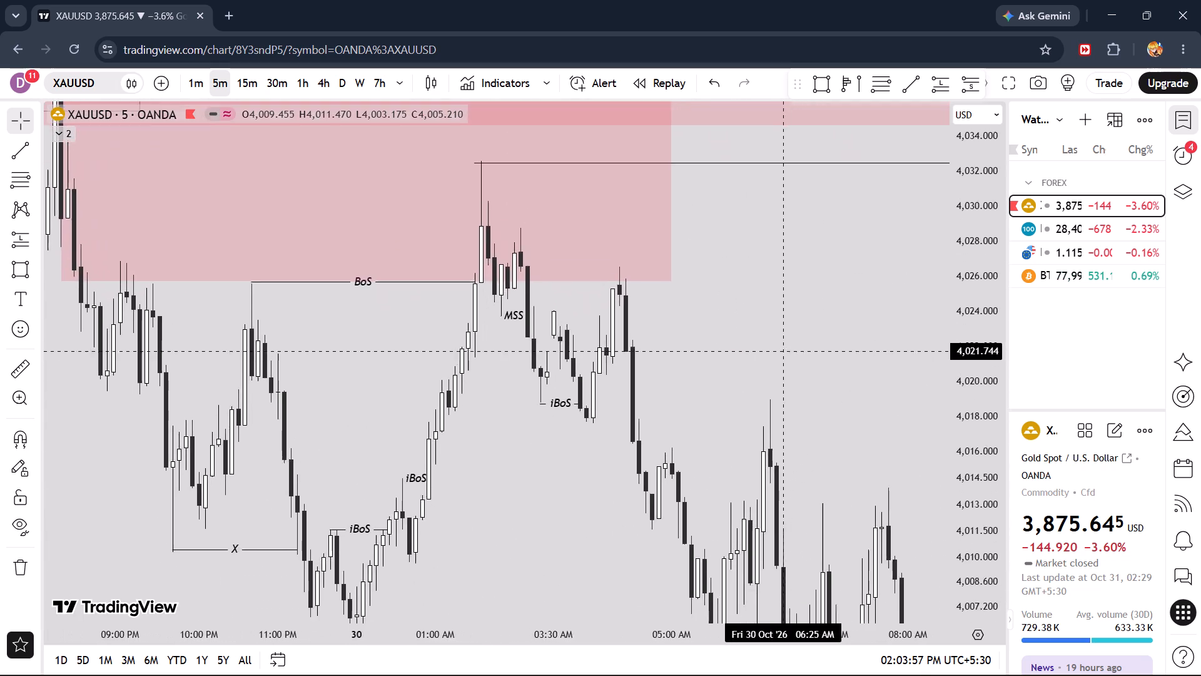
left_click_drag(781, 339, 749, 257)
scroll(749, 257, "up", 3)
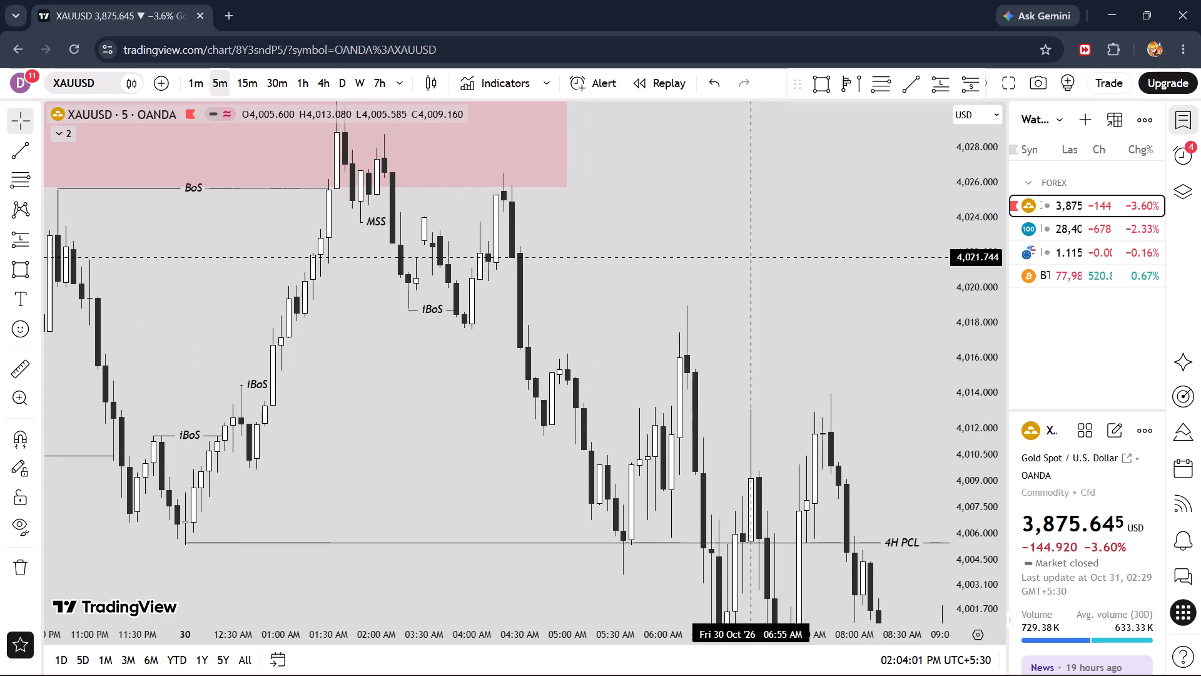
left_click_drag(692, 243, 818, 334)
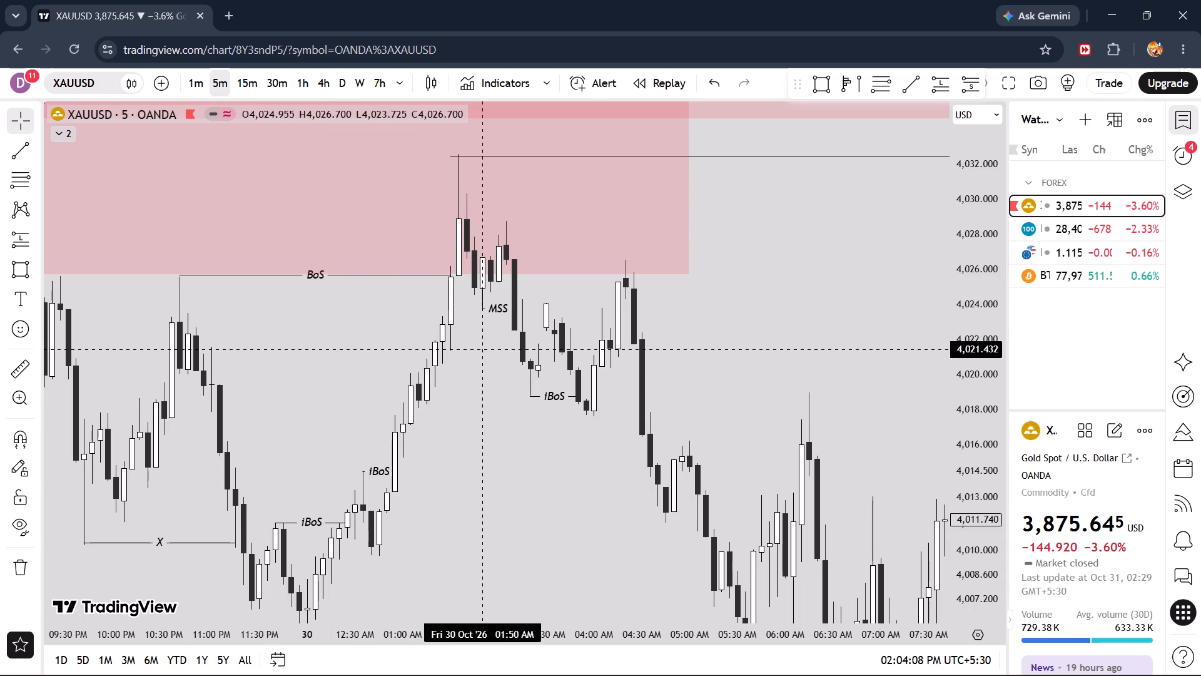
scroll(495, 346, "up", 1)
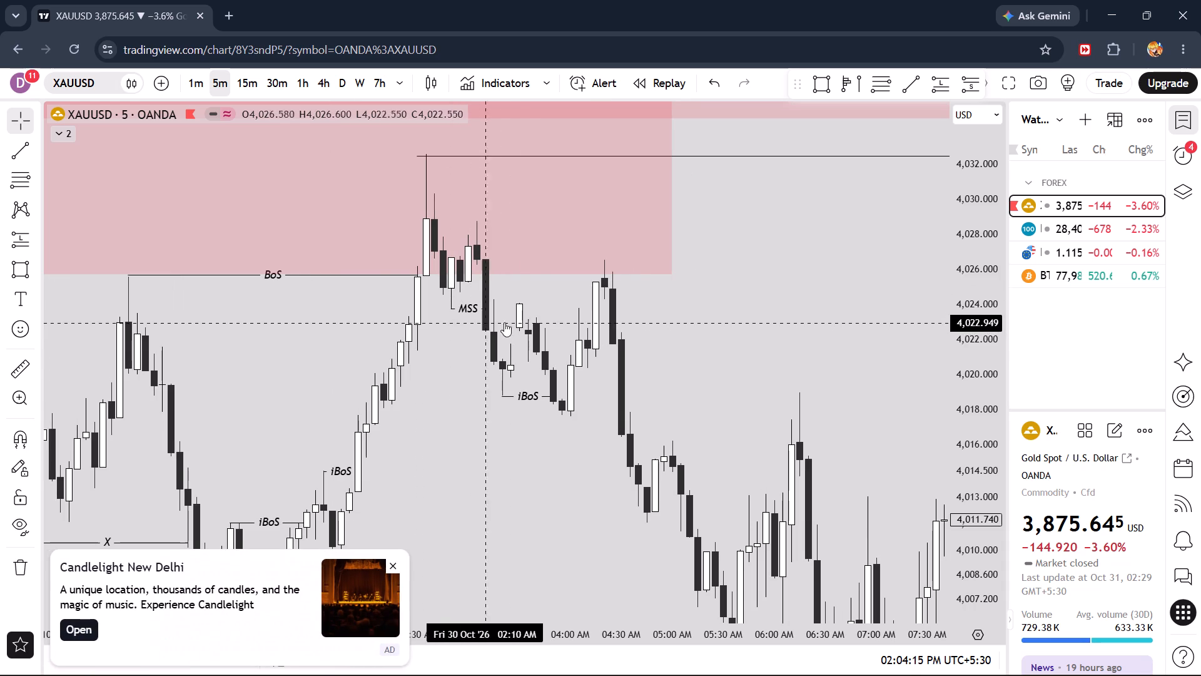
Dismiss the advertisement and the ad-free upgrade offer.
left_click(387, 566)
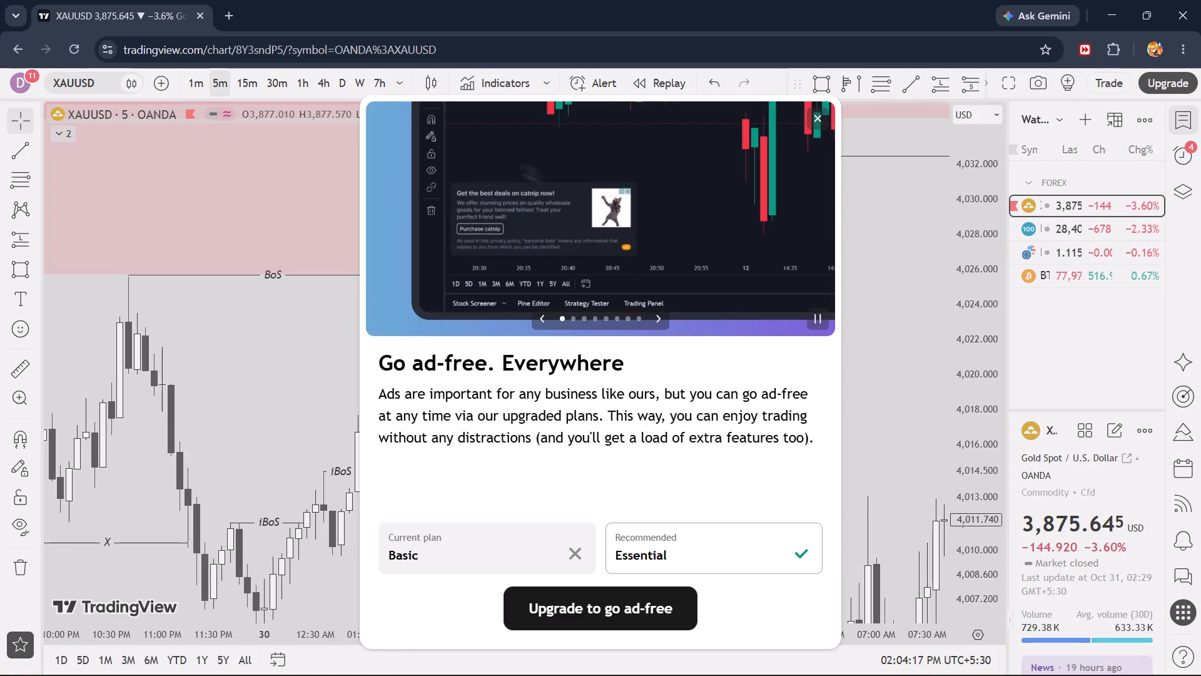
left_click(820, 106)
left_click(820, 119)
Switch to the 15-minute timeframe and review the zones together with the 4H PCH and 4H PCL range.
left_click_drag(955, 213, 956, 459)
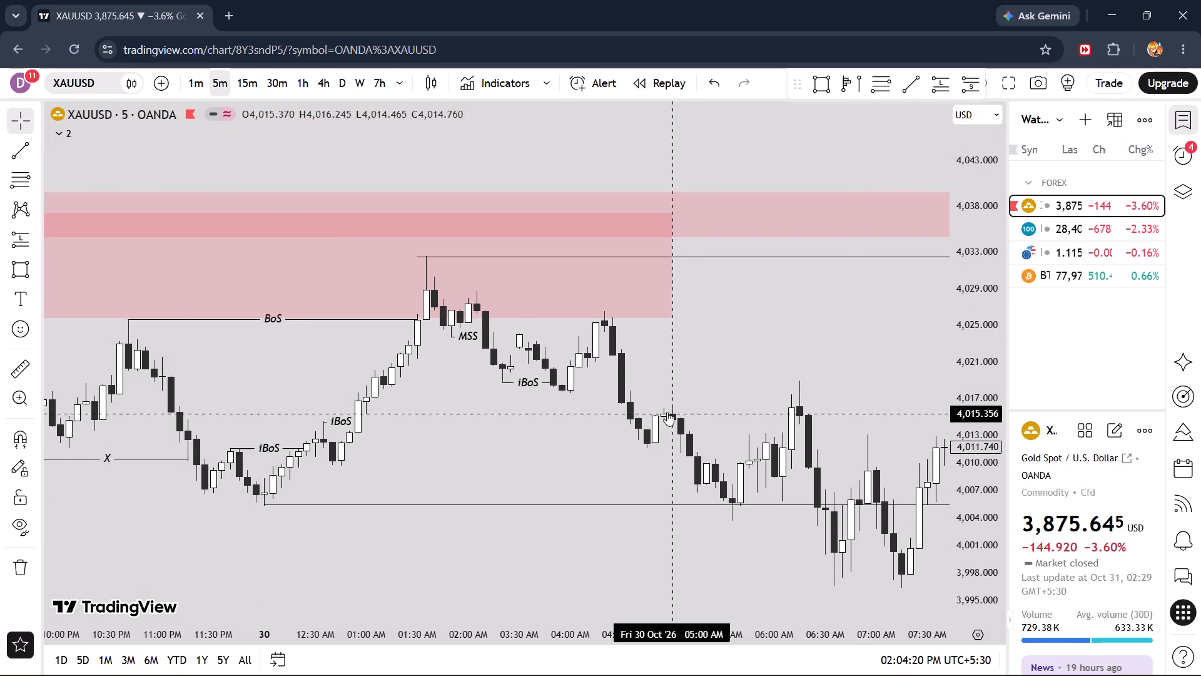
scroll(667, 412, "down", 7)
left_click(260, 81)
left_click_drag(794, 361, 789, 364)
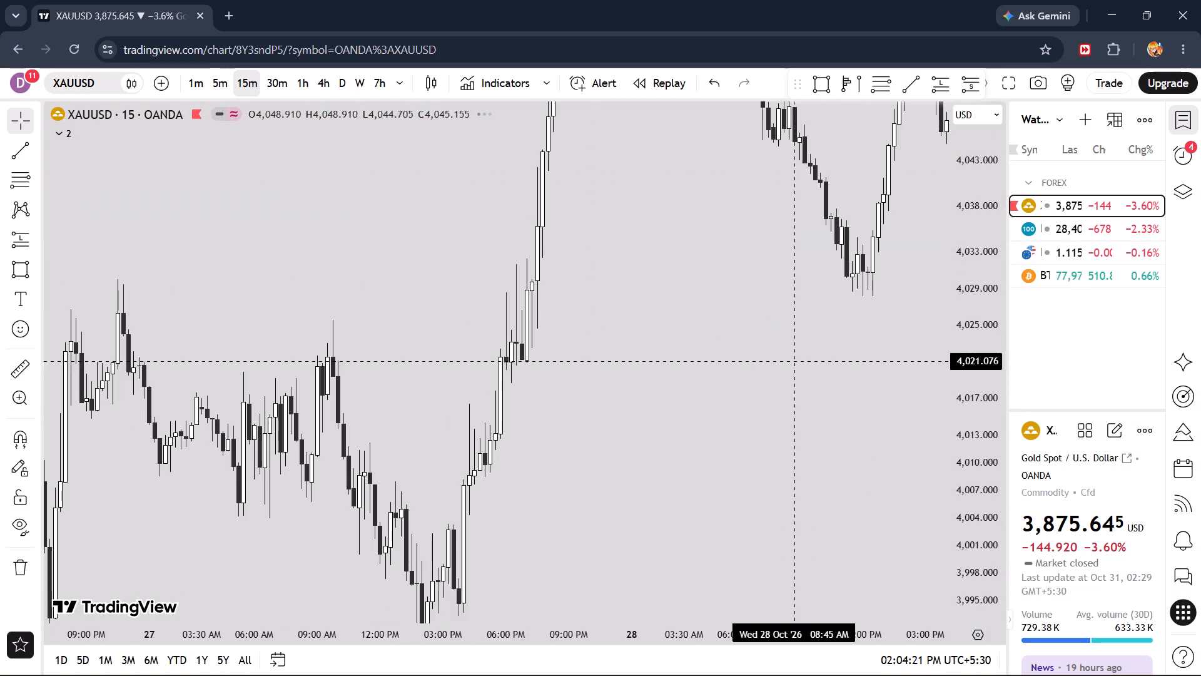
left_click_drag(789, 364, 331, 536)
left_click_drag(758, 491, 232, 384)
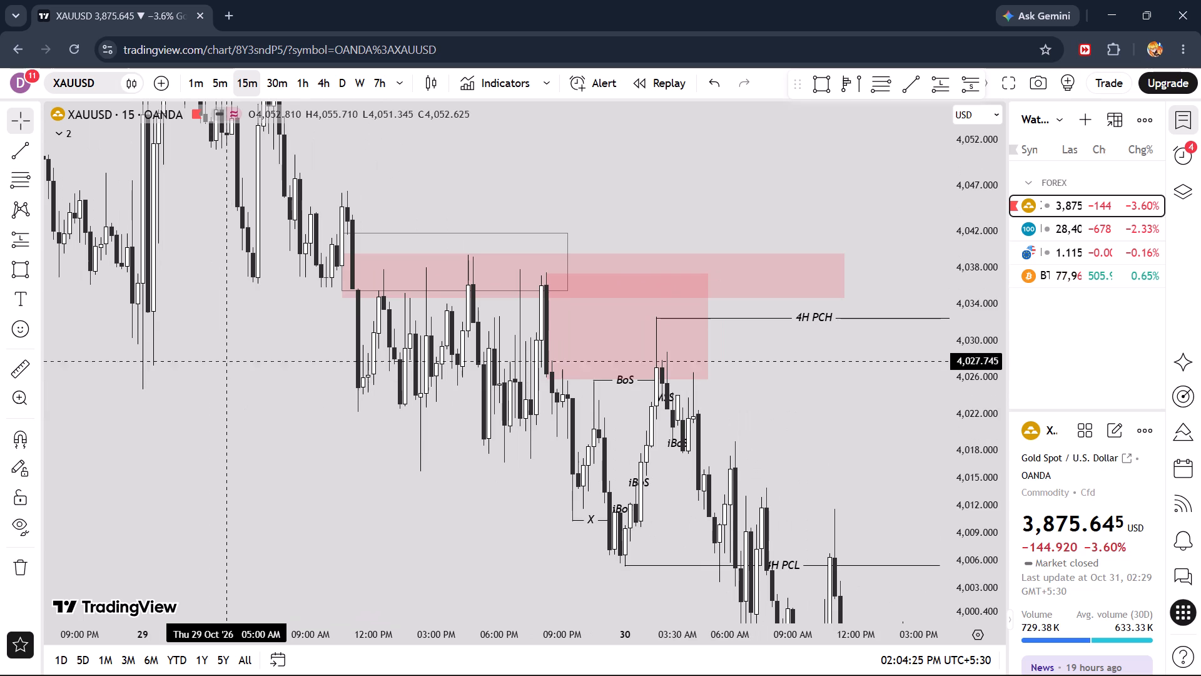
Switch to the 5-minute timeframe and examine the MSS, iBoS and pullback into the red zone between 4H PCH and 4H PCL.
left_click(210, 80)
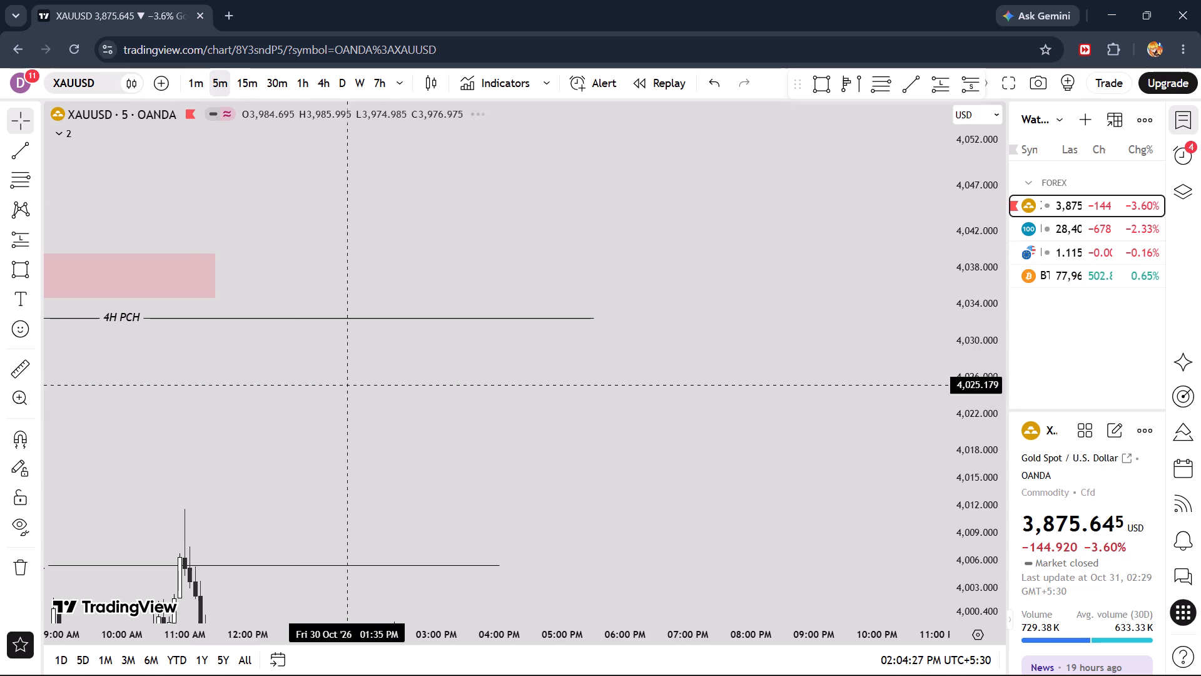
left_click_drag(184, 407, 755, 356)
left_click_drag(524, 354, 742, 313)
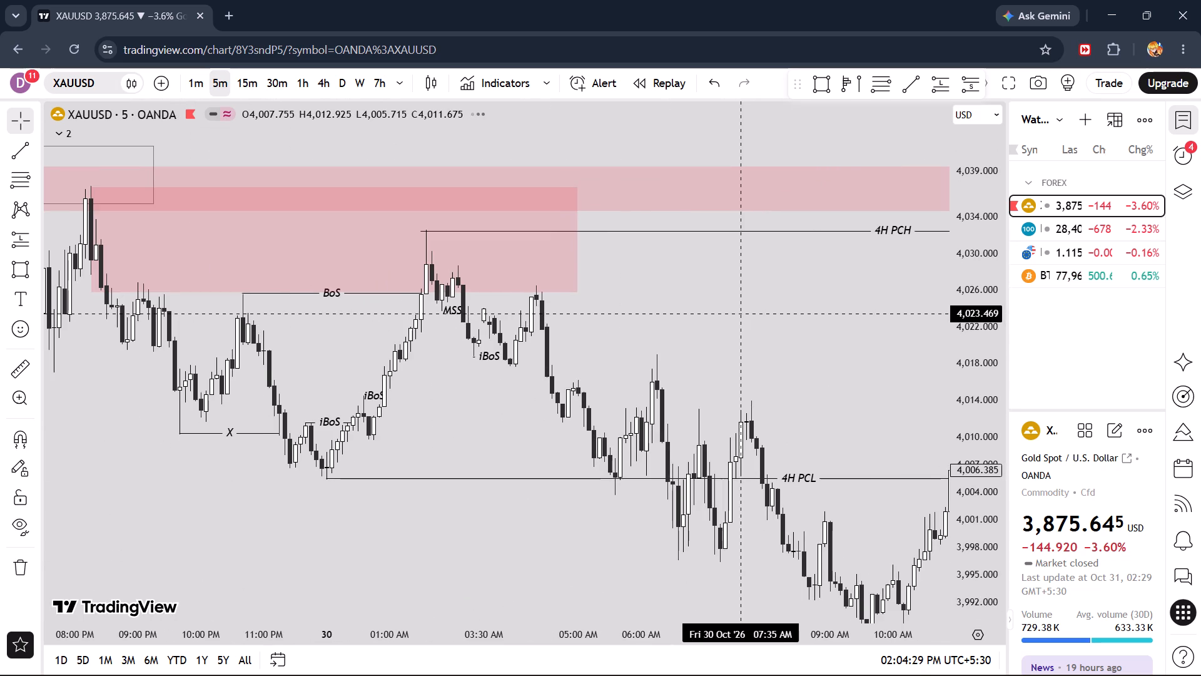
scroll(742, 313, "down", 5)
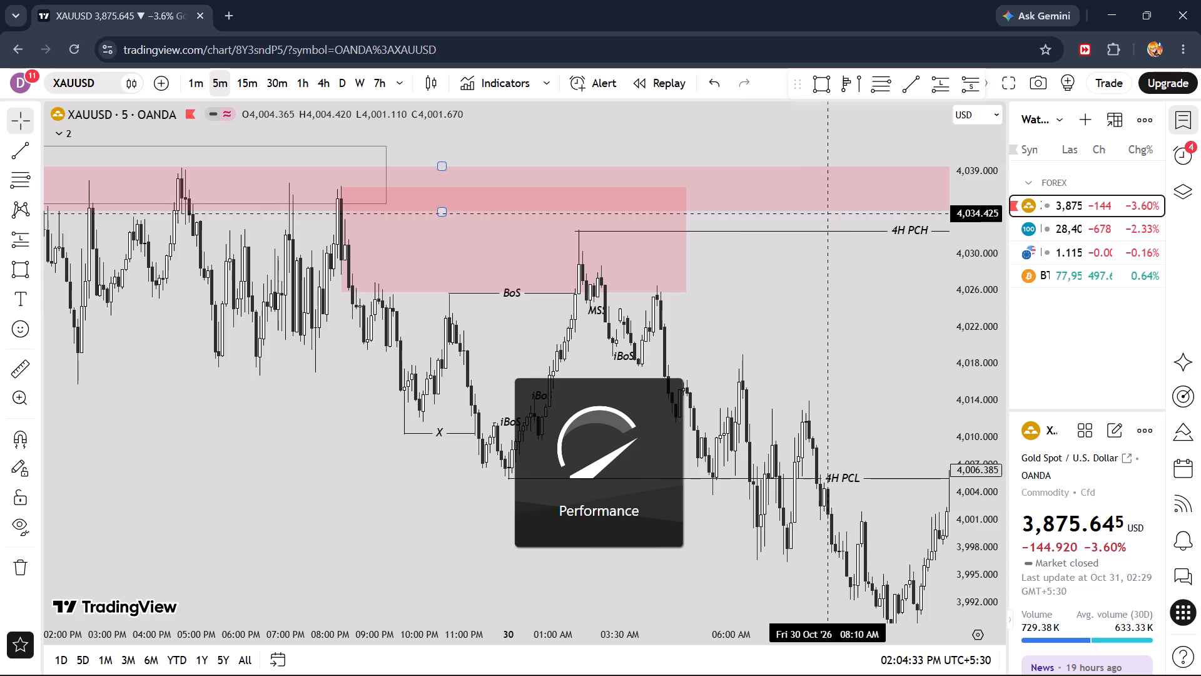
left_click_drag(983, 406, 980, 325)
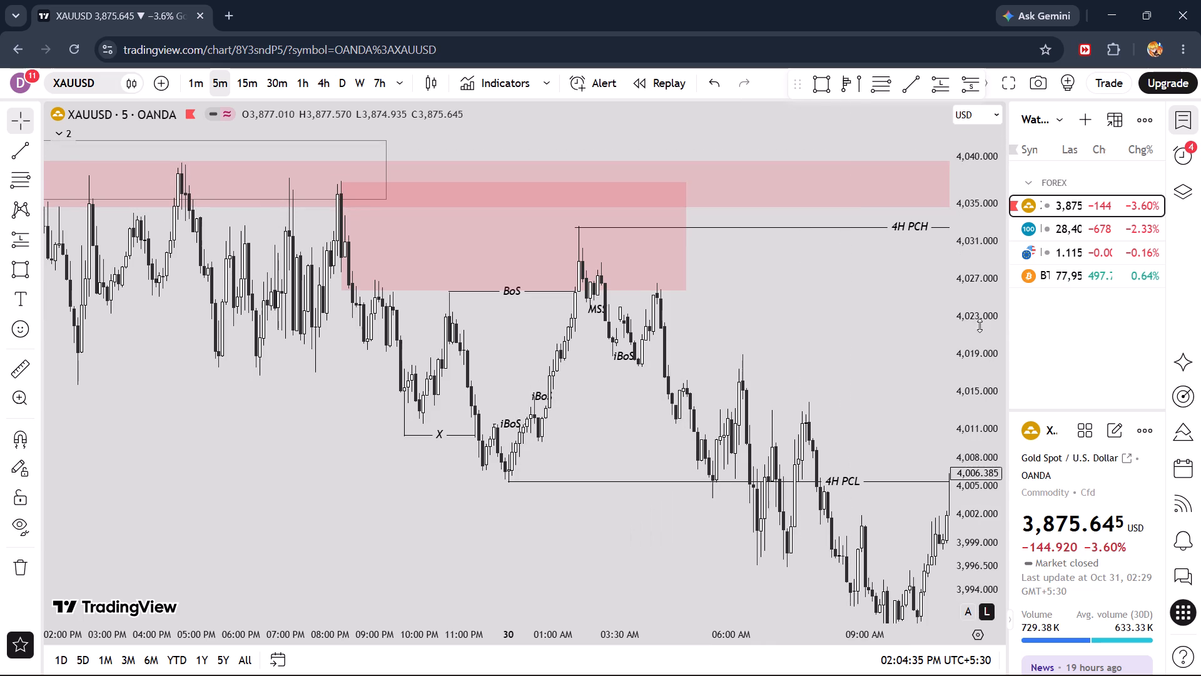
left_click_drag(980, 325, 975, 286)
scroll(741, 331, "up", 4)
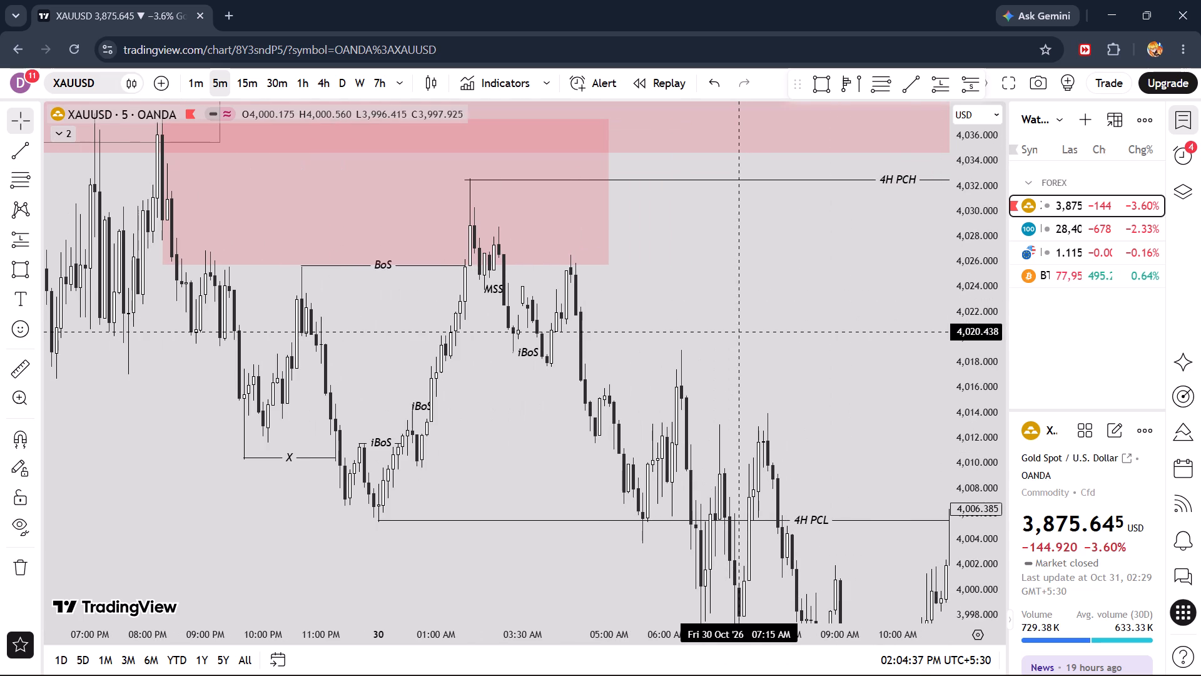
left_click_drag(684, 317, 764, 287)
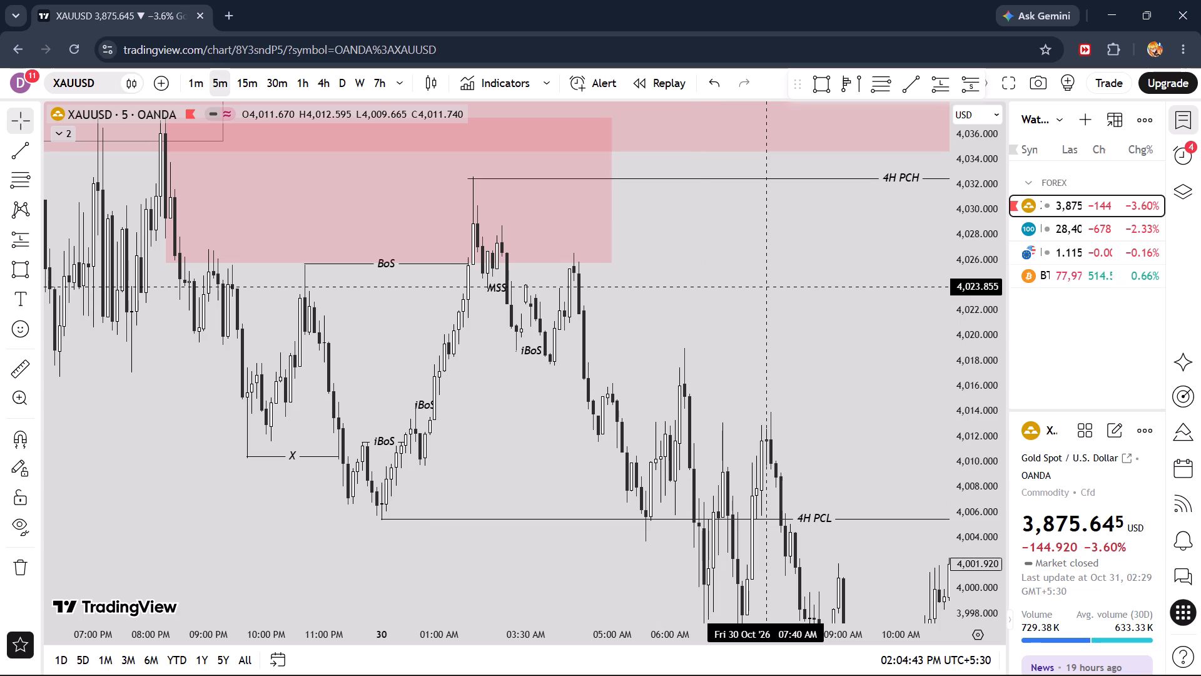
scroll(595, 367, "up", 3)
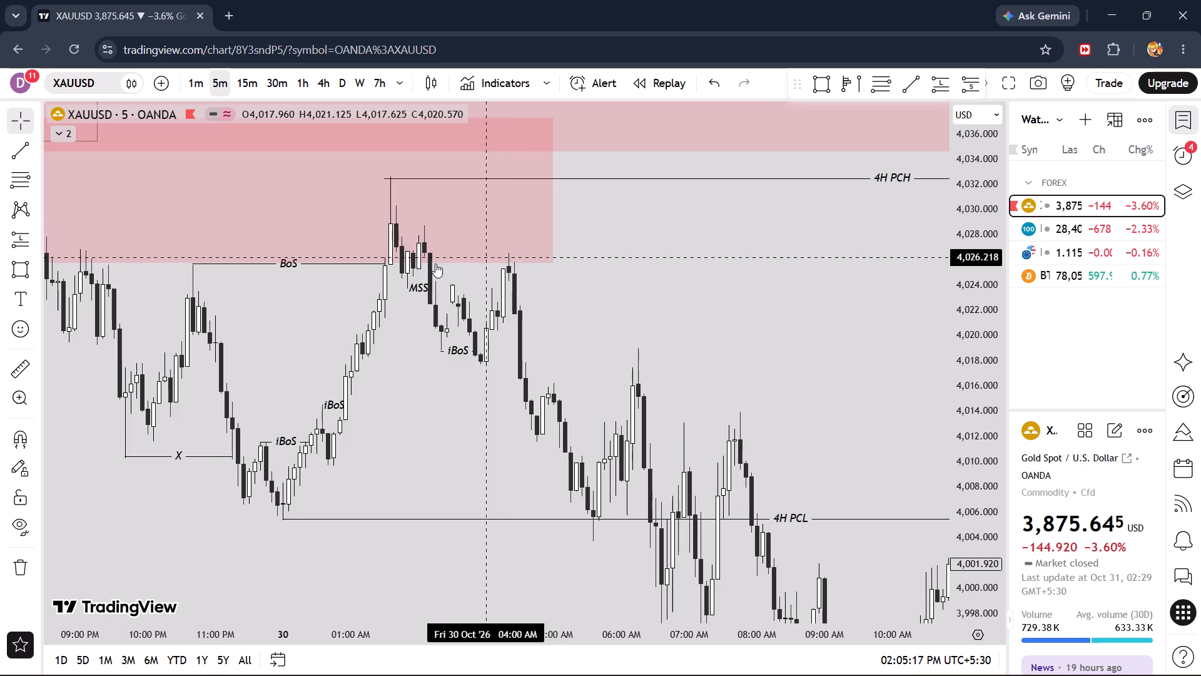
left_click_drag(611, 279, 646, 282)
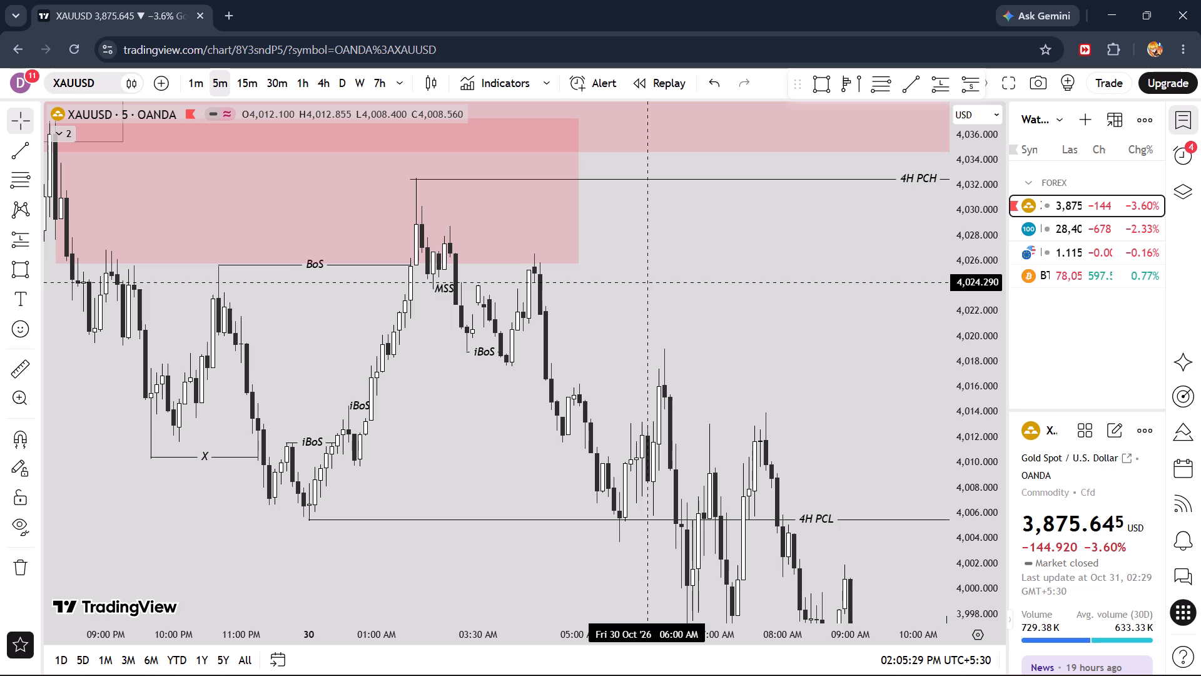
scroll(646, 282, "up", 2)
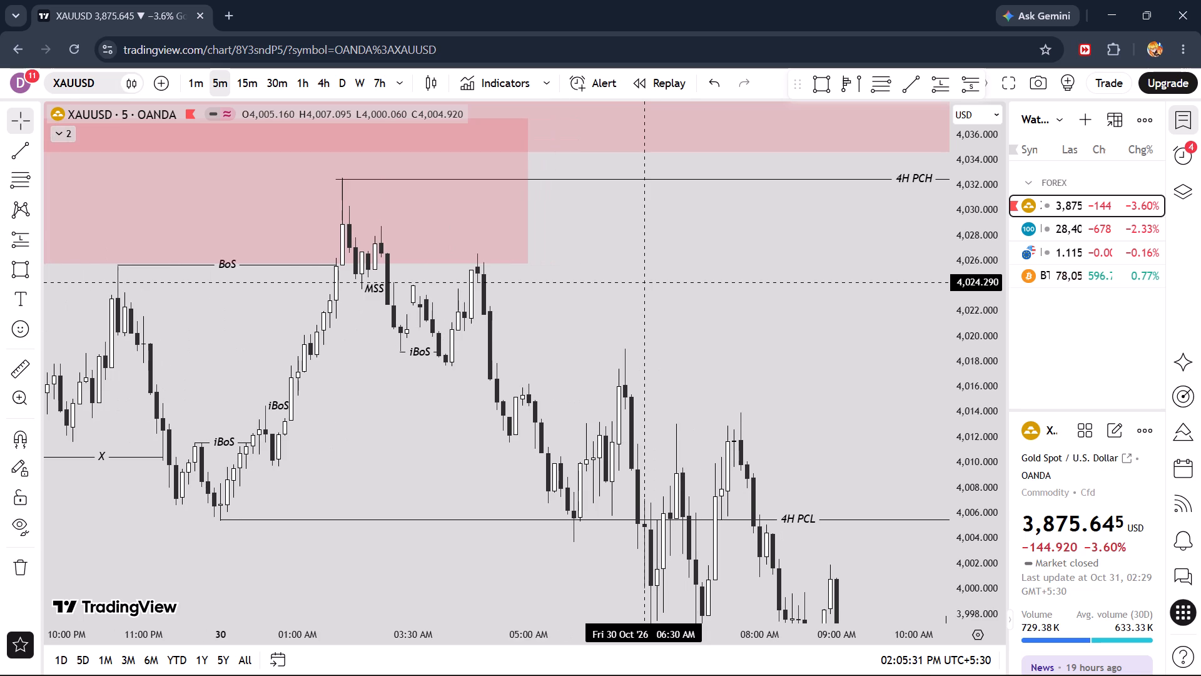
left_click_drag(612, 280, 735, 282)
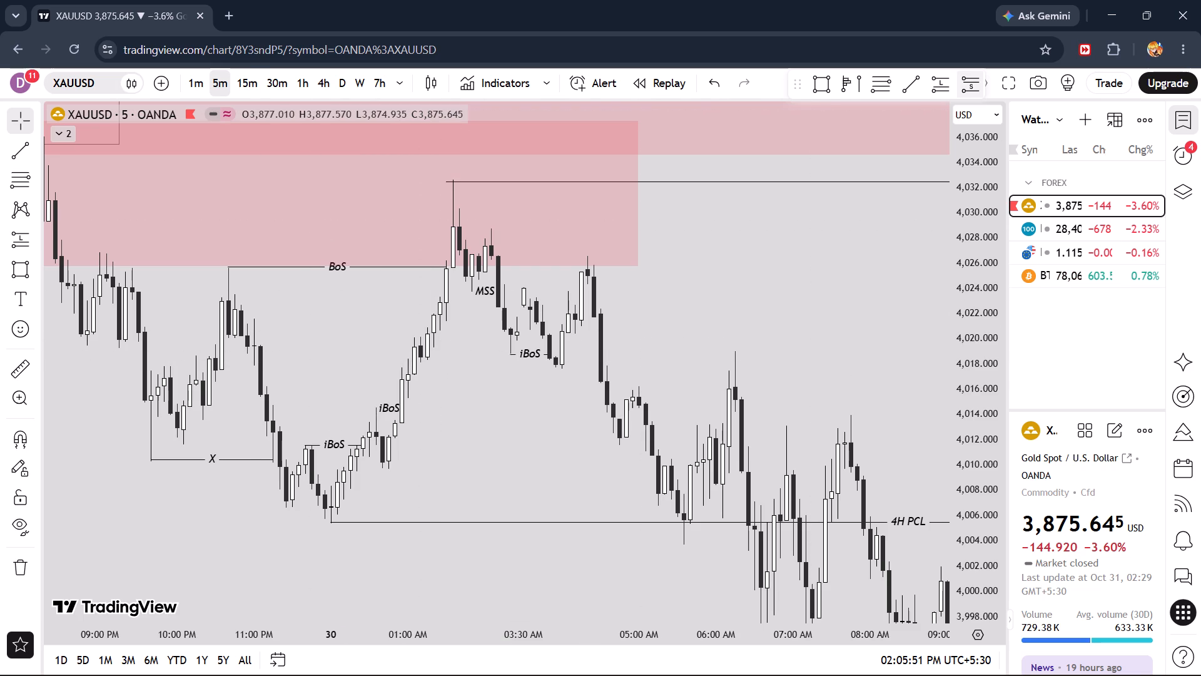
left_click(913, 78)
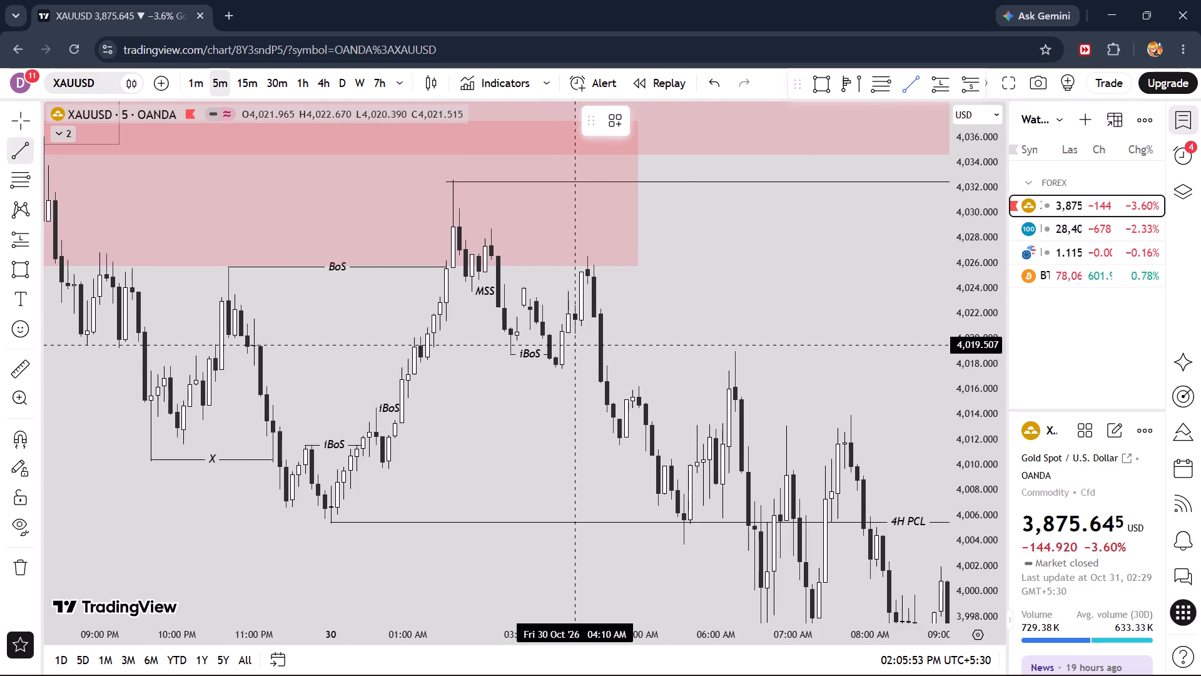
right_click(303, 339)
Switch to the 15-minute timeframe and examine the red zones and the structure marks between 4H PCH and 4H PCL.
left_click(248, 82)
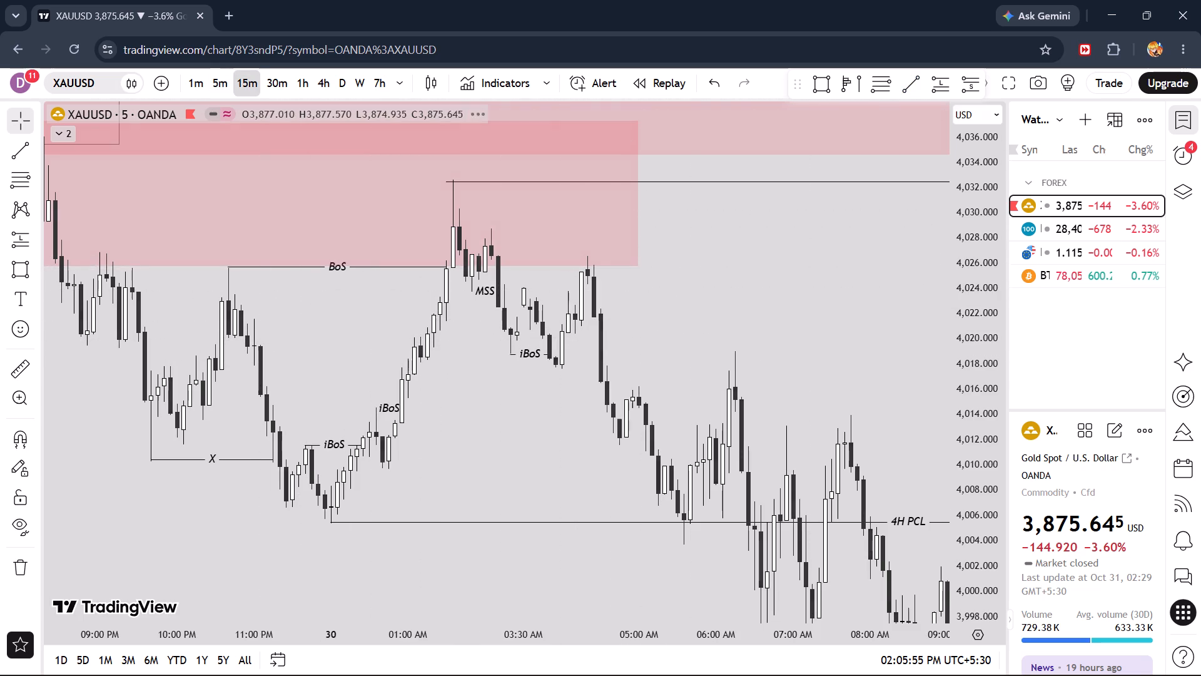
left_click_drag(876, 257, 365, 444)
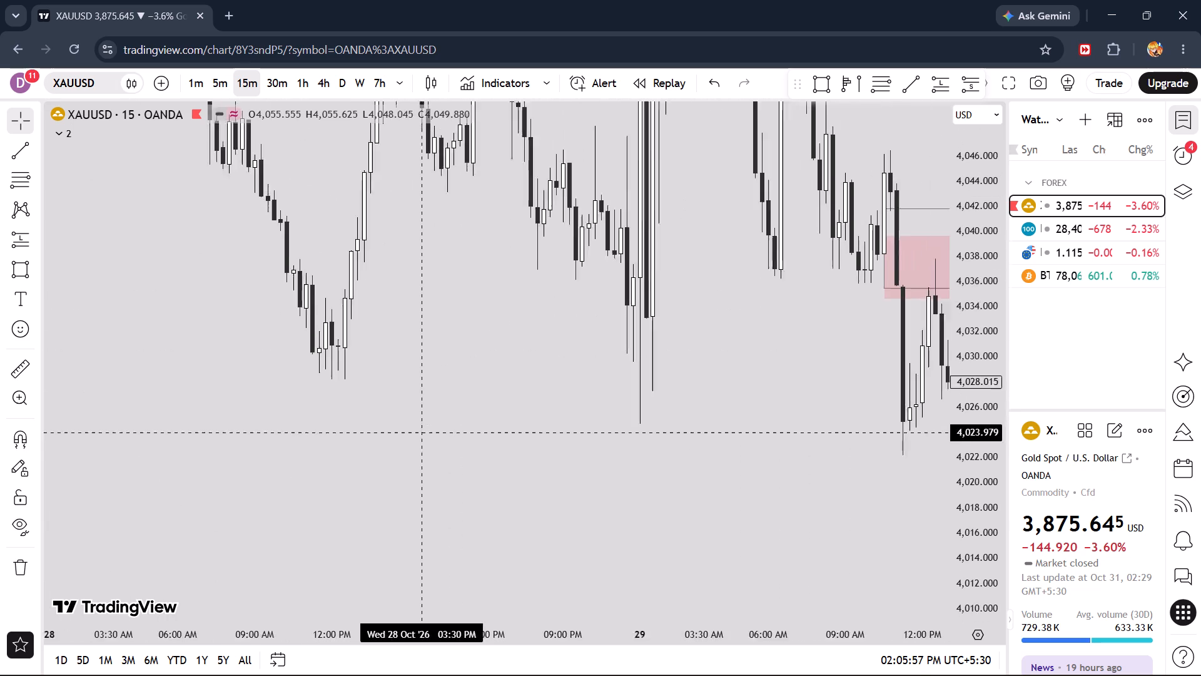
left_click_drag(677, 410, 136, 315)
scroll(639, 388, "up", 2)
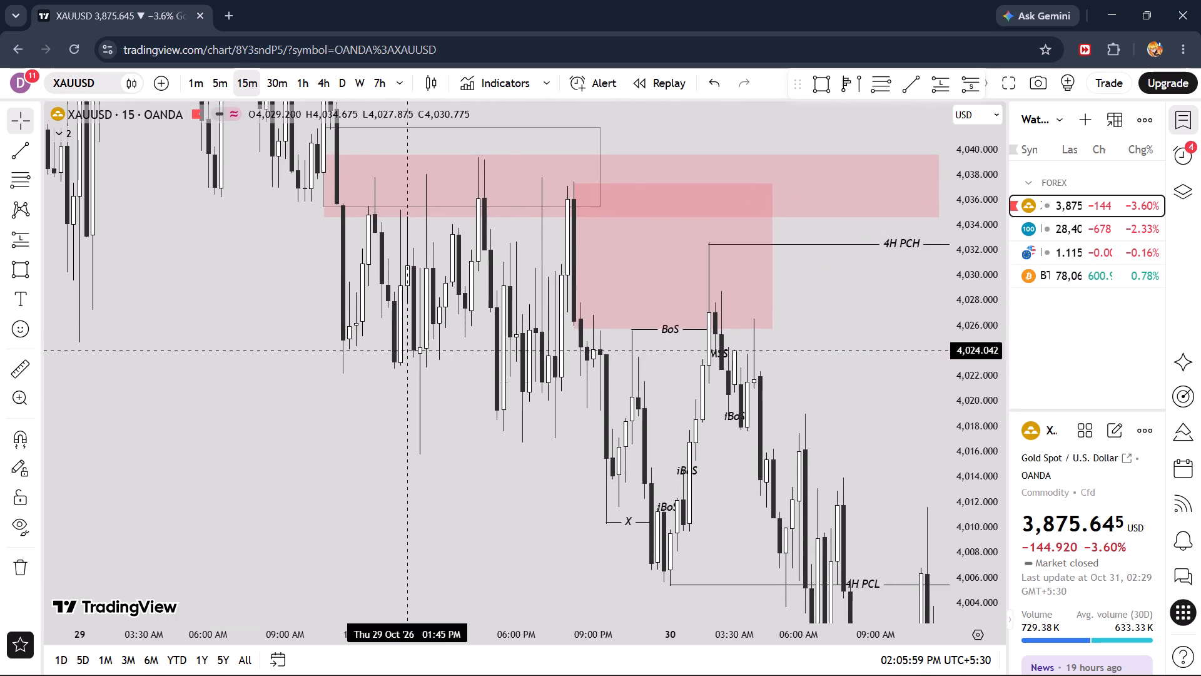
scroll(656, 390, "up", 6)
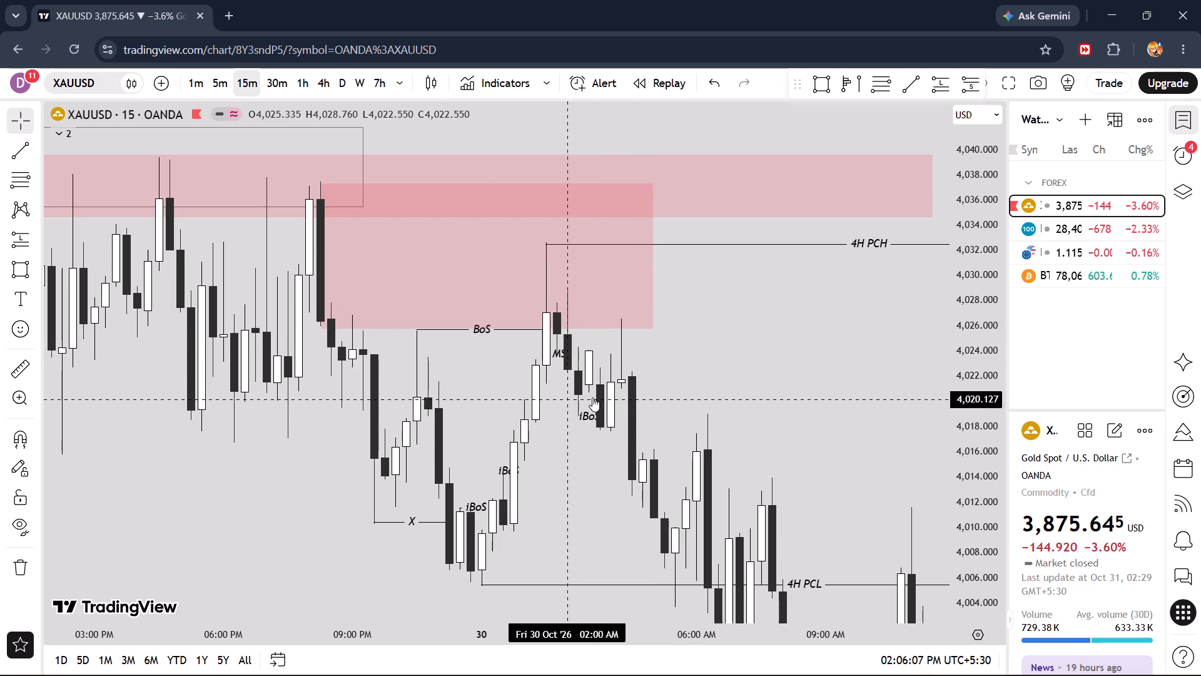
Switch back to the 5-minute timeframe and examine the move from the 4H PCH through MSS and iBoS to the 4H PCL.
left_click(216, 82)
scroll(336, 285, "down", 13)
left_click_drag(196, 304, 198, 304)
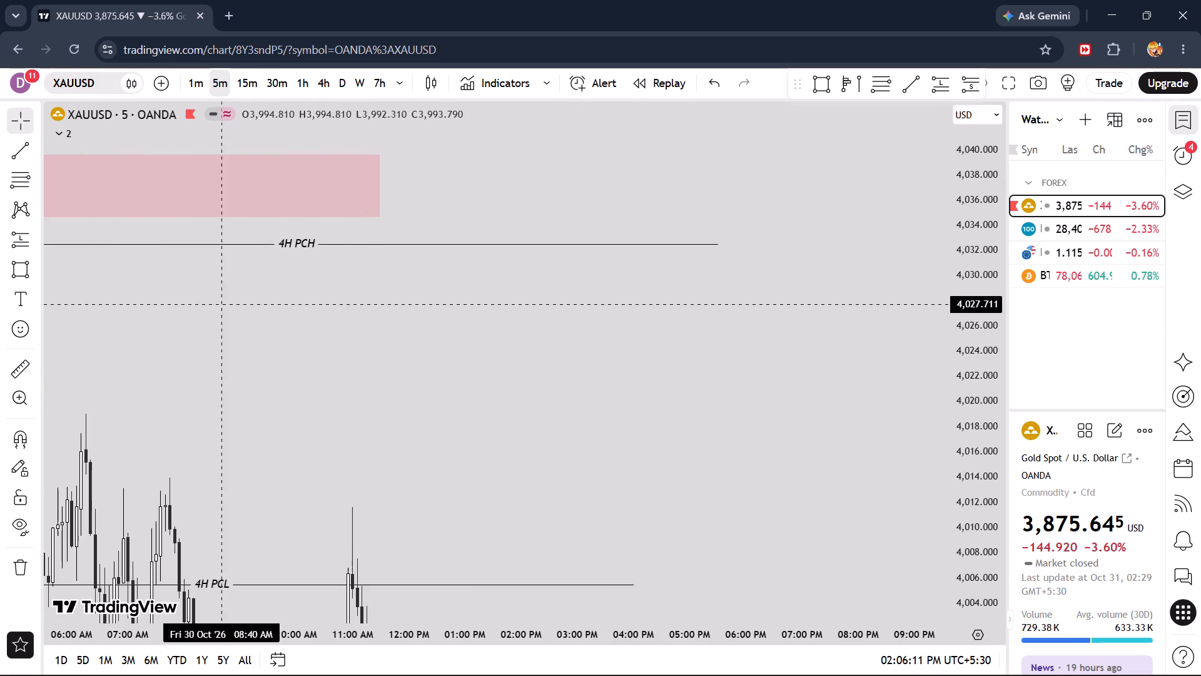
left_click_drag(198, 304, 713, 292)
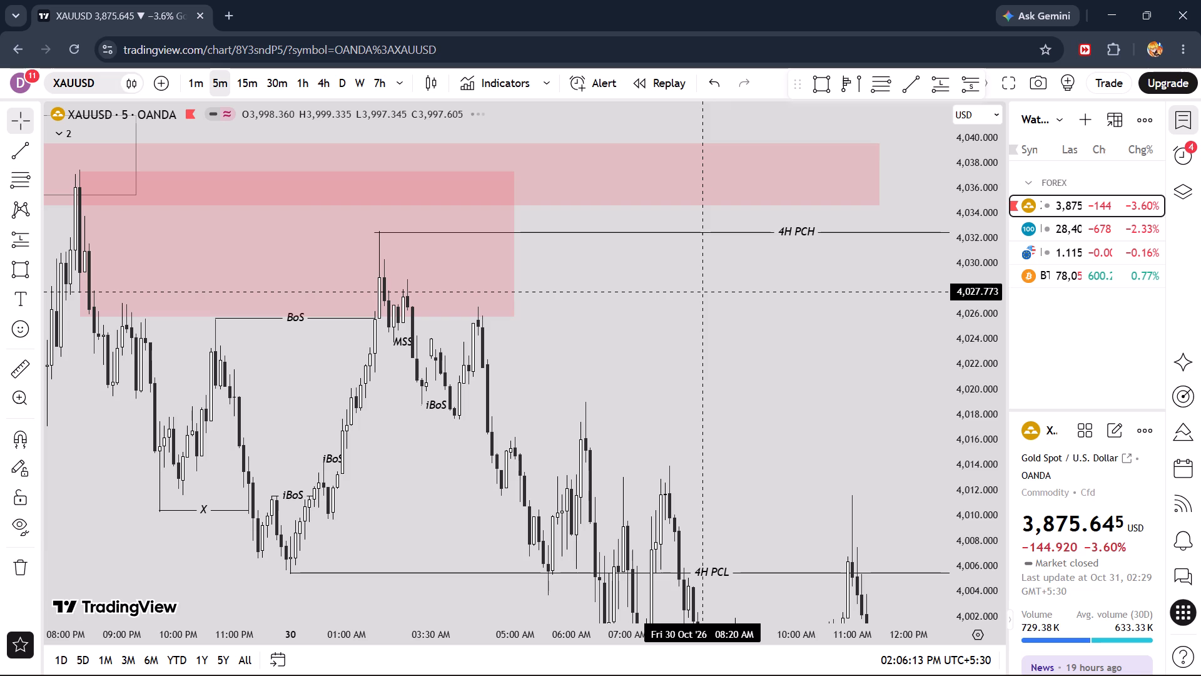
scroll(702, 292, "down", 2)
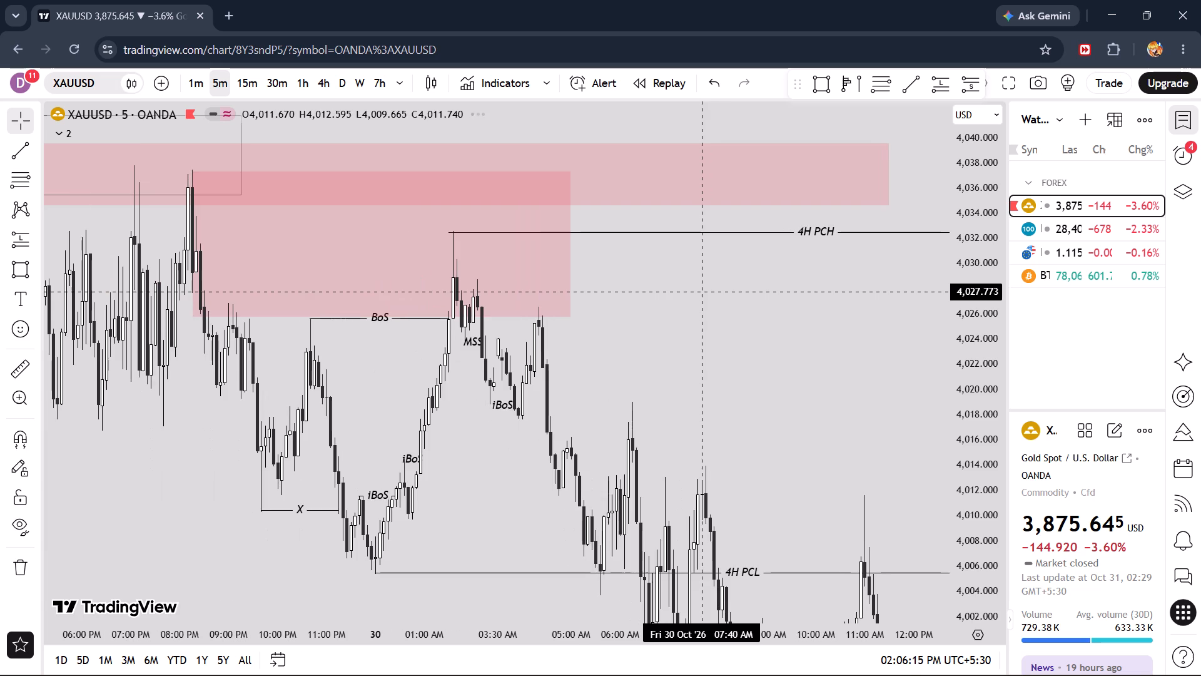
left_click_drag(641, 307, 714, 292)
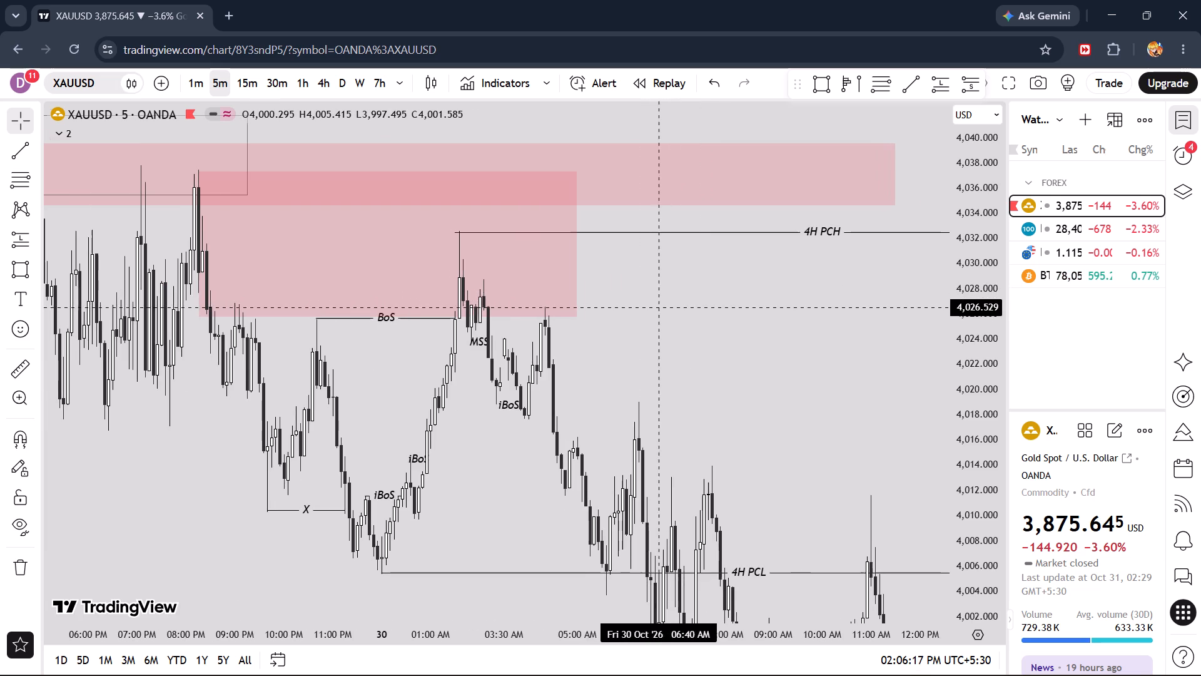
left_click_drag(714, 292, 783, 265)
scroll(776, 315, "up", 4)
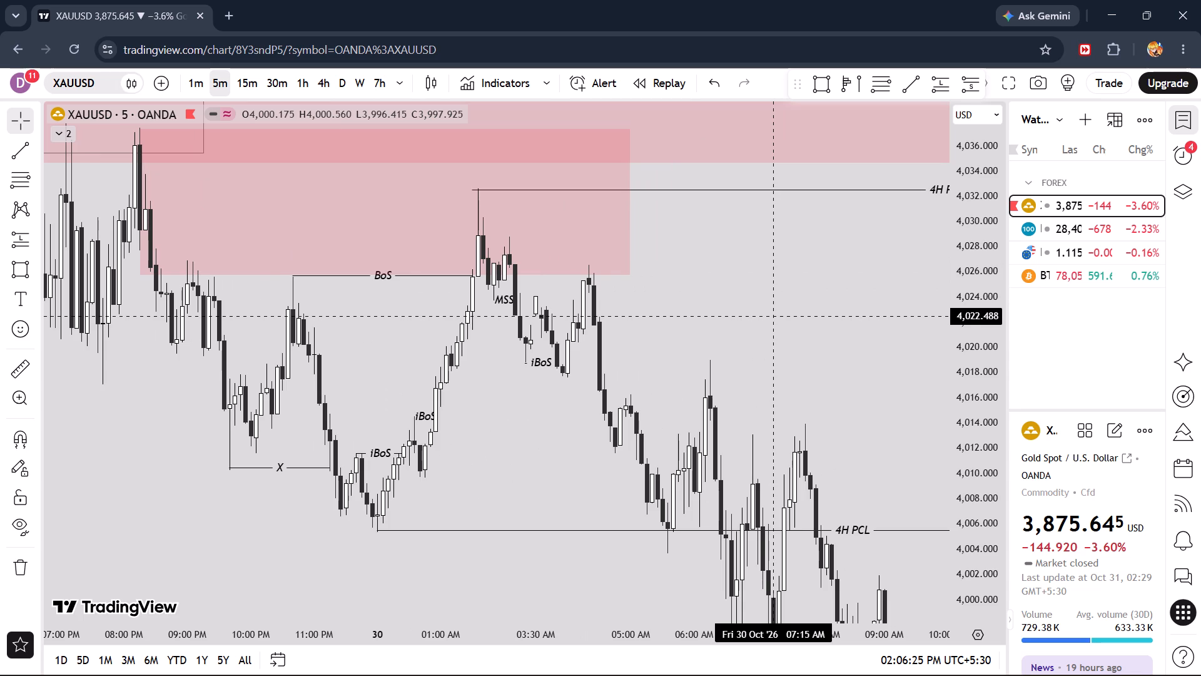
Draw a rectangle zone around the MSS label below the 4H PCH, from about 4,025.78 down to about 4,023.17.
left_click(822, 81)
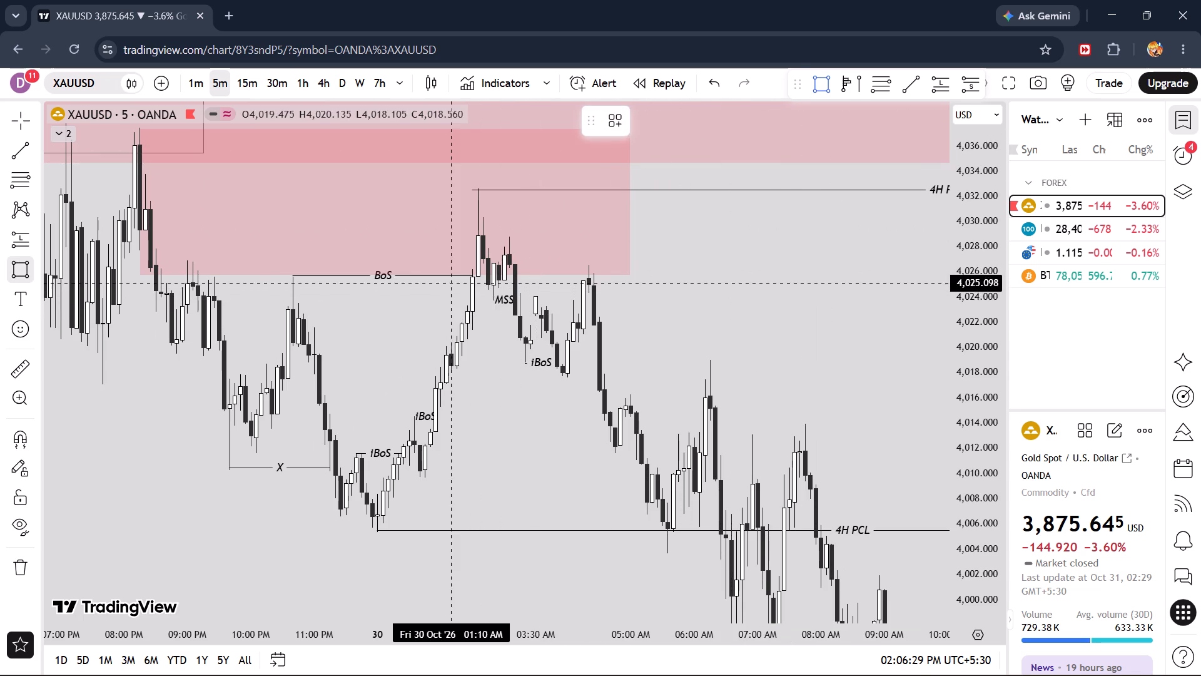
left_click(461, 274)
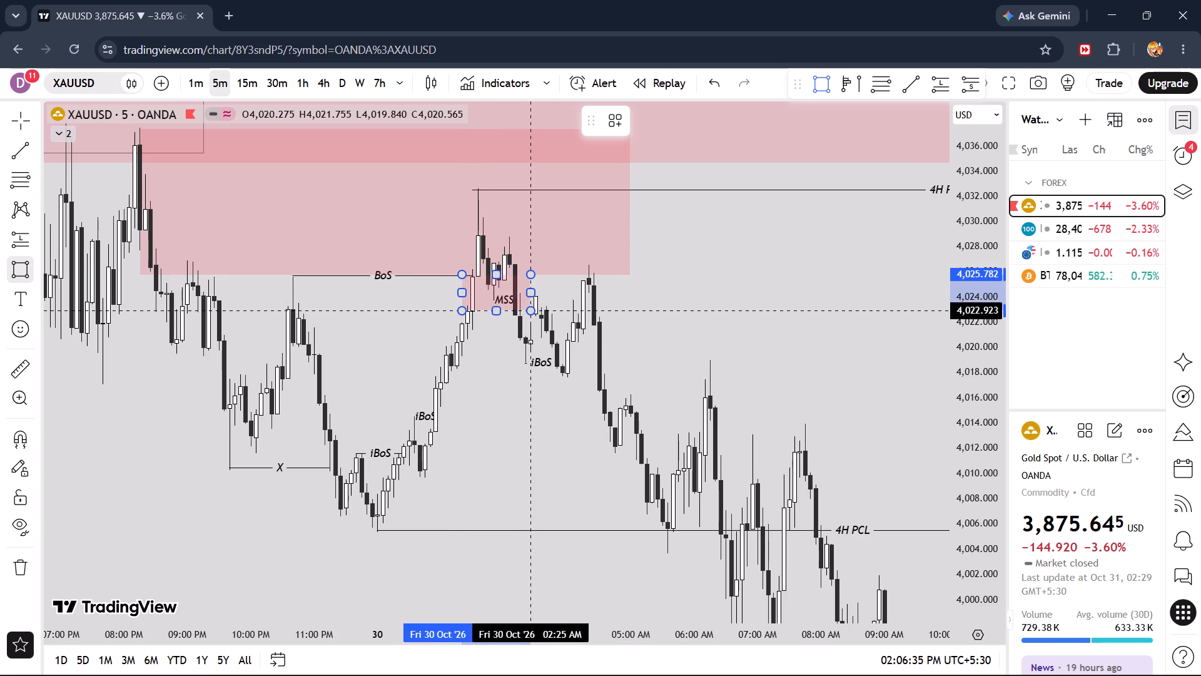
left_click(535, 307)
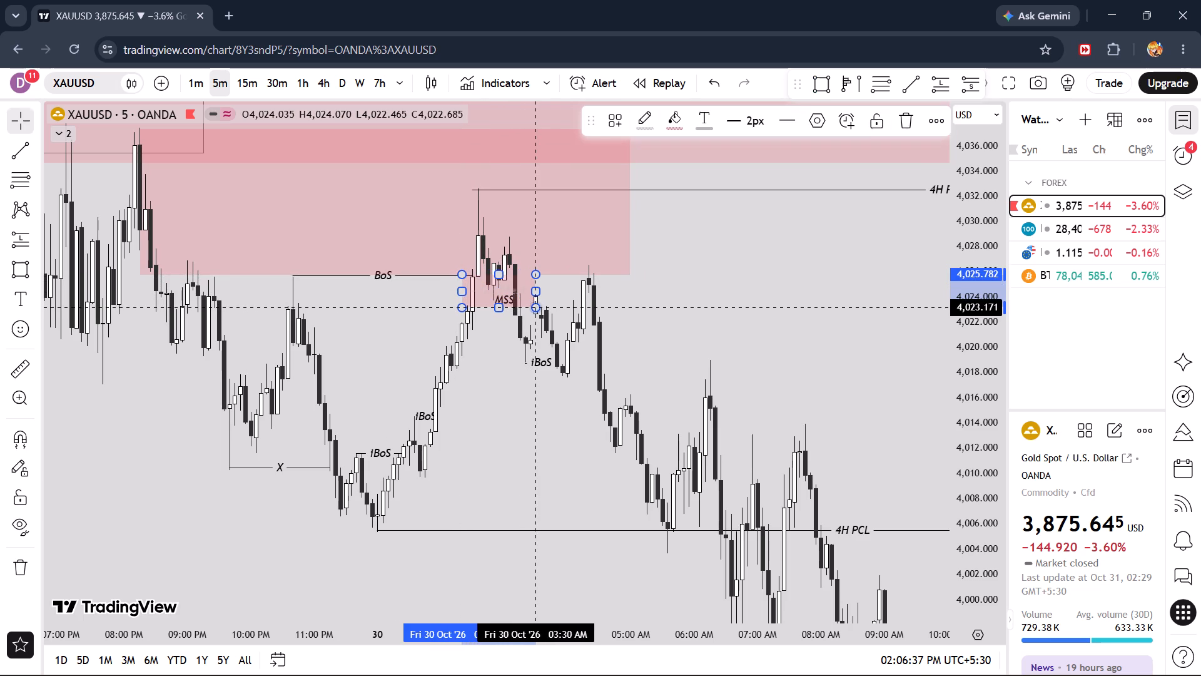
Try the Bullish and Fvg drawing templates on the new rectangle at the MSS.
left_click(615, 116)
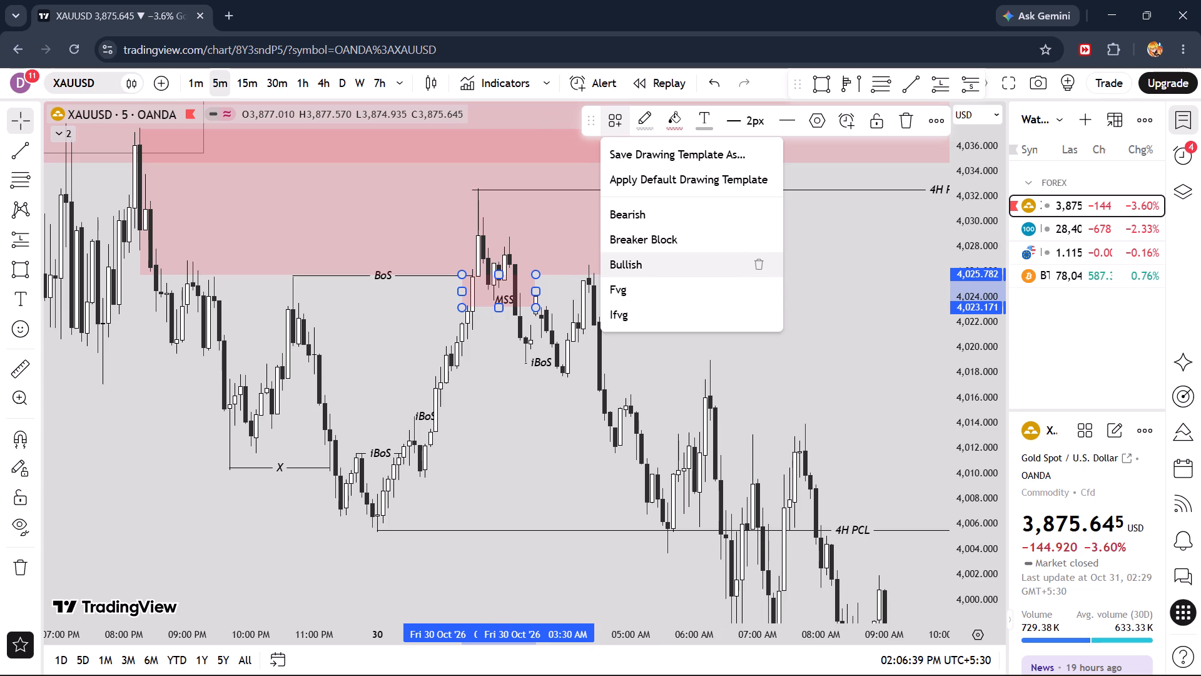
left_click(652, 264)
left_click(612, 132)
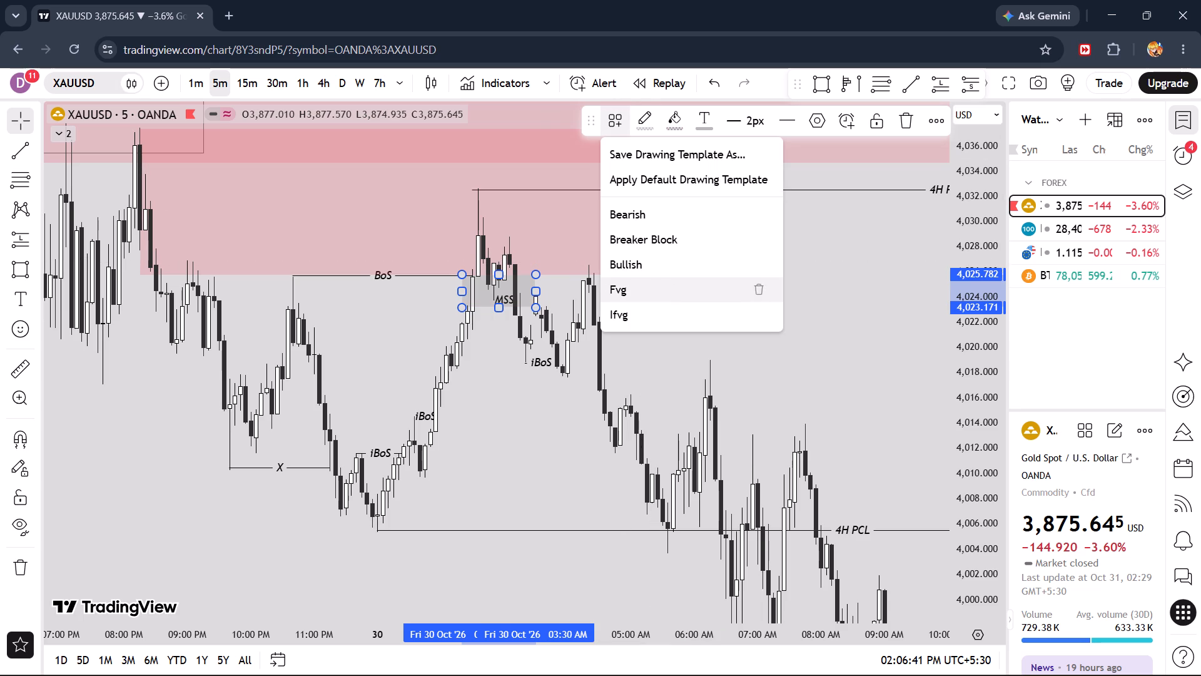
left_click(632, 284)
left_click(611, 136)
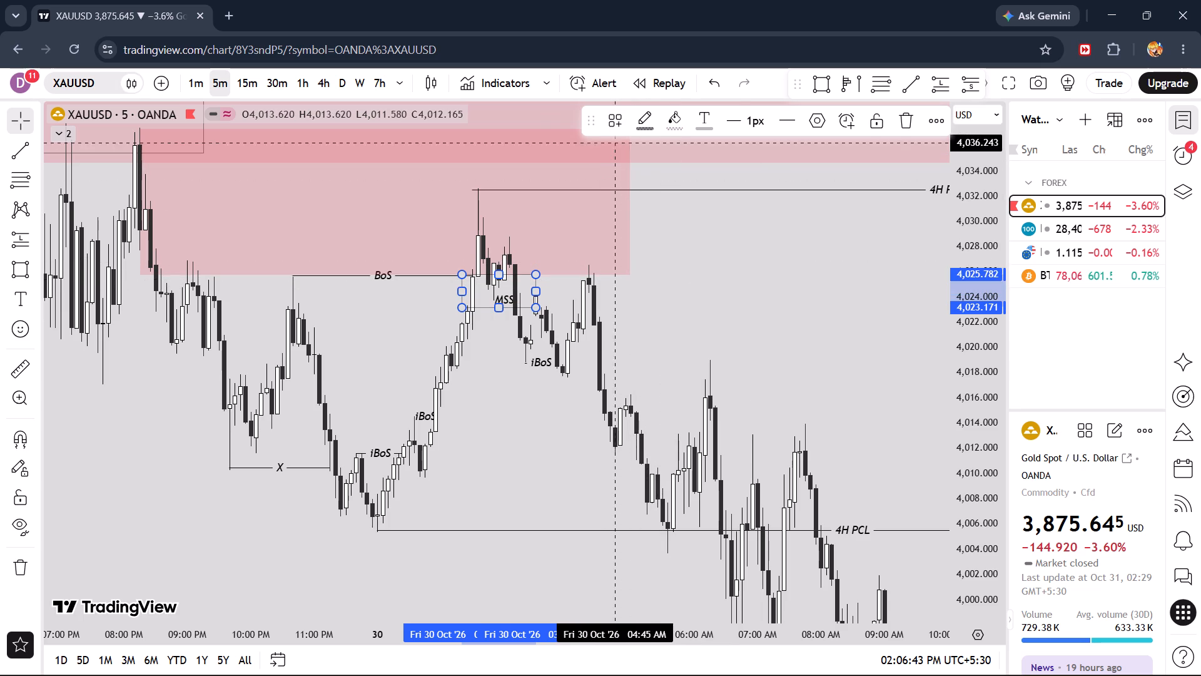
Apply the Ifvg drawing template to the rectangle at the MSS and deselect it.
left_click(481, 309)
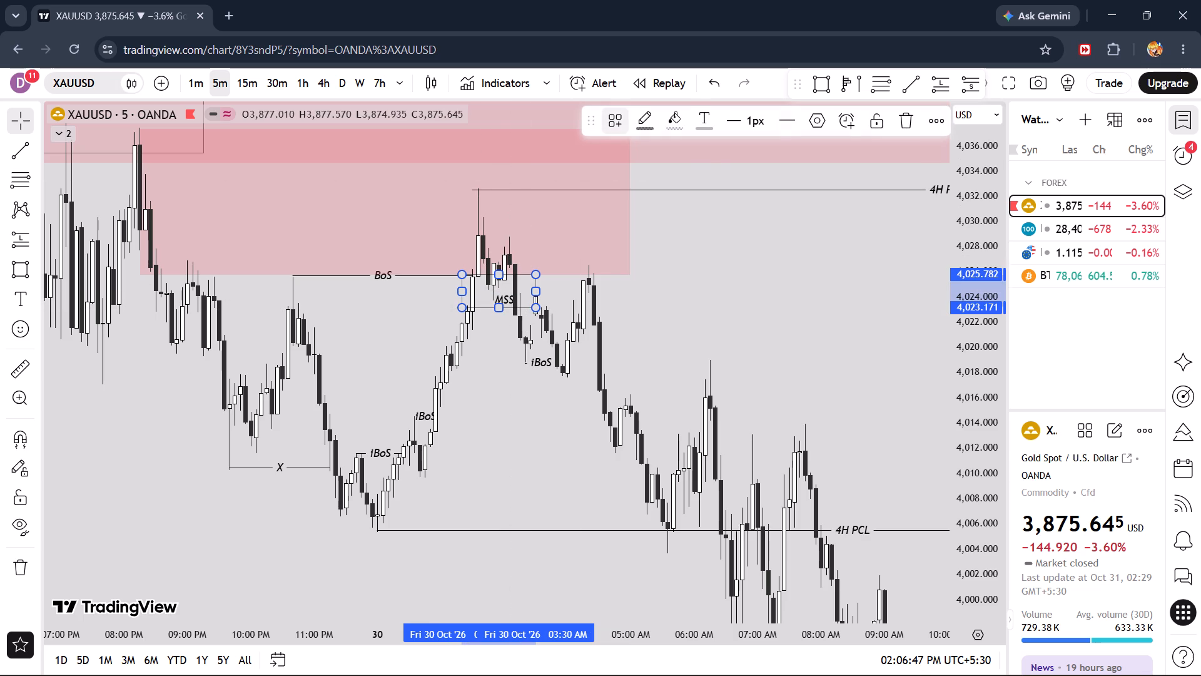
left_click(611, 124)
left_click(642, 307)
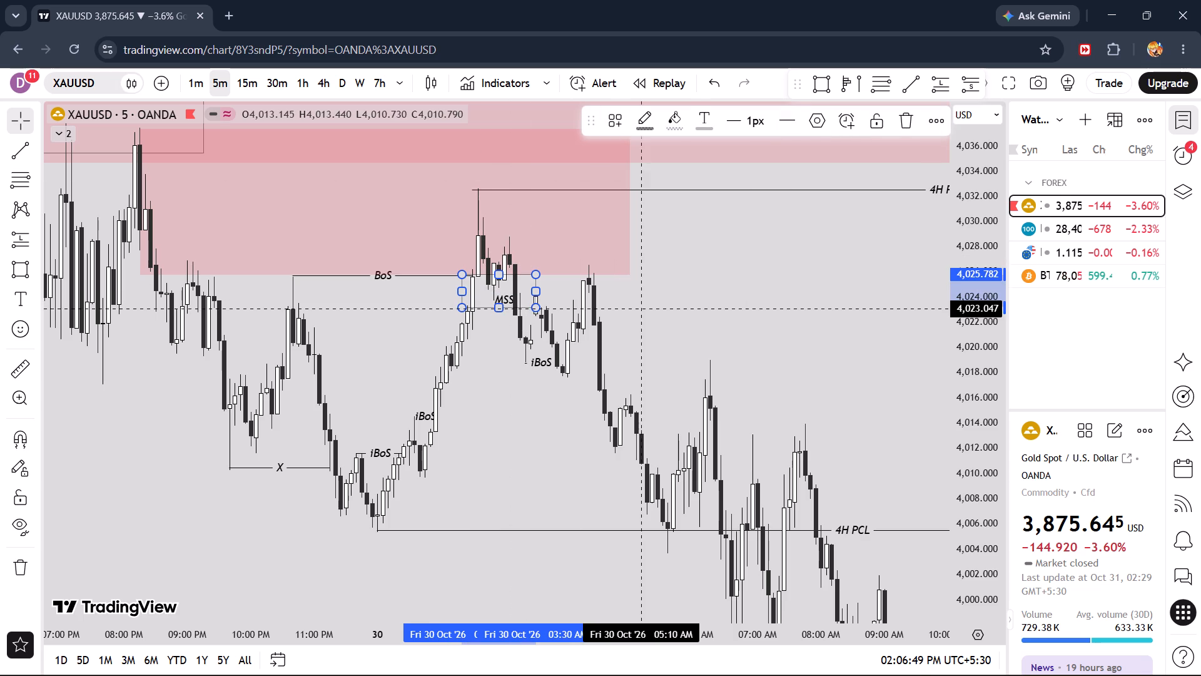
left_click(758, 273)
Examine the blue Ifvg zone at the MSS and the following price move down to the 4H PCL.
scroll(758, 273, "up", 2)
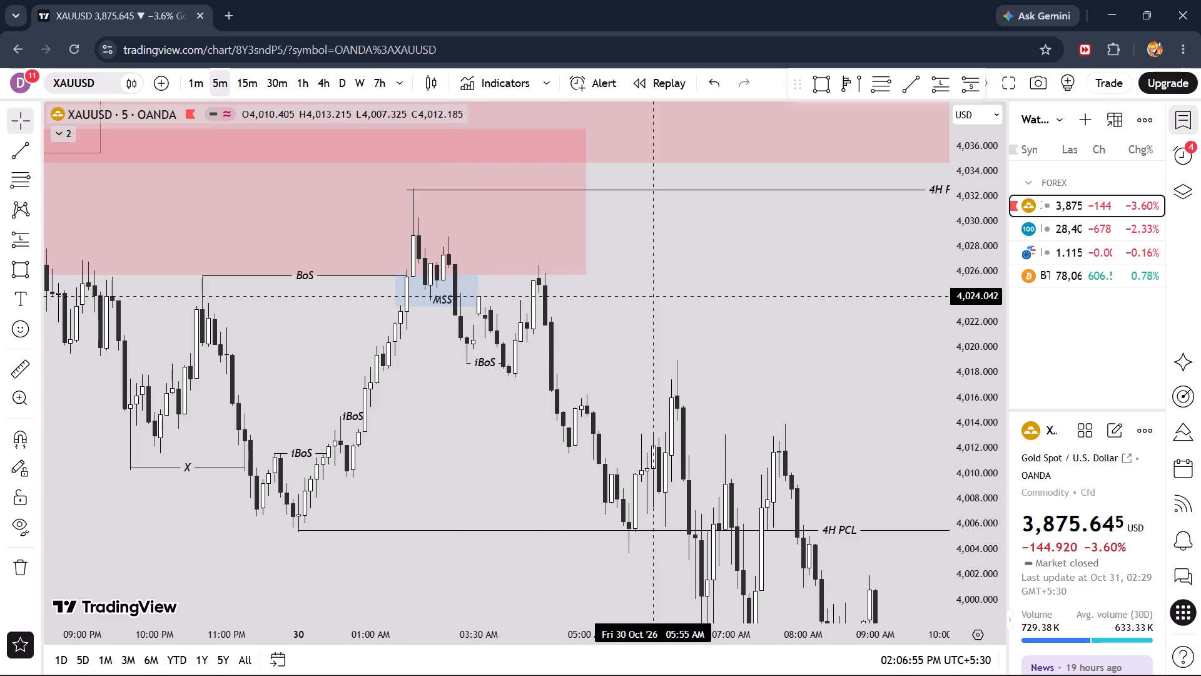
scroll(650, 296, "up", 2)
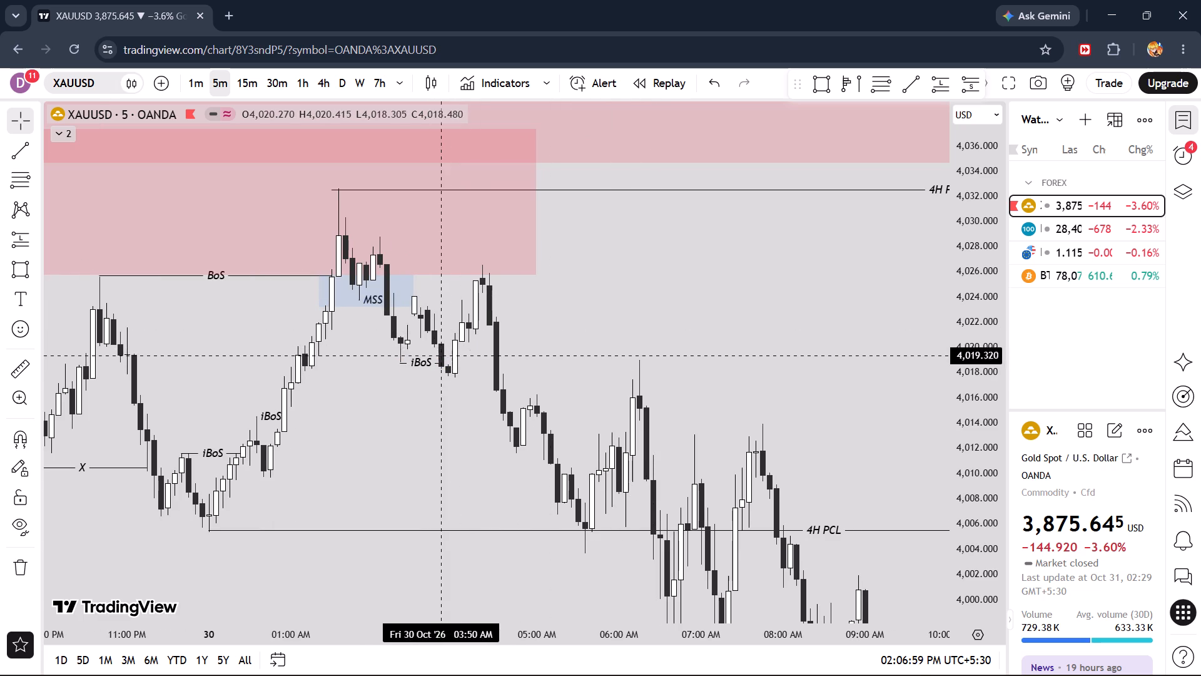
left_click_drag(660, 296, 691, 320)
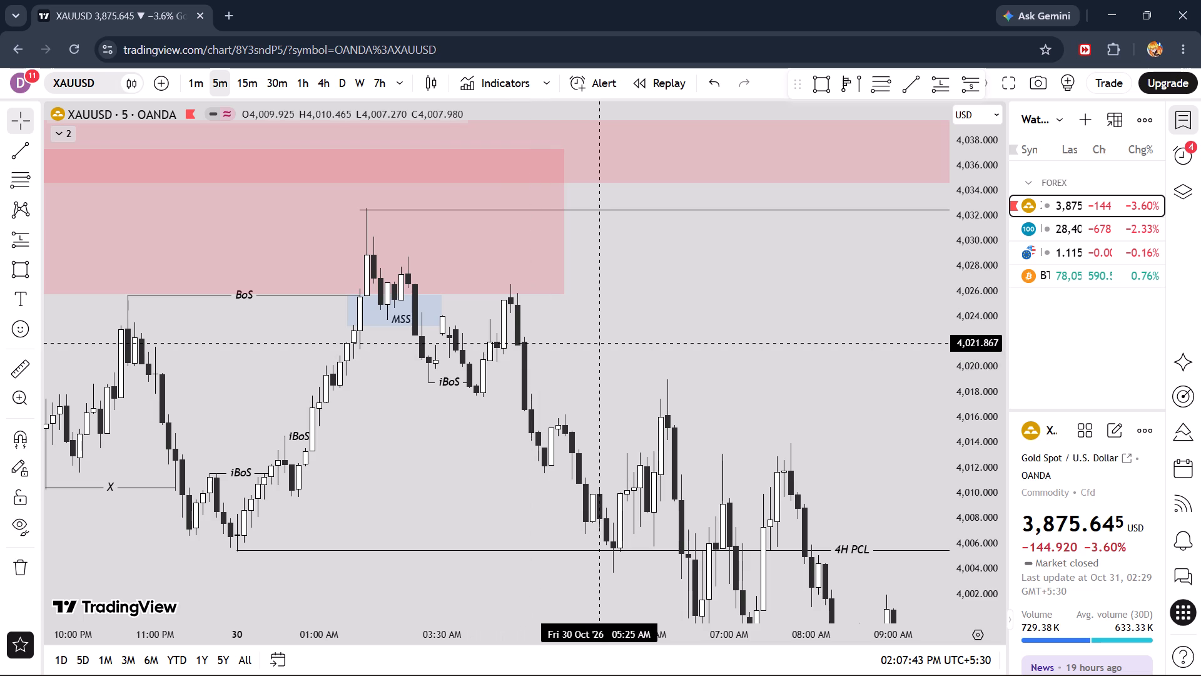
left_click_drag(602, 343, 699, 332)
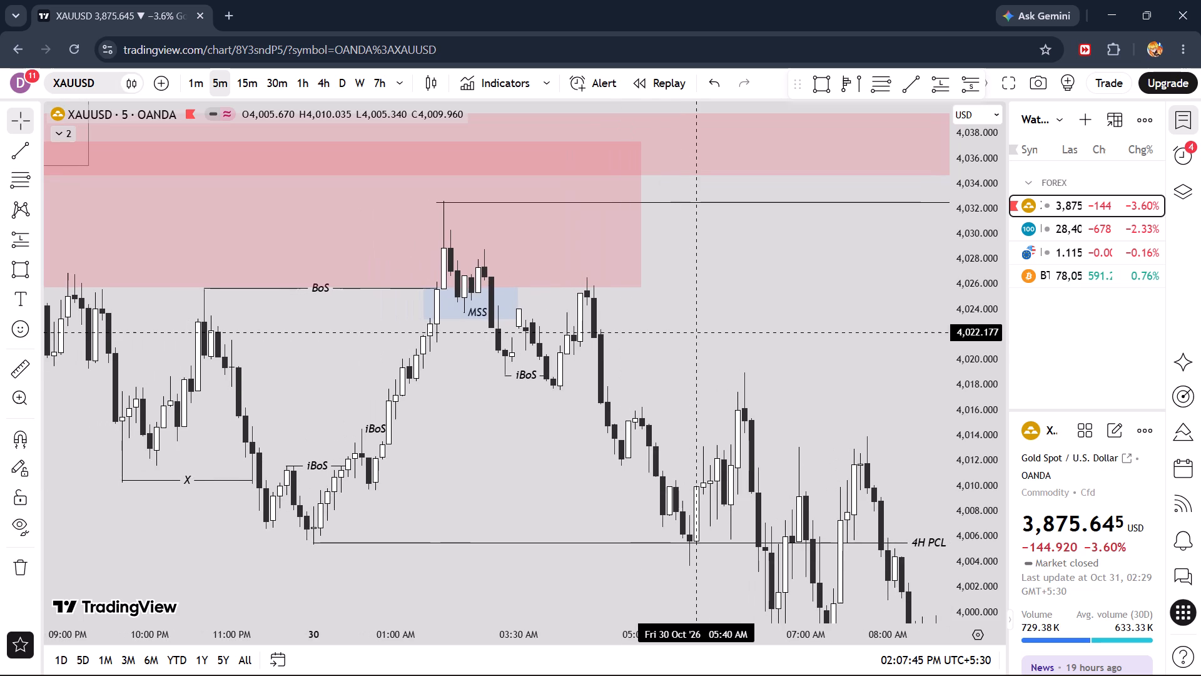
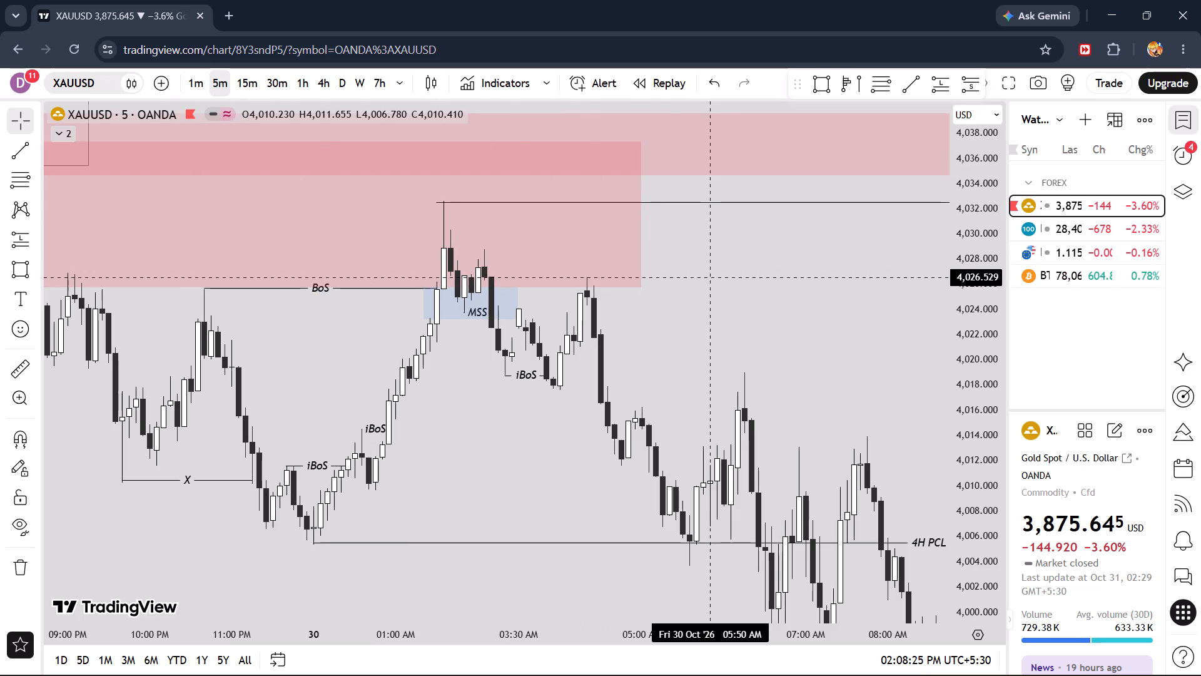
Draw a rectangle from 02:05 AM to 05:00 AM, about 4,026.09 down to 4,024.35, and apply the Fvg drawing template.
left_click(819, 80)
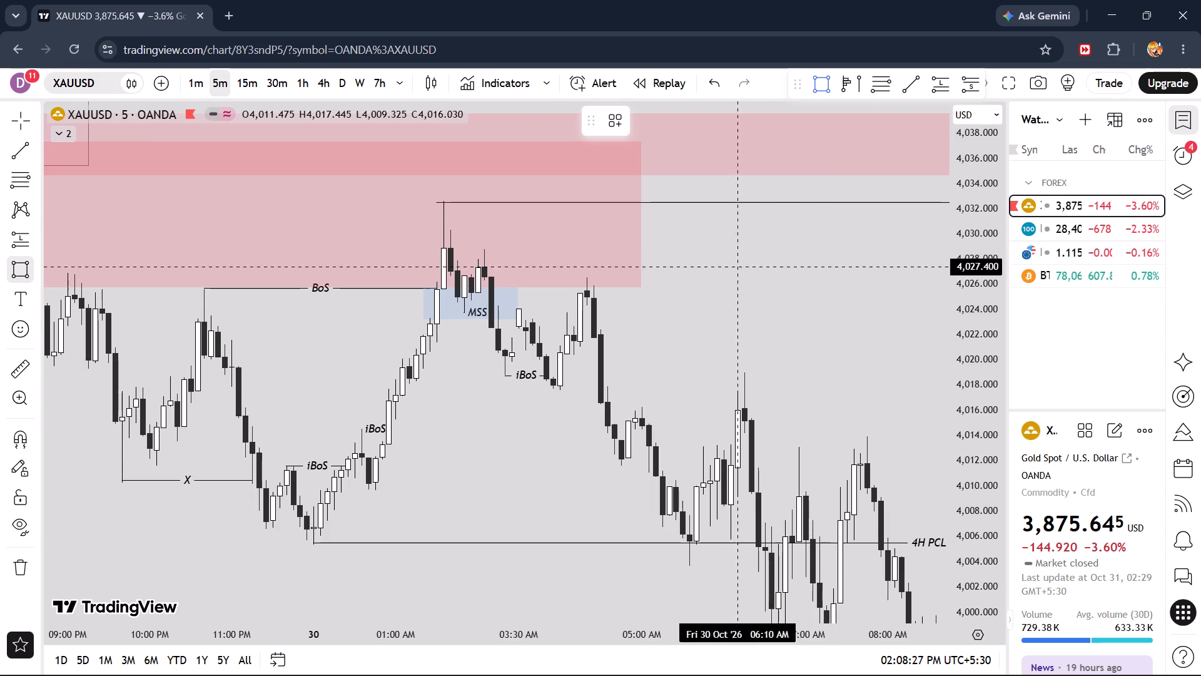
left_click(482, 283)
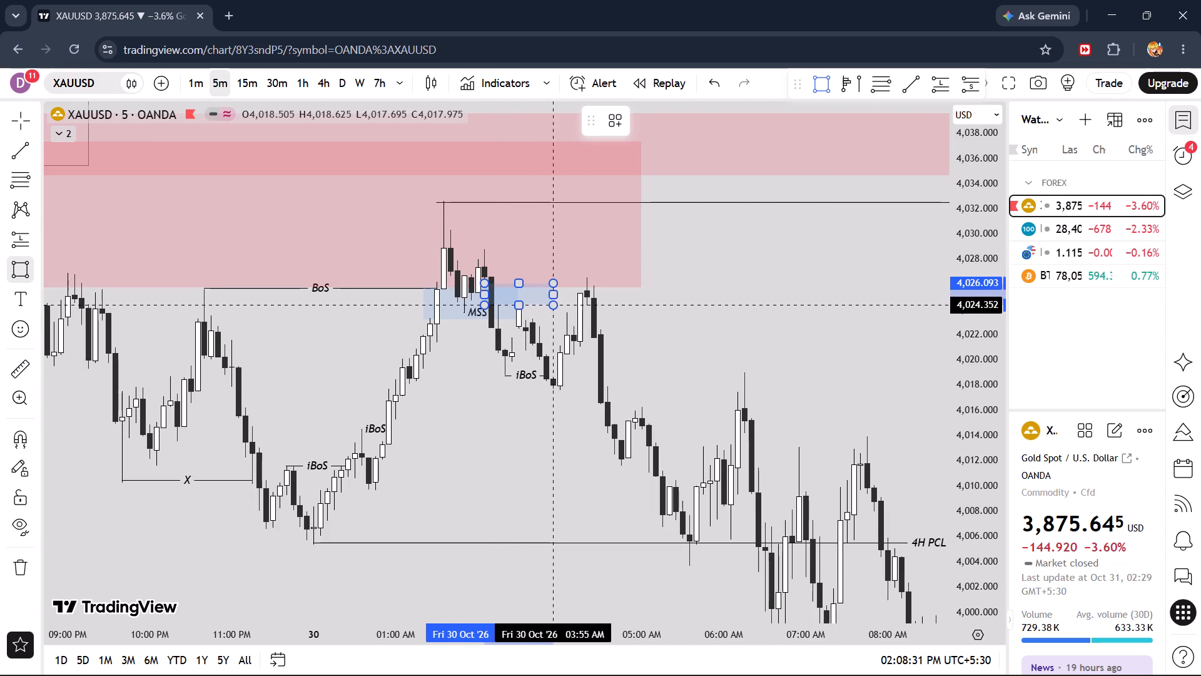
left_click(639, 305)
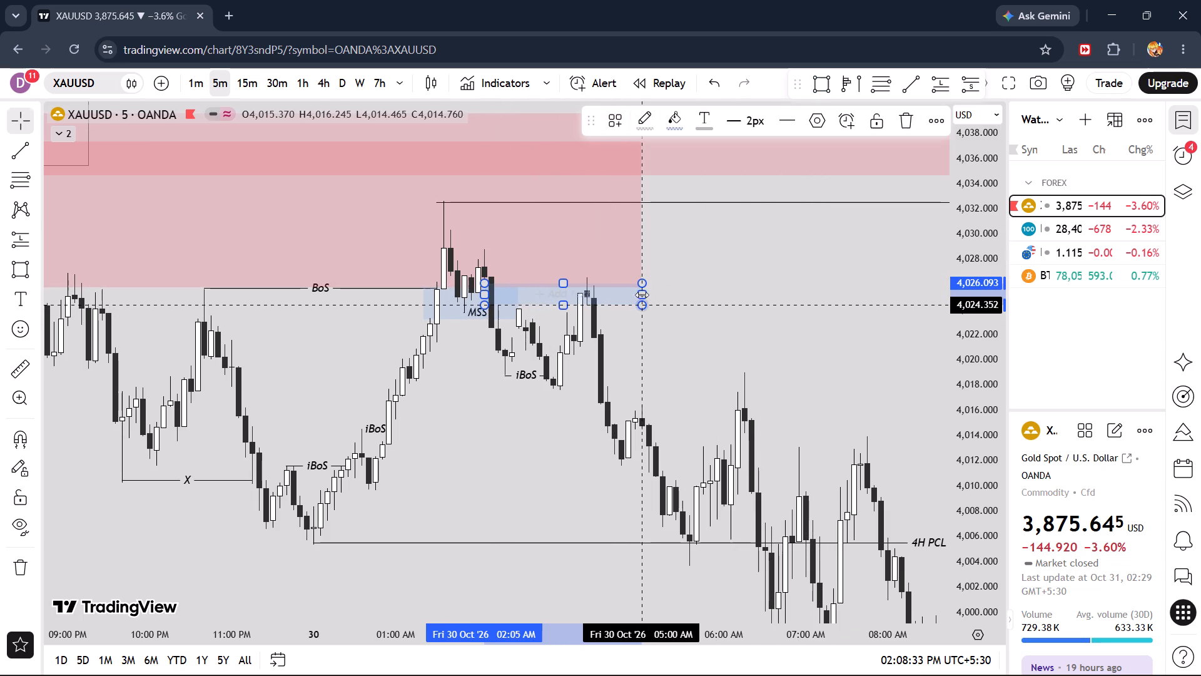
left_click(612, 116)
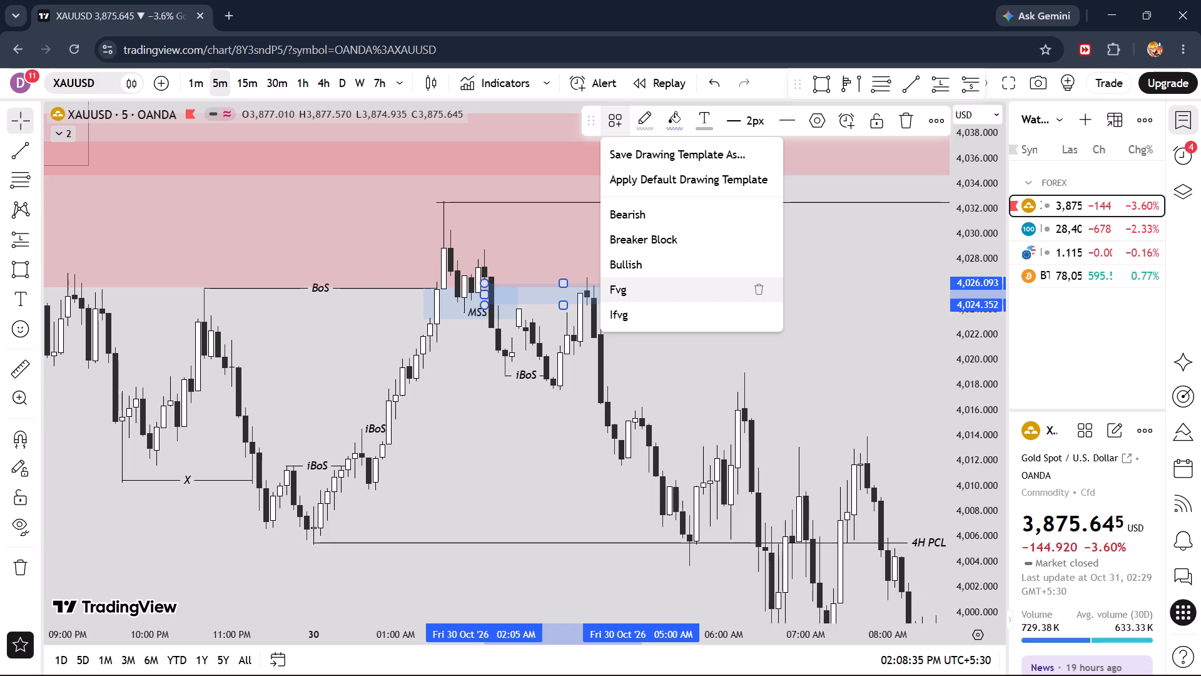
left_click(642, 287)
left_click(735, 270)
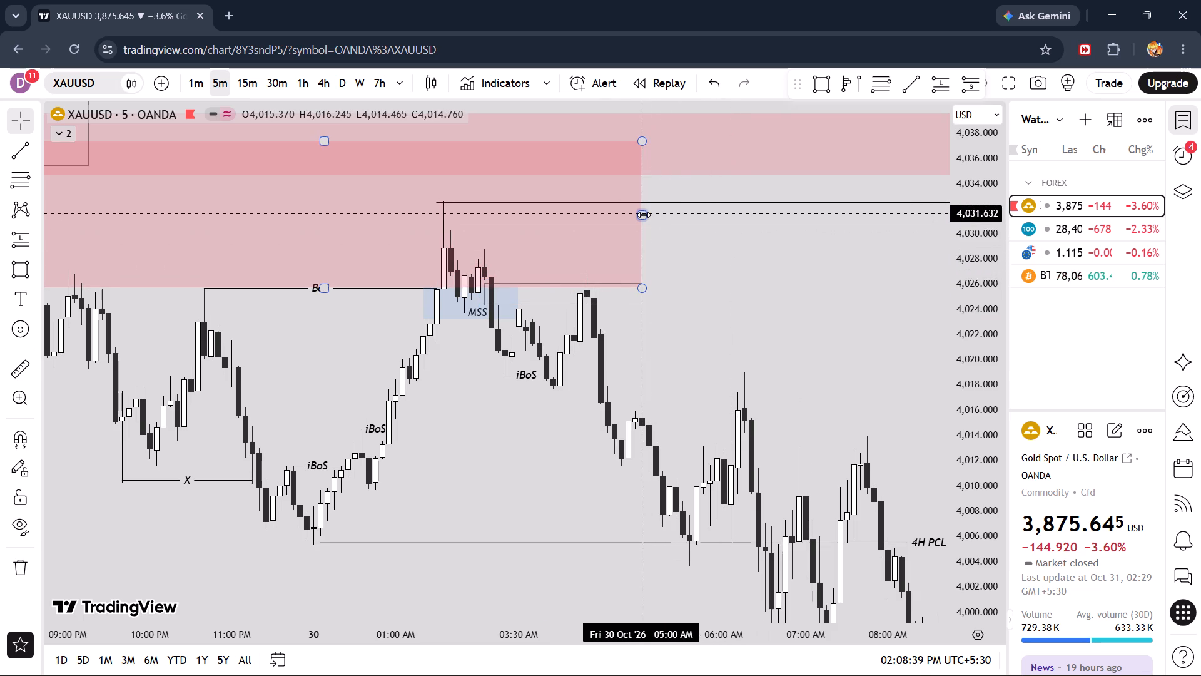
Shorten the lower red zone so its right edge ends at about 01:40 AM, near the 4H PCH wick.
left_click_drag(643, 215, 462, 218)
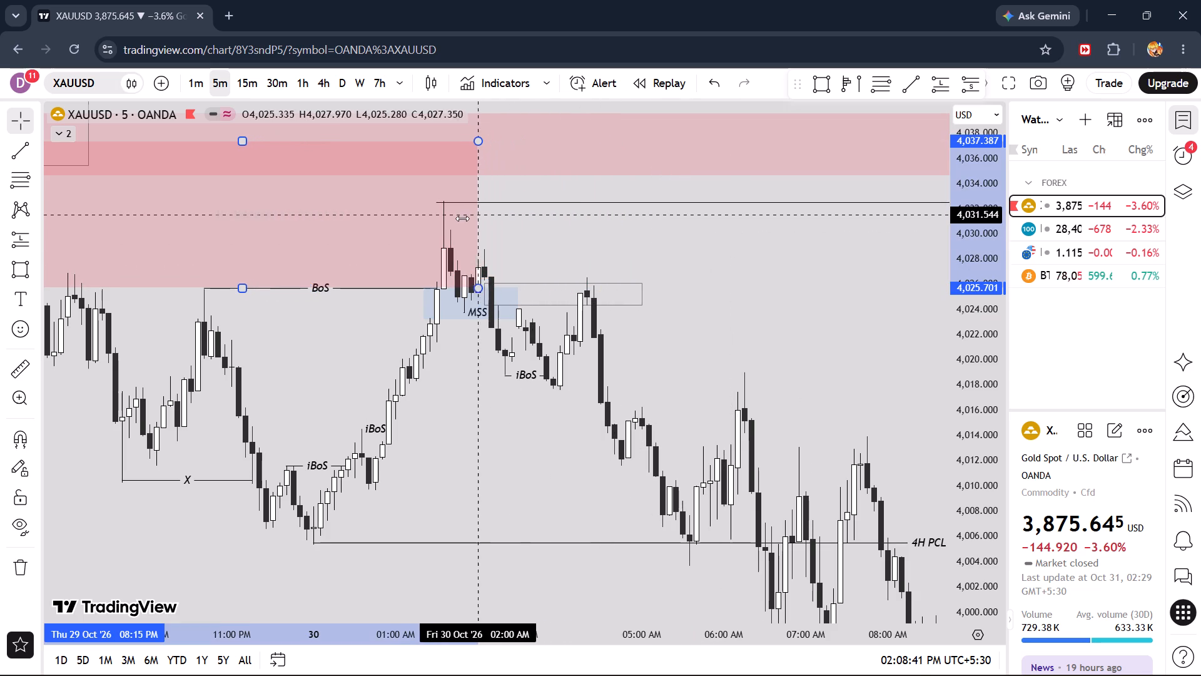
left_click_drag(462, 218, 454, 218)
left_click(549, 250)
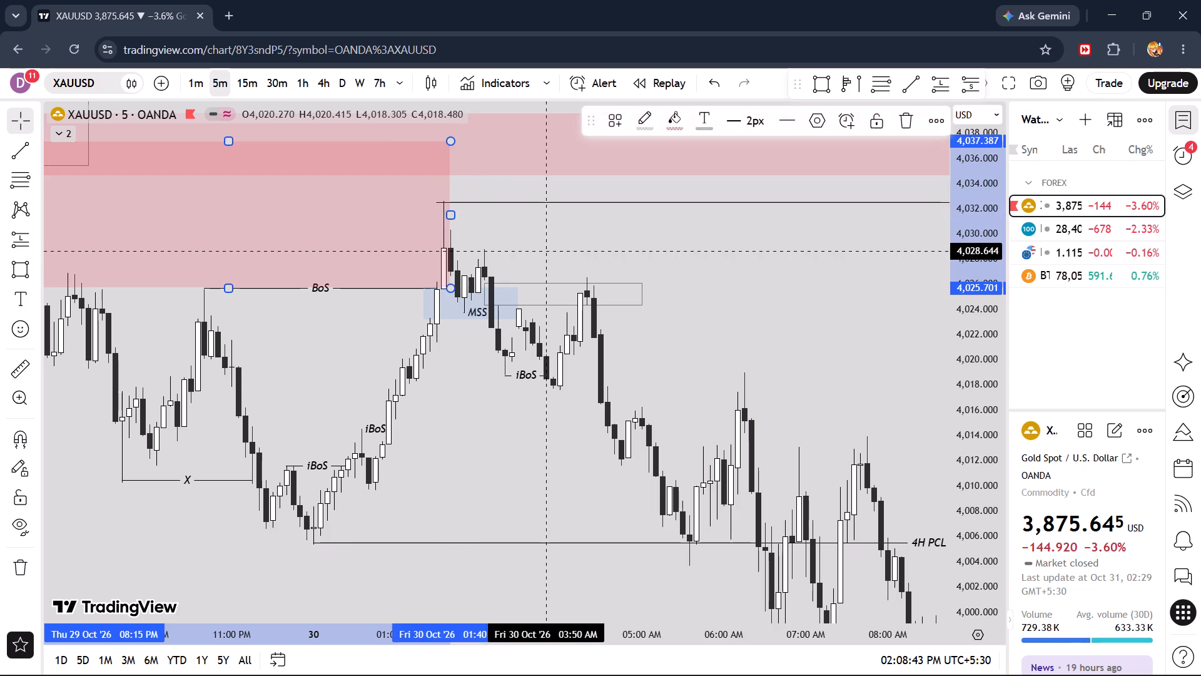
Raise the top edge of the new Fvg rectangle to about 4,026.7 and deselect it.
left_click_drag(549, 250, 550, 240)
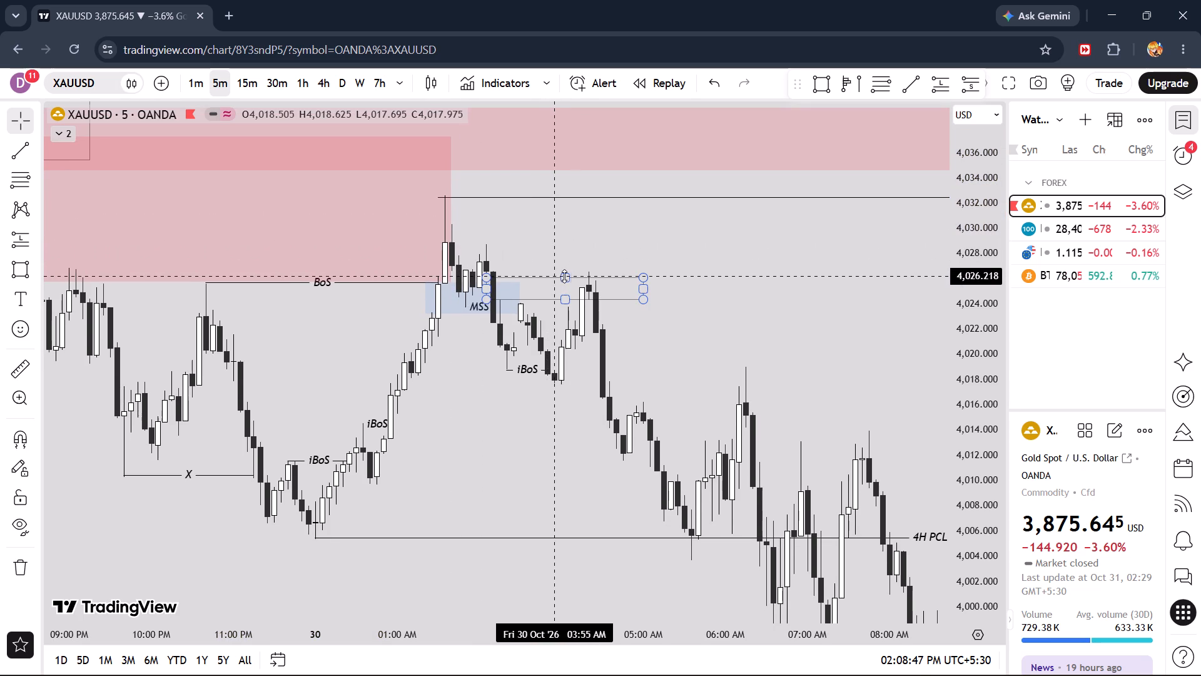
left_click_drag(564, 275, 564, 270)
left_click(557, 254)
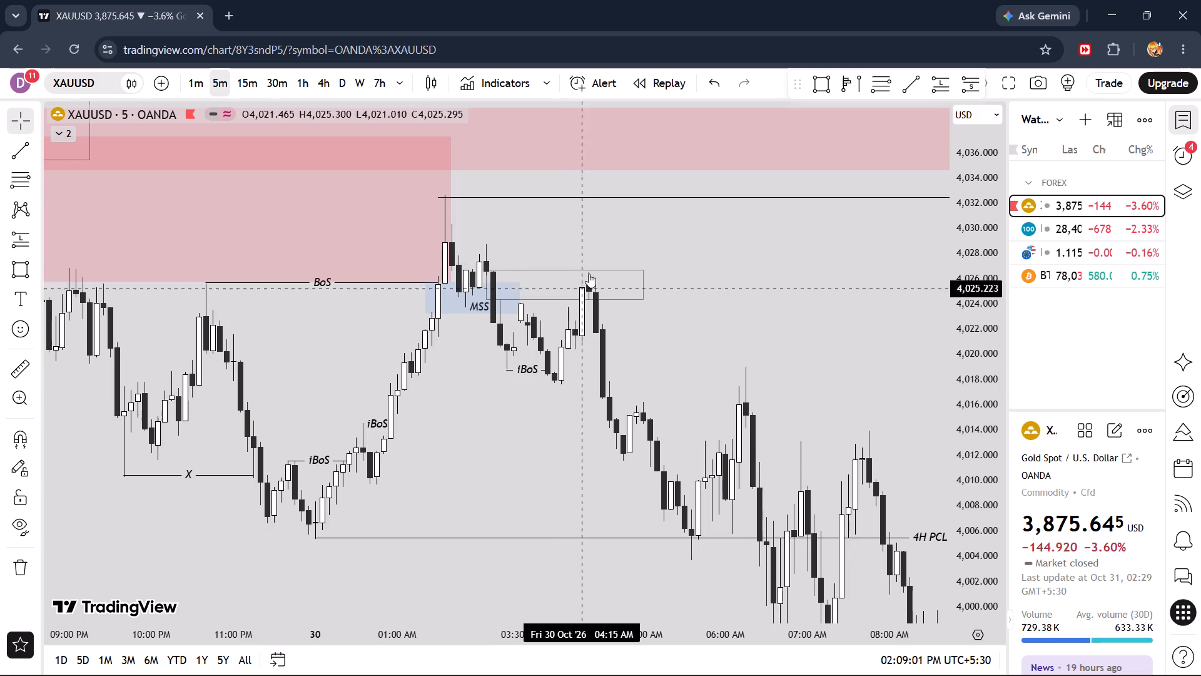
Switch the chart to the 1-minute timeframe around the MSS, iBoS and Fvg zone, and close the advertisement.
left_click_drag(682, 282, 726, 290)
left_click(195, 76)
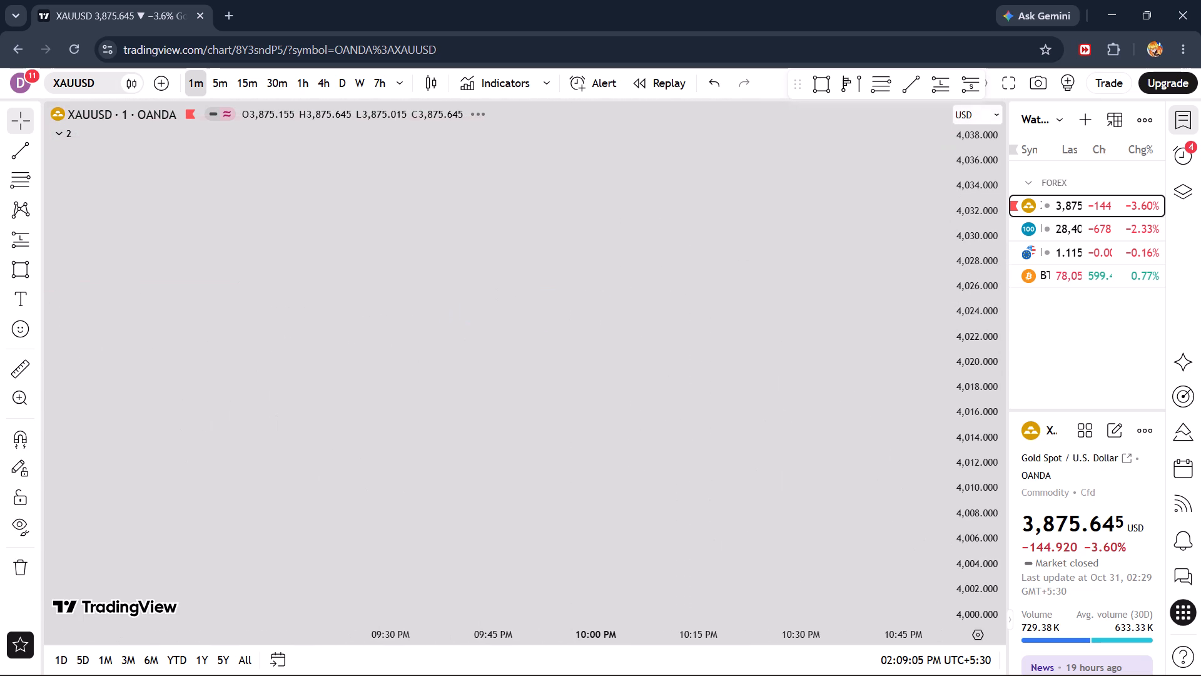
scroll(388, 294, "down", 16)
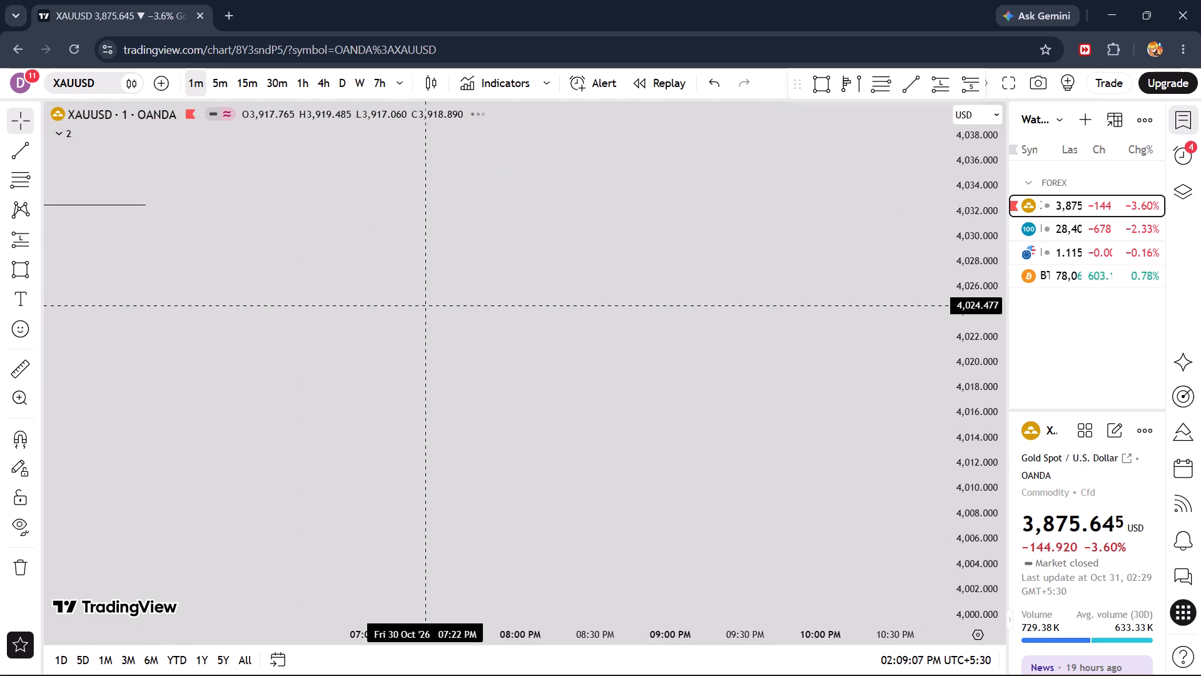
scroll(425, 305, "down", 16)
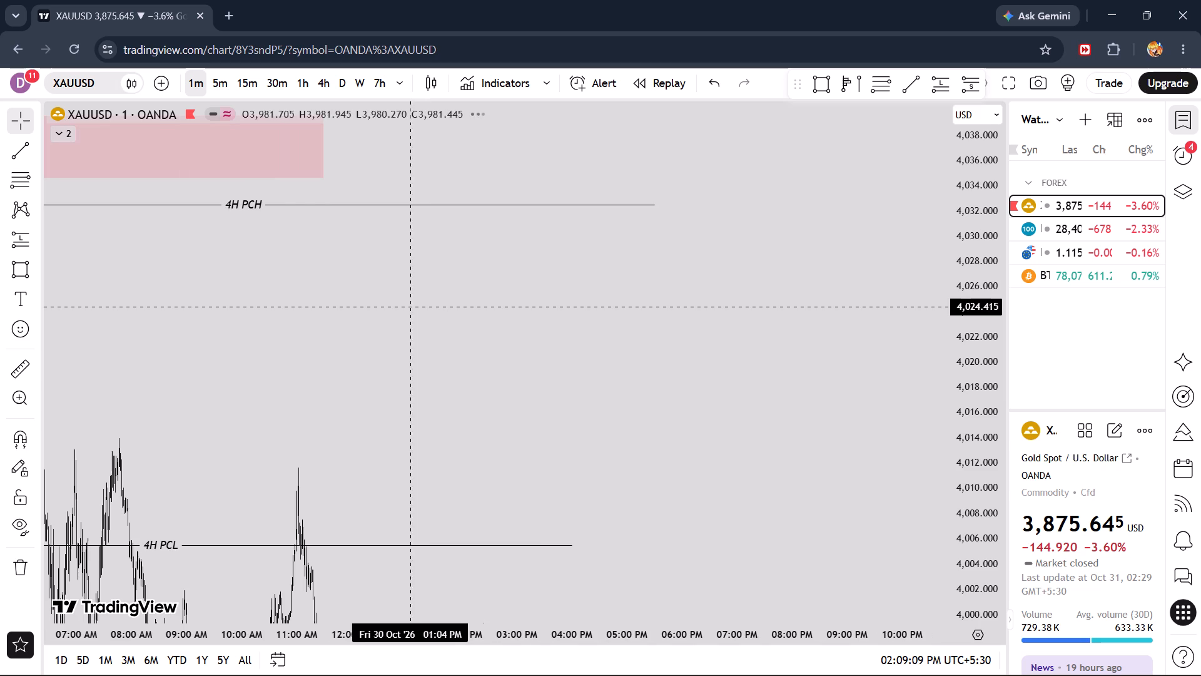
left_click_drag(254, 293, 745, 313)
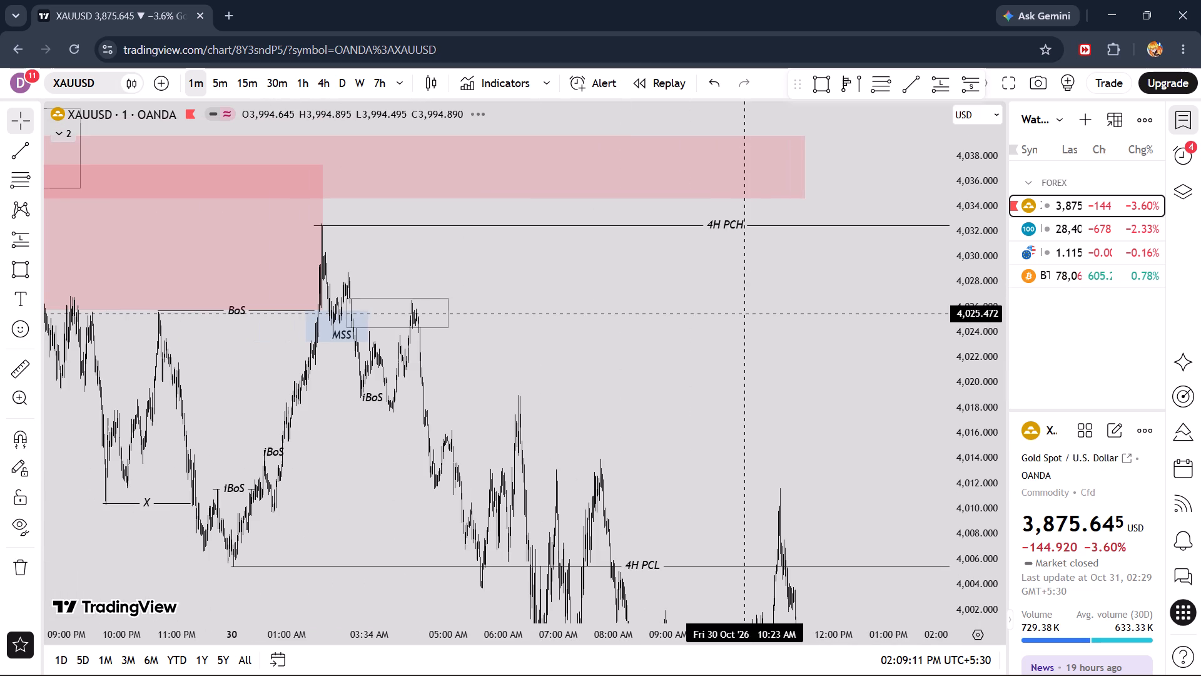
left_click_drag(502, 347, 611, 347)
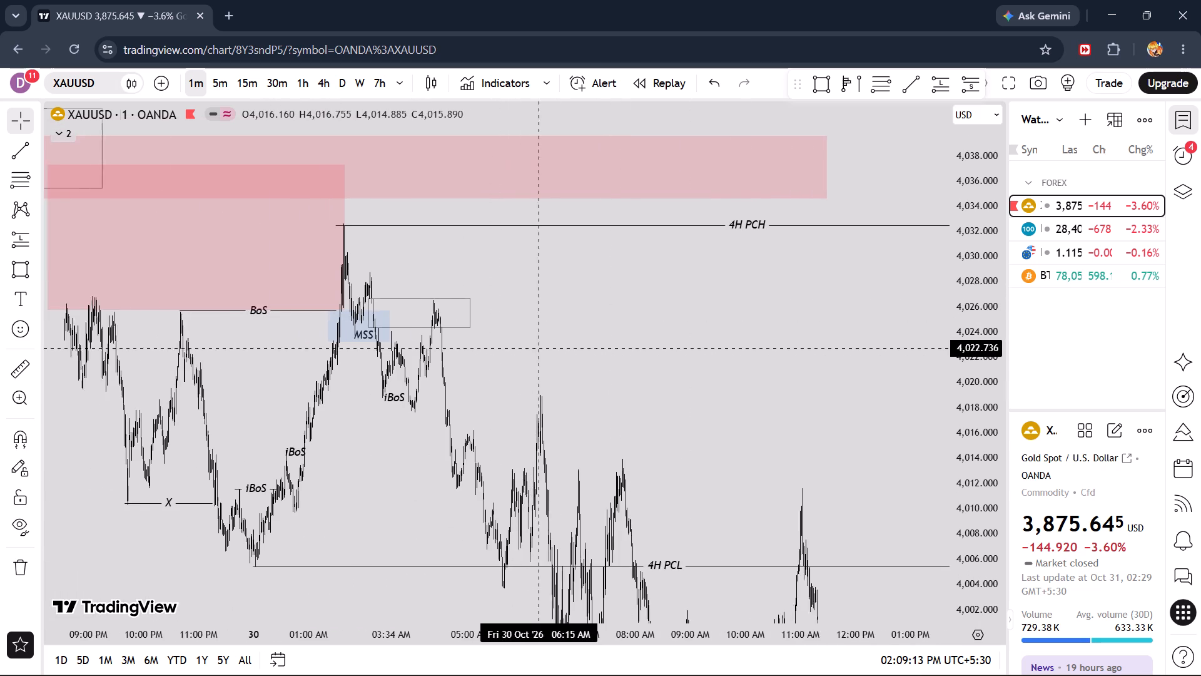
left_click_drag(611, 347, 816, 339)
scroll(816, 339, "up", 10)
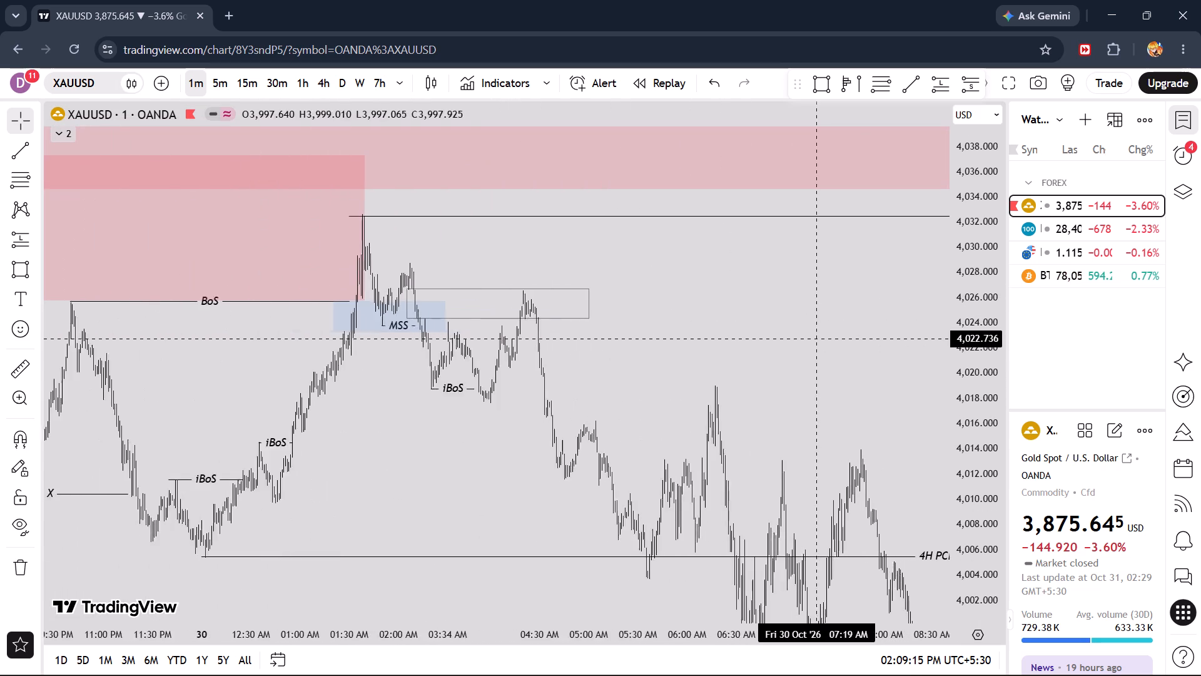
scroll(816, 339, "up", 4)
left_click_drag(505, 354, 729, 352)
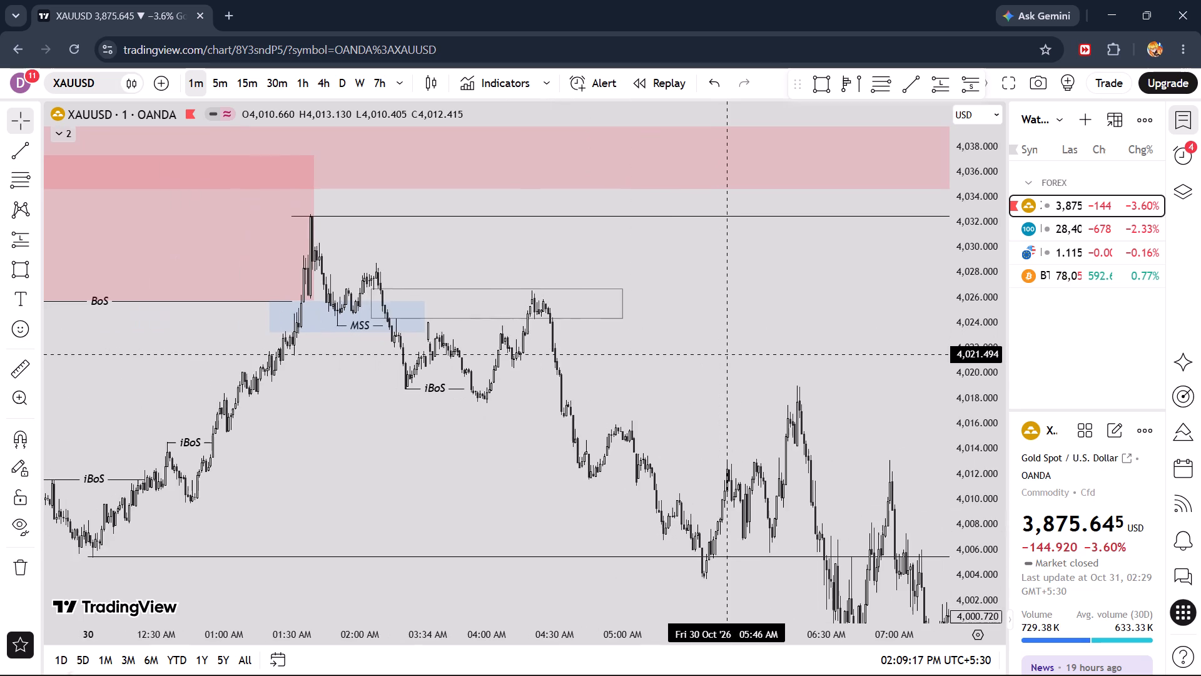
left_click_drag(729, 352, 816, 348)
left_click_drag(973, 474, 973, 465)
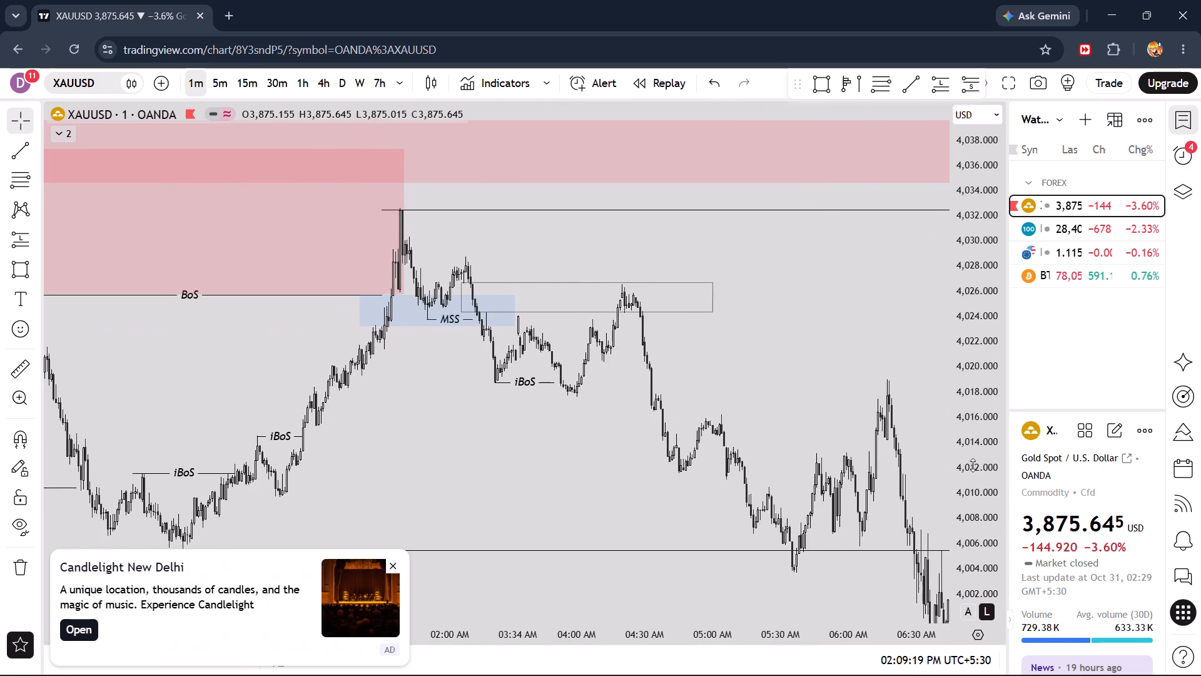
left_click_drag(973, 465, 965, 171)
scroll(792, 328, "up", 6)
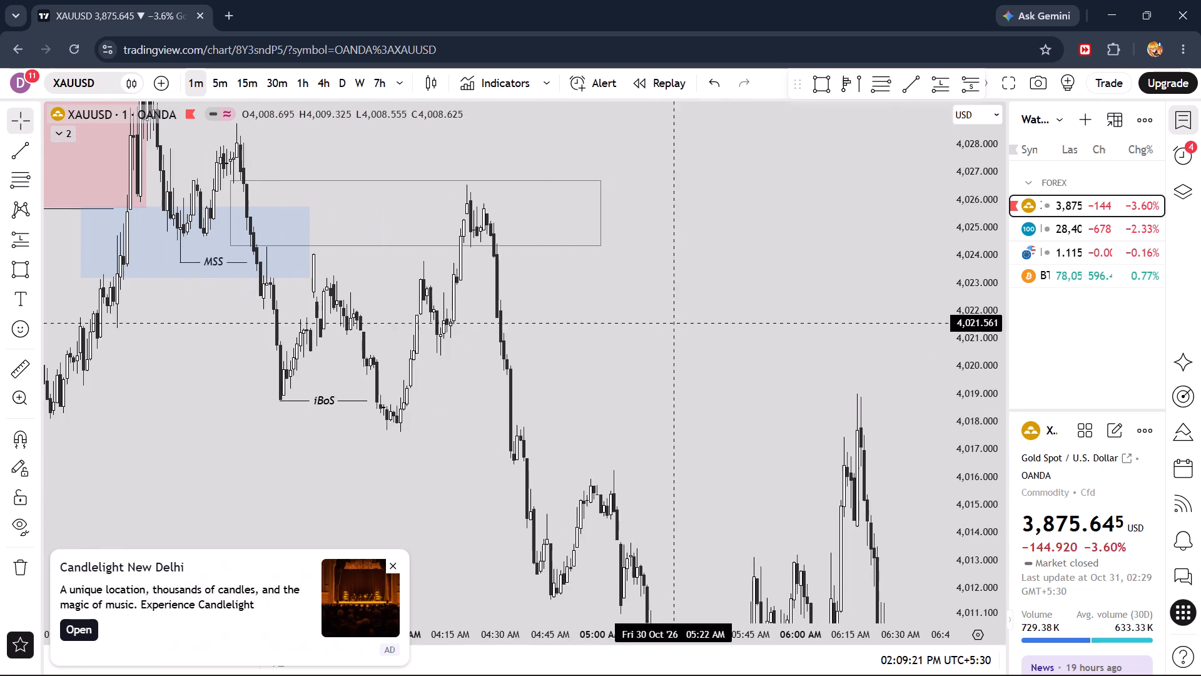
left_click_drag(602, 305, 727, 299)
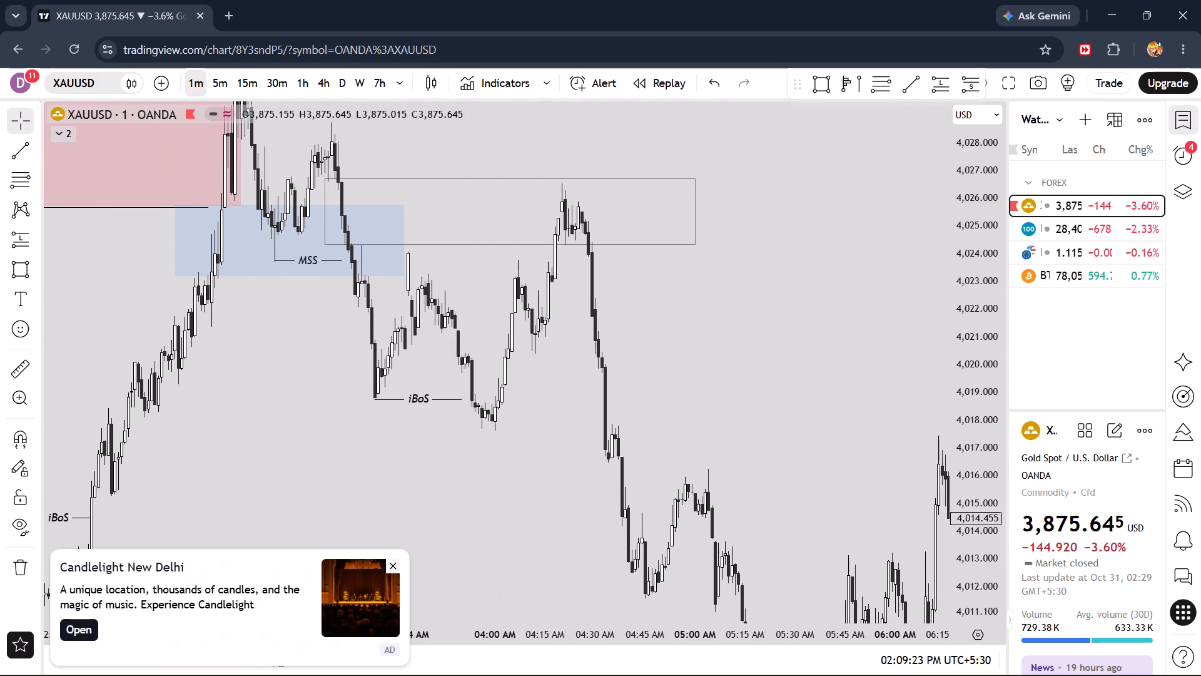
left_click(390, 565)
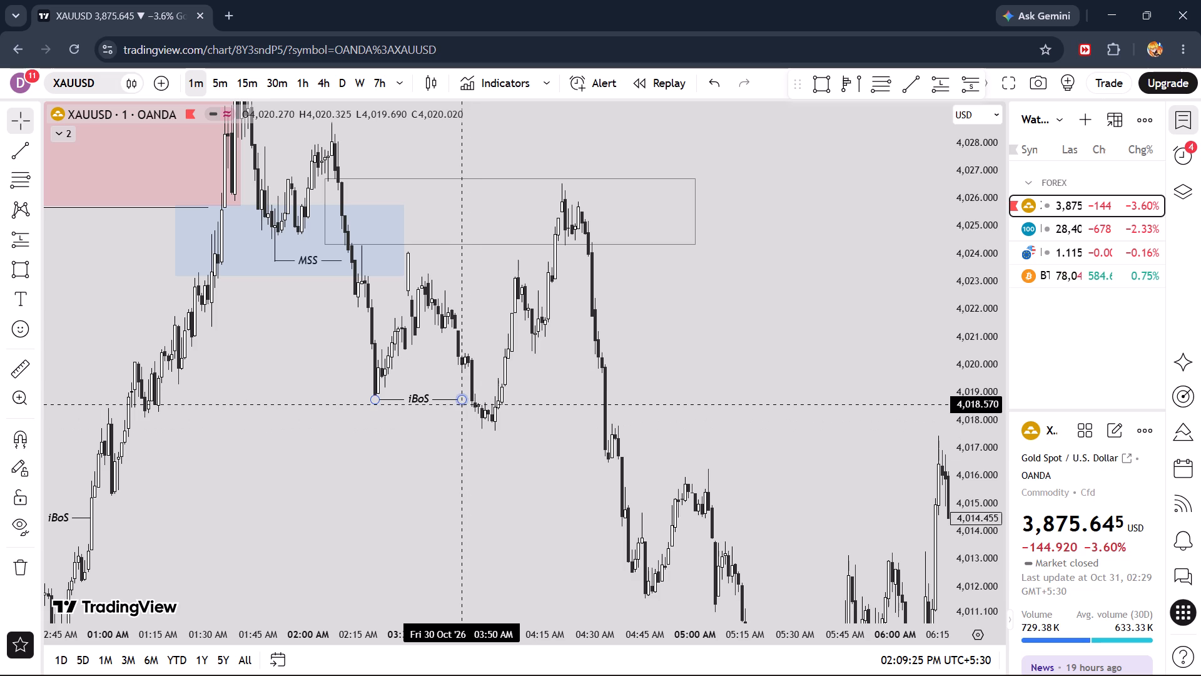
Extend the right end of the iBoS line below the MSS to the breaking candle at 03:53 AM.
left_click_drag(462, 404, 472, 401)
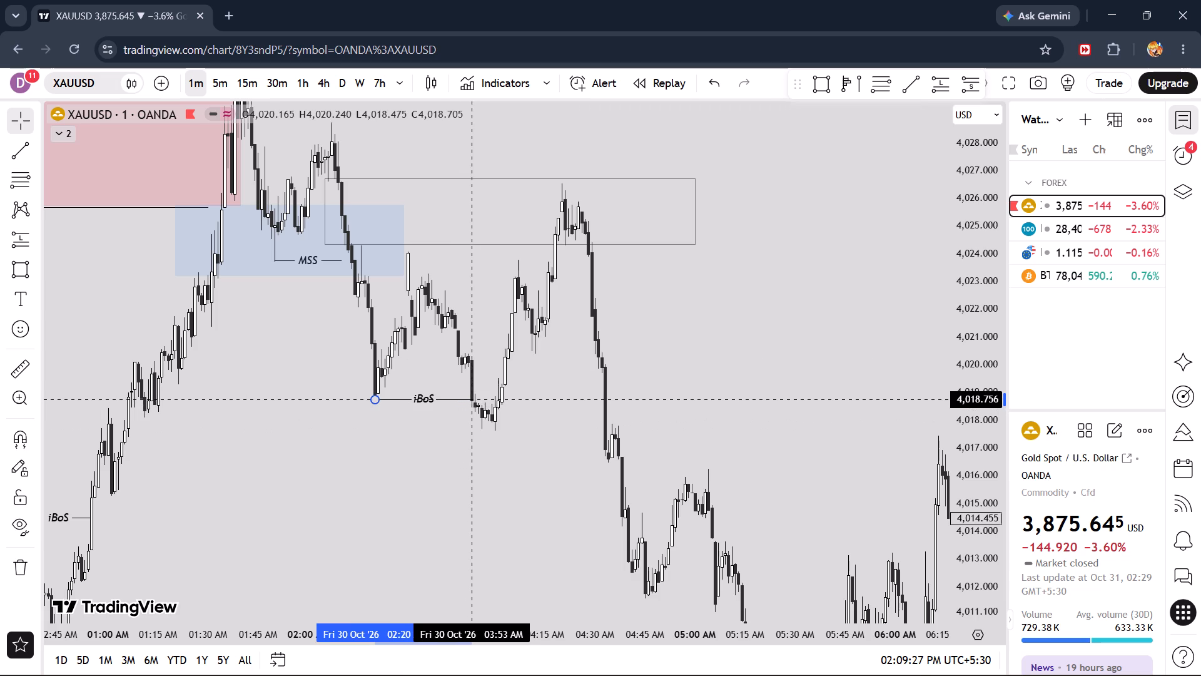
left_click(747, 304)
Draw a horizontal trend line from the 04:06 AM high at about 4,023.76 to the breaking candle and apply the internal bos template.
scroll(747, 304, "up", 2)
left_click_drag(664, 310, 691, 314)
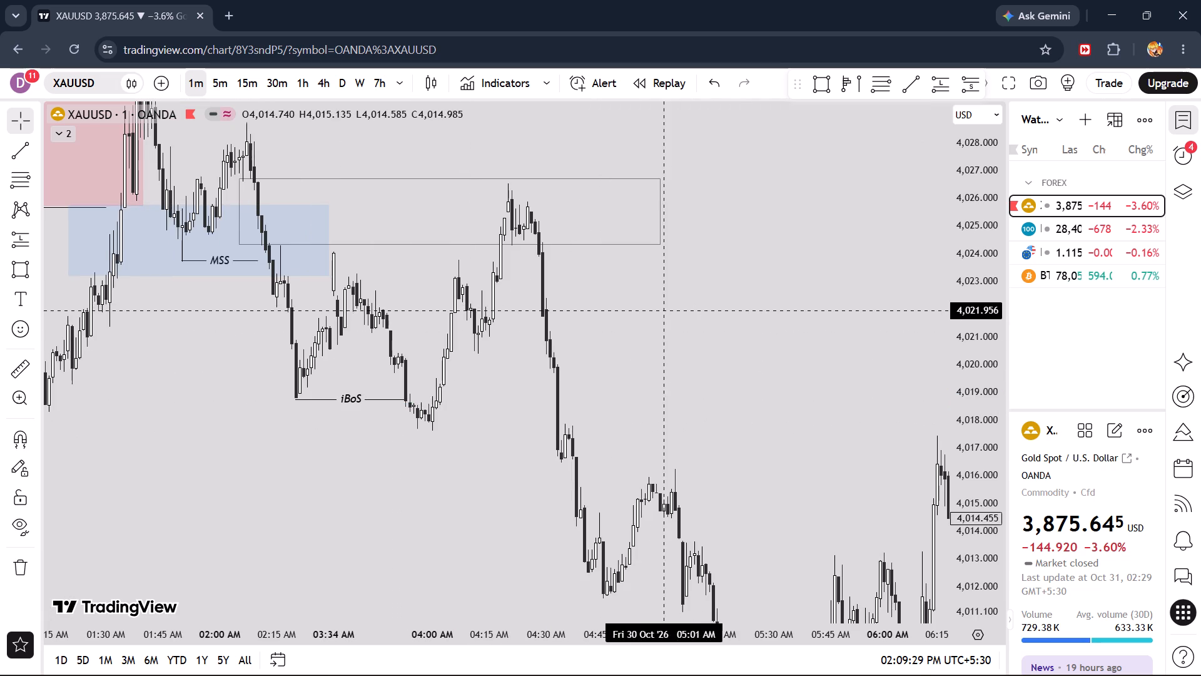
left_click_drag(691, 314, 863, 320)
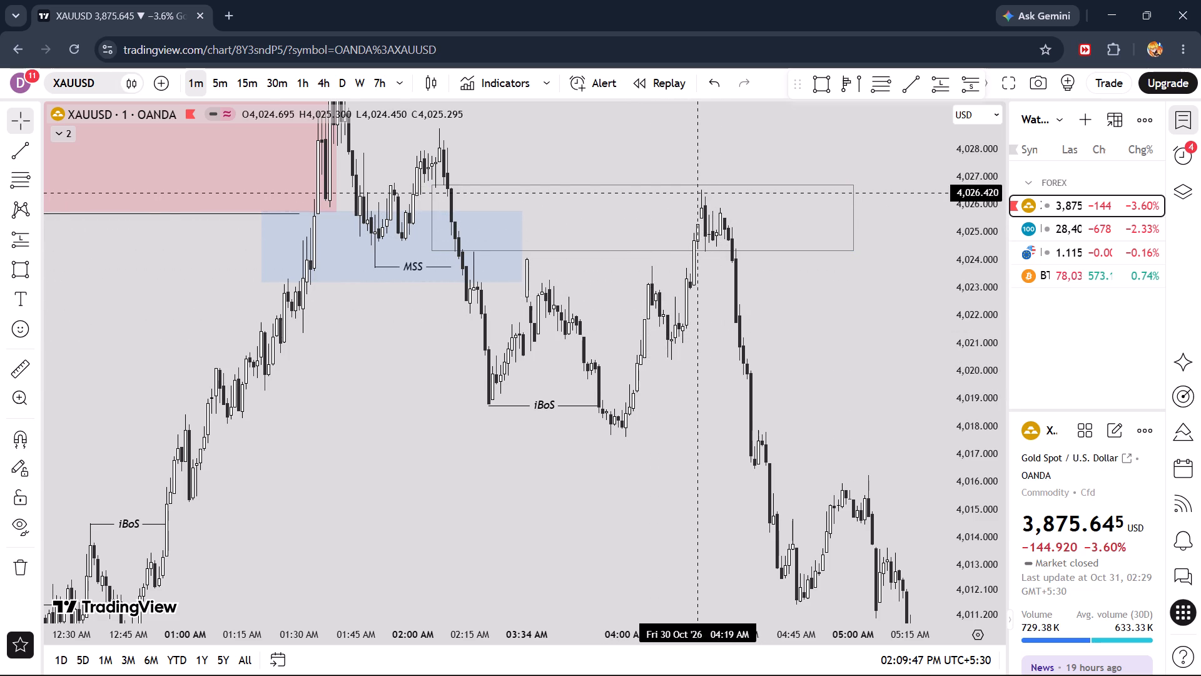
left_click_drag(841, 382, 671, 304)
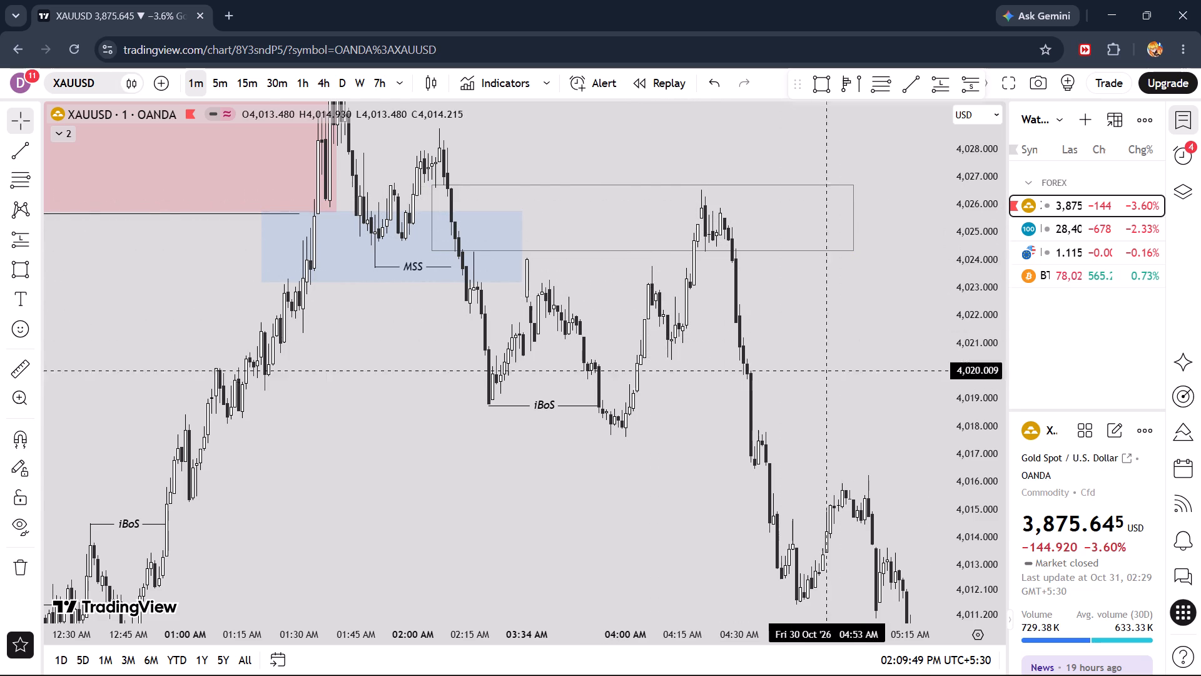
left_click_drag(671, 304, 571, 271)
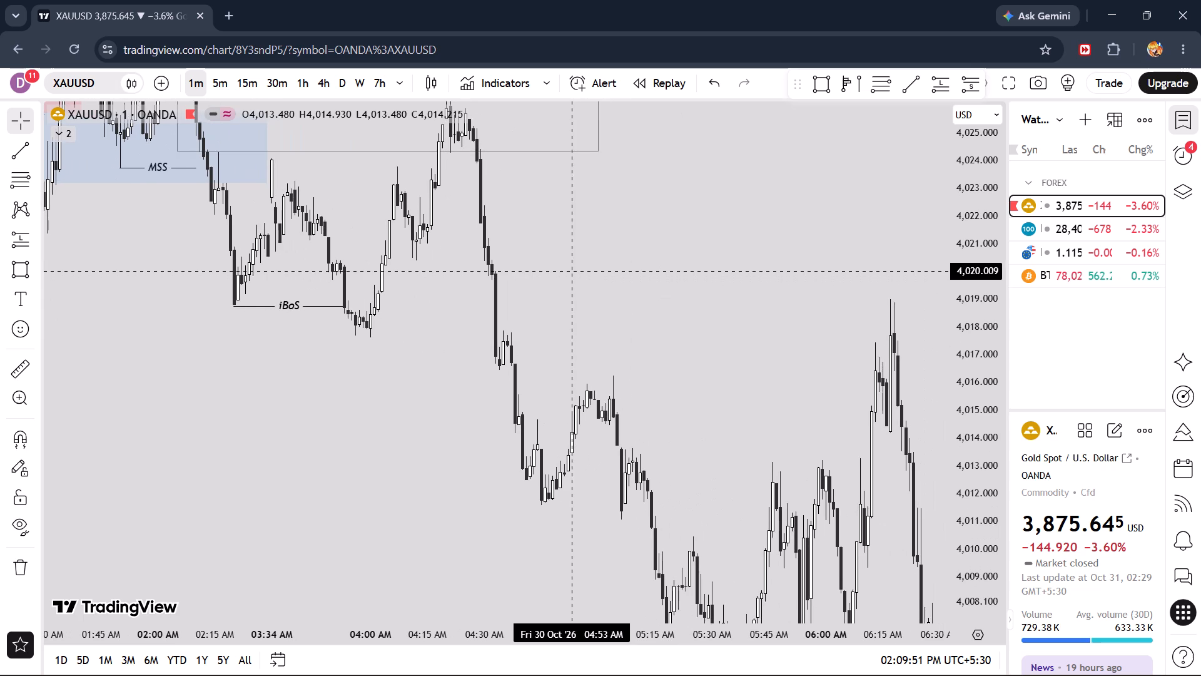
left_click_drag(571, 271, 789, 369)
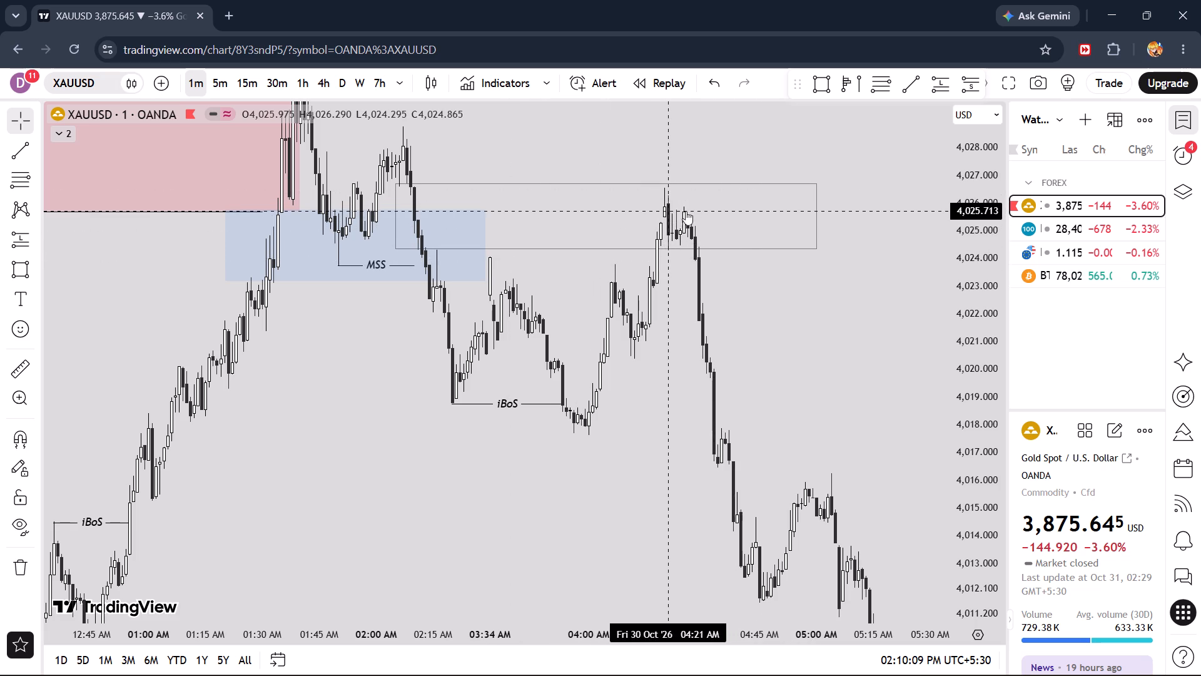
left_click(905, 92)
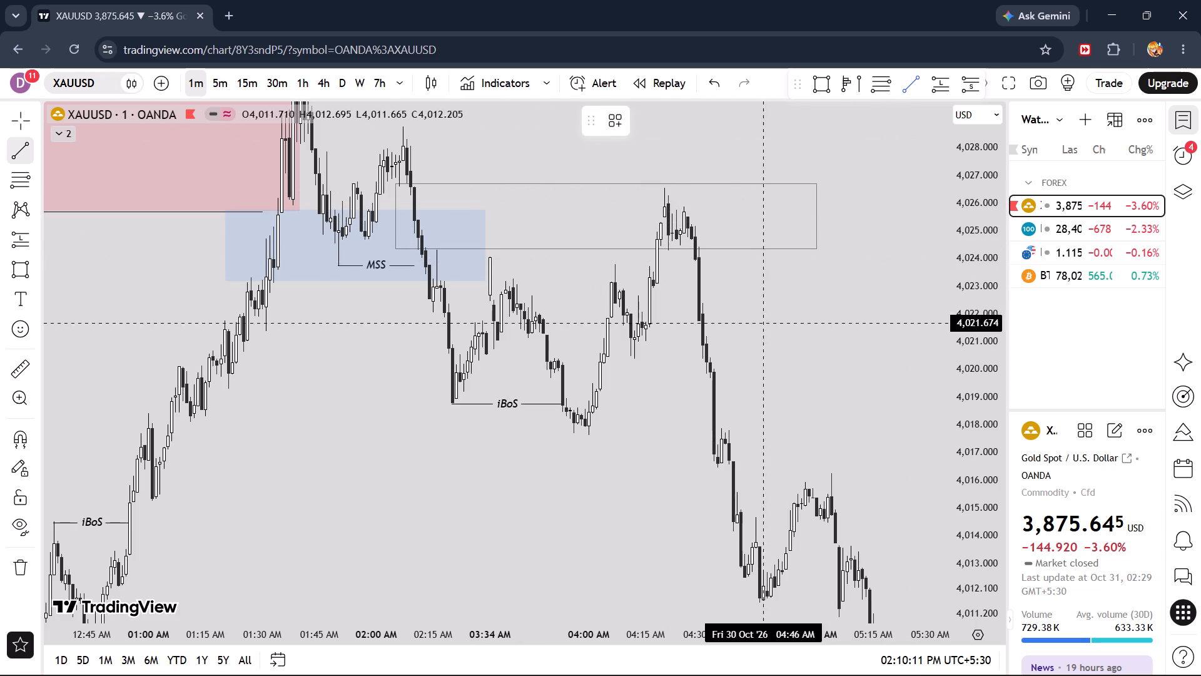
left_click(614, 265, "shift")
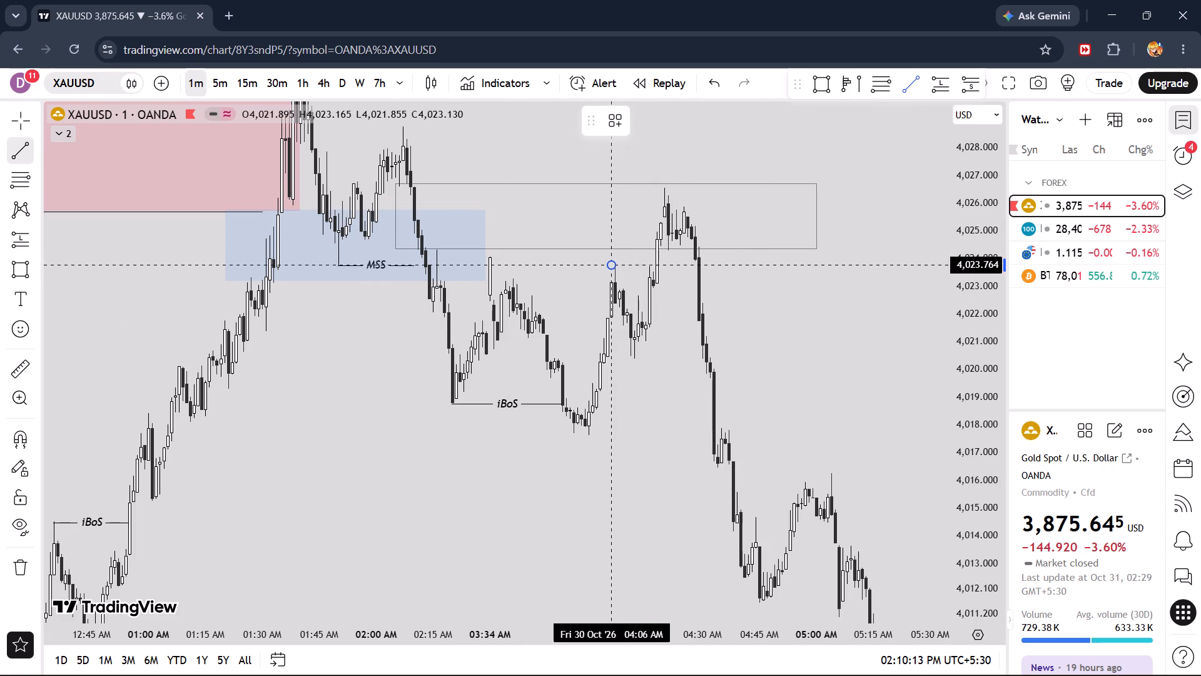
left_click(657, 266, "shift")
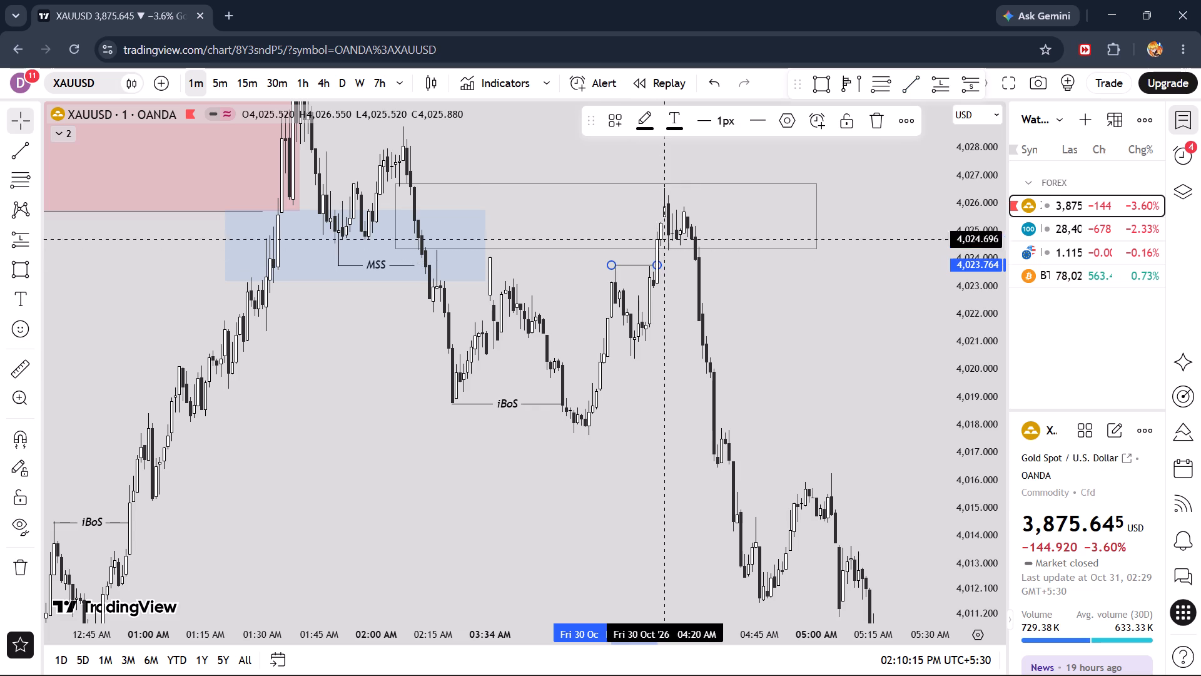
left_click(614, 106)
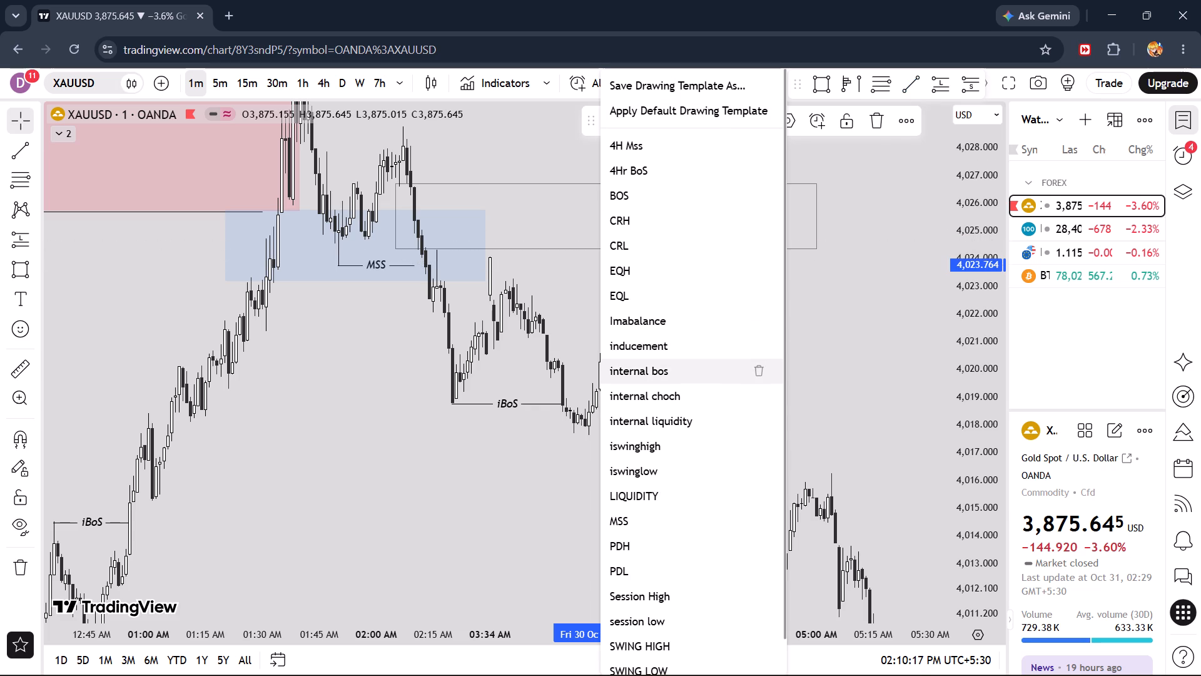
left_click(654, 368)
scroll(841, 311, "up", 3)
left_click(794, 264)
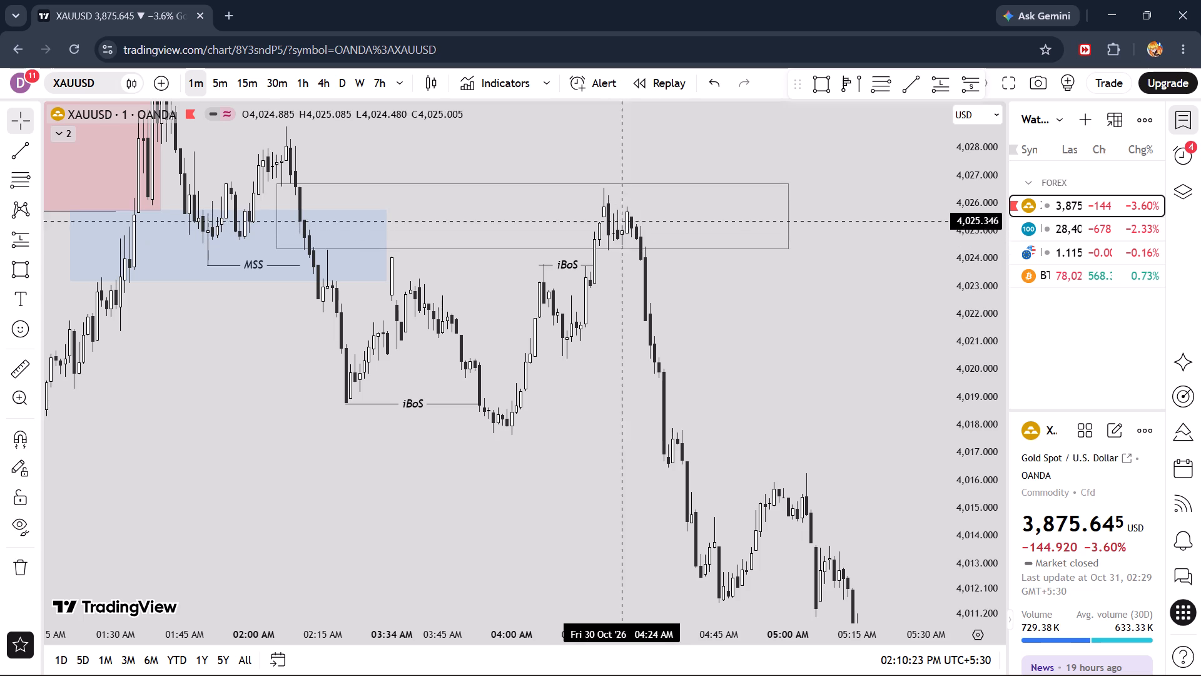
Draw a rectangle beside the upper iBoS from about 4,024.5 to 4,023.37, spanning 04:16 to 04:42 AM, and apply the blue-filled template.
left_click(900, 80)
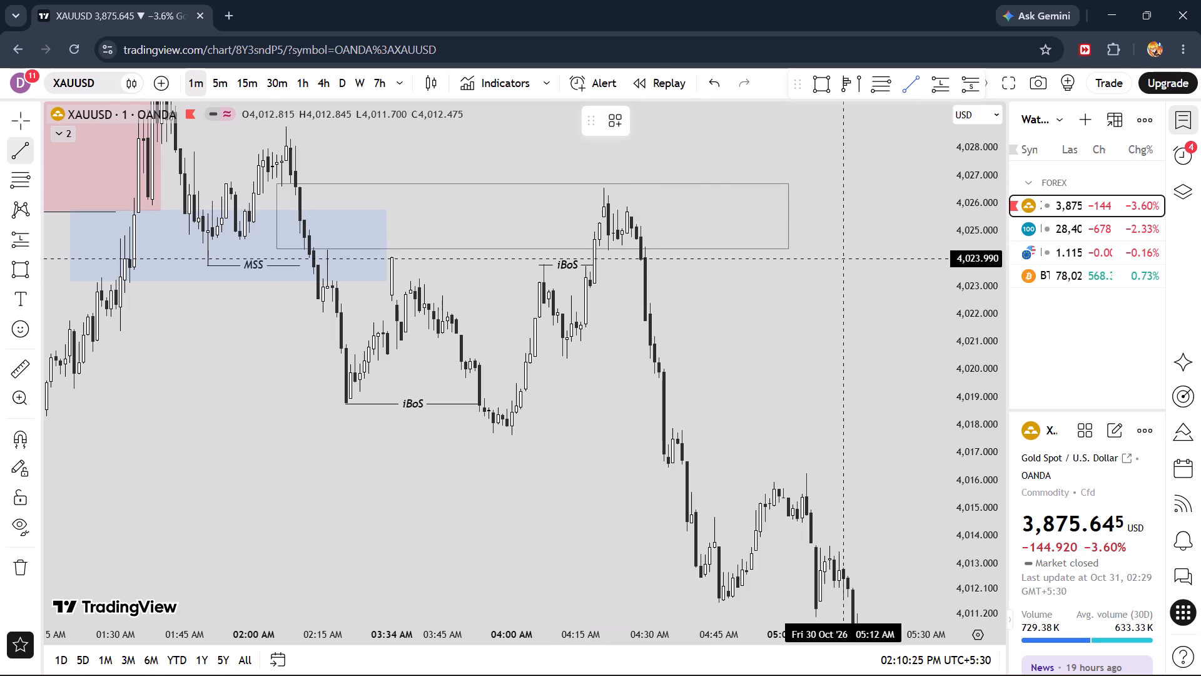
right_click(823, 289)
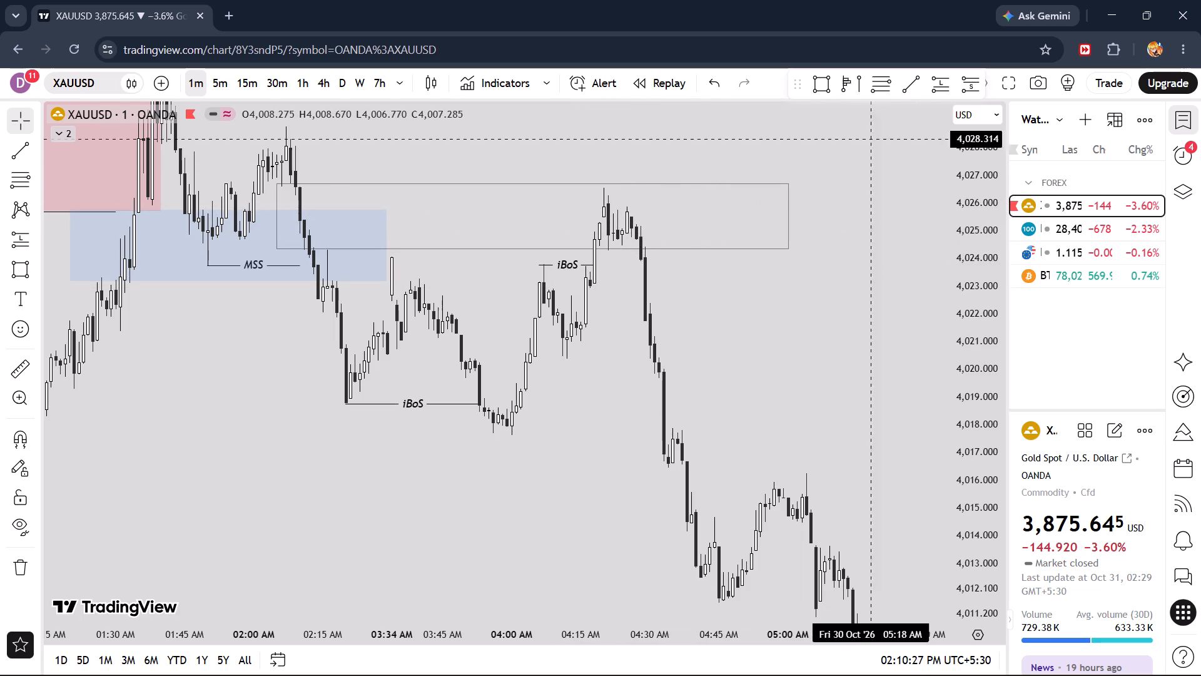
left_click(814, 82)
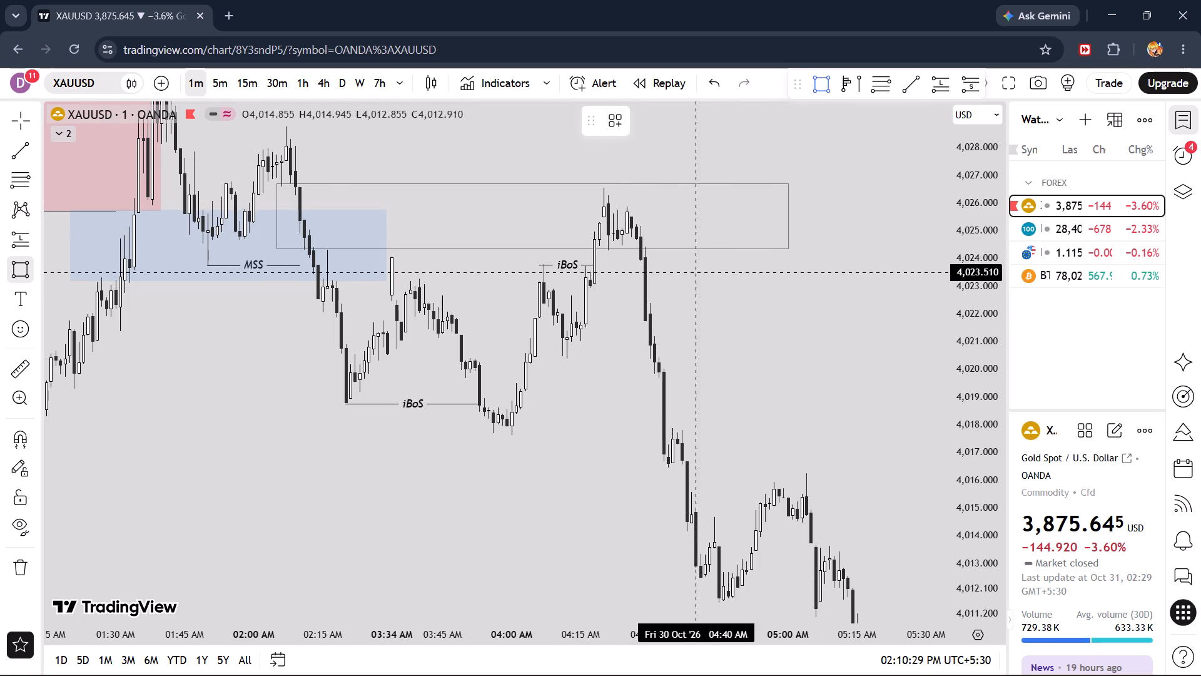
left_click(584, 244)
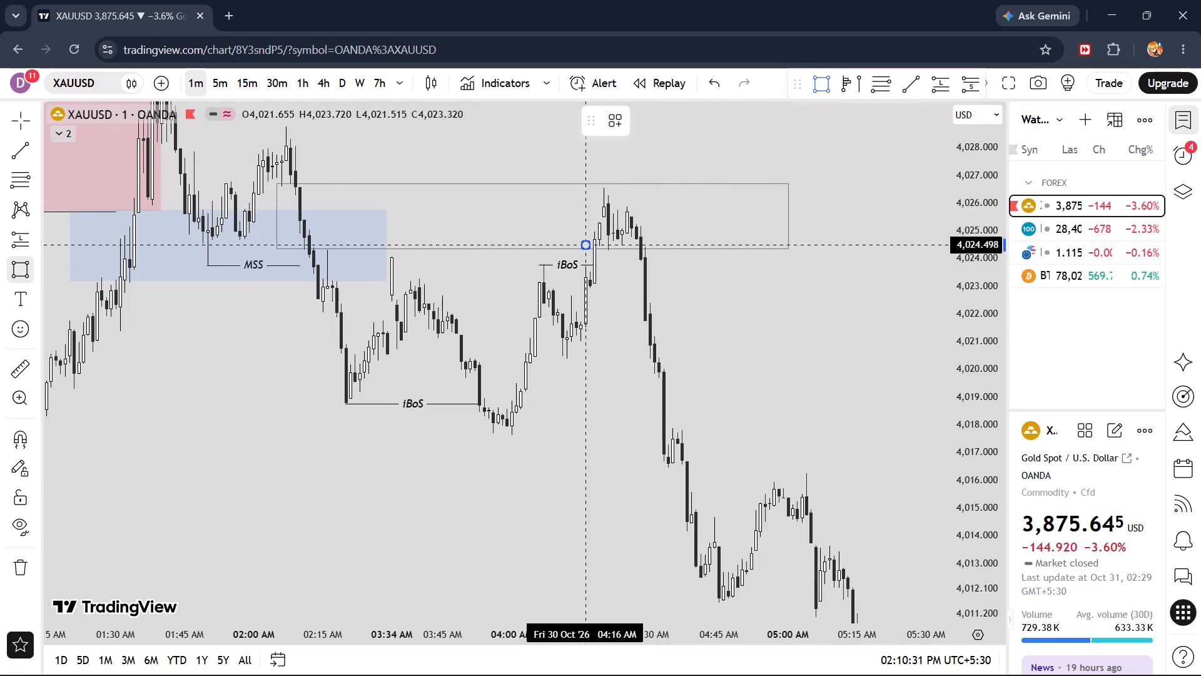
left_click(651, 275)
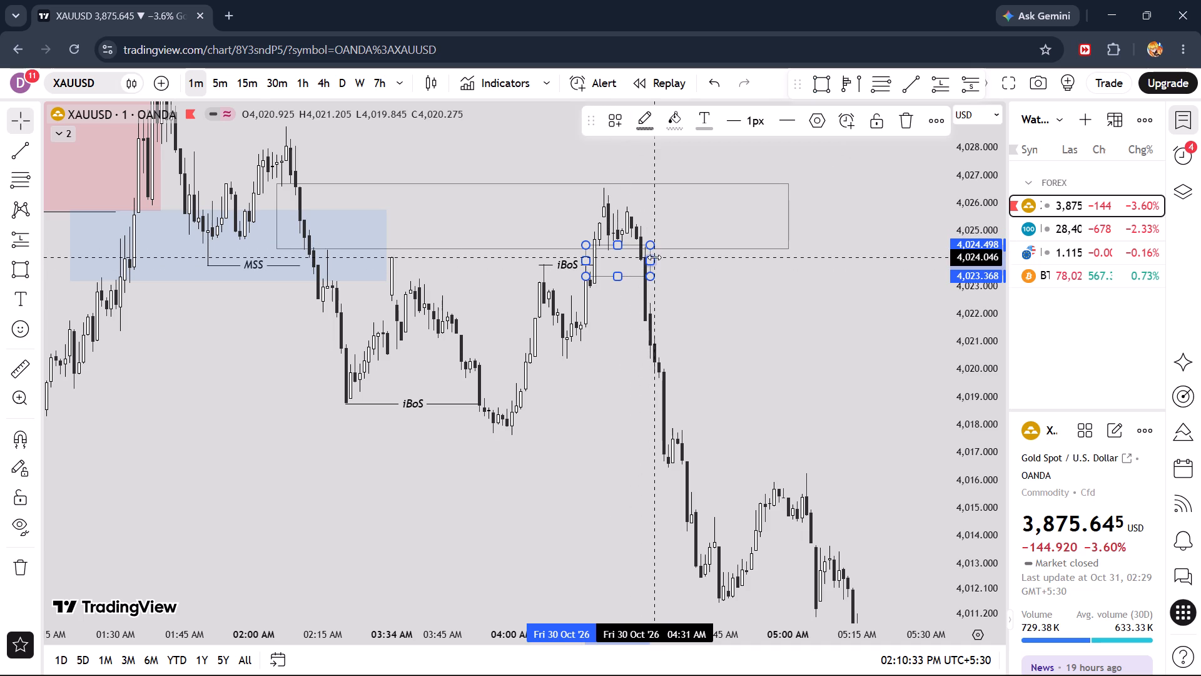
left_click_drag(654, 259, 705, 262)
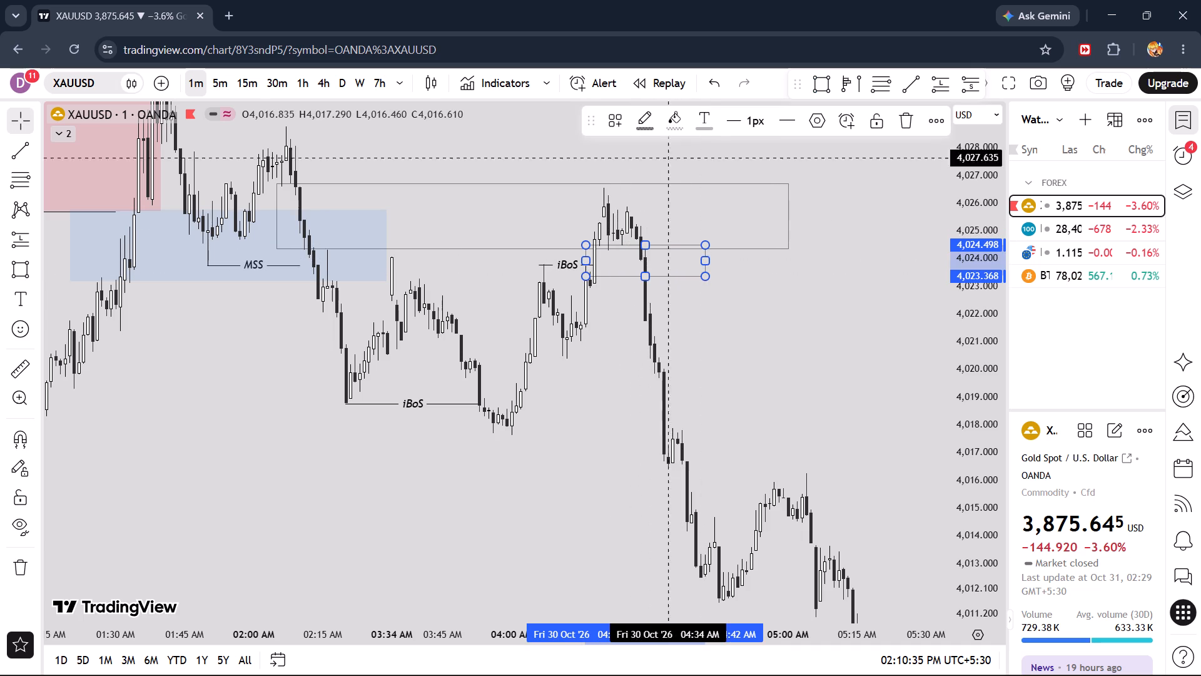
left_click(612, 108)
left_click(649, 306)
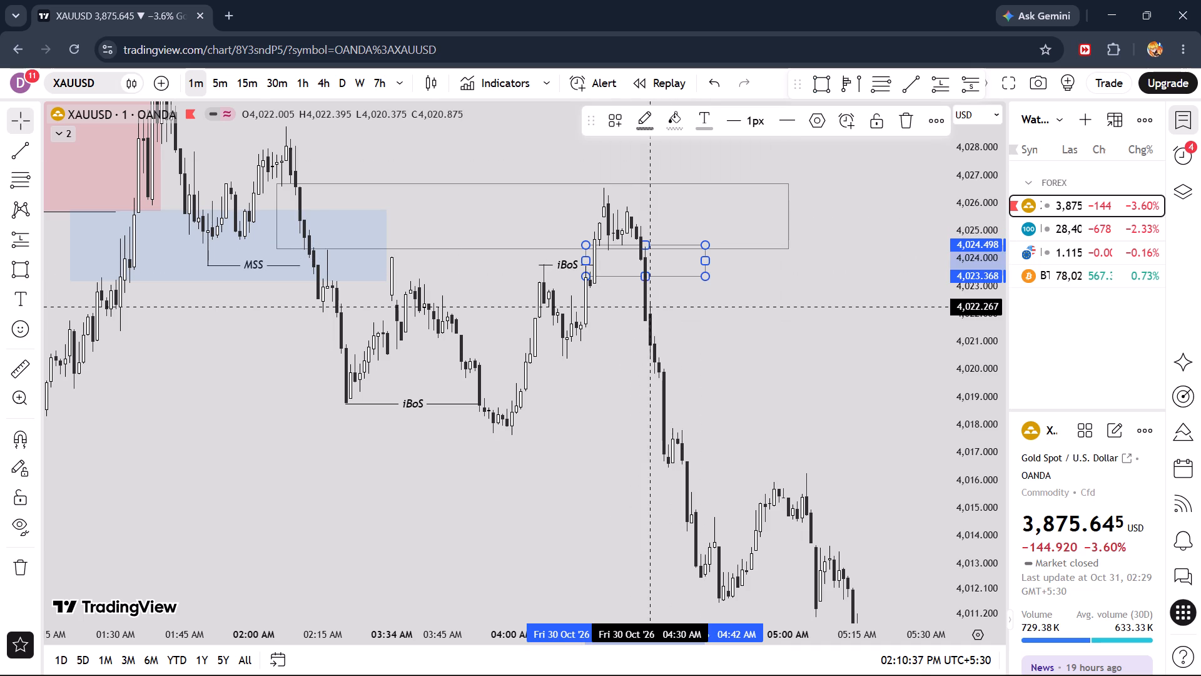
left_click(807, 306)
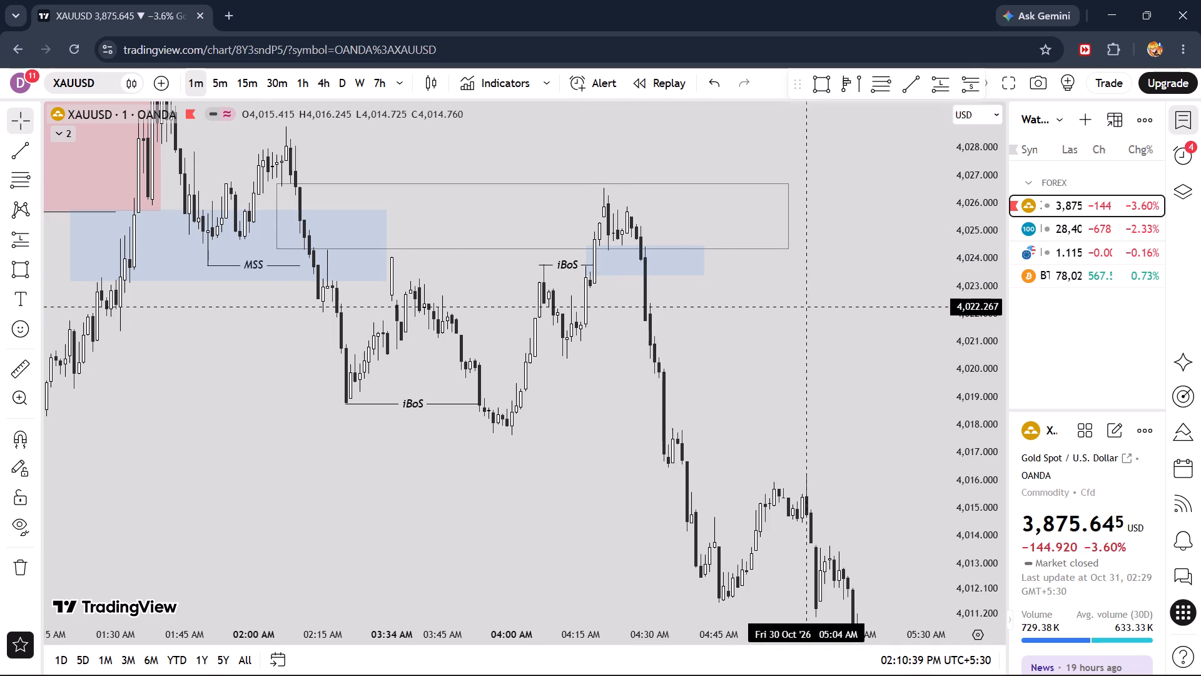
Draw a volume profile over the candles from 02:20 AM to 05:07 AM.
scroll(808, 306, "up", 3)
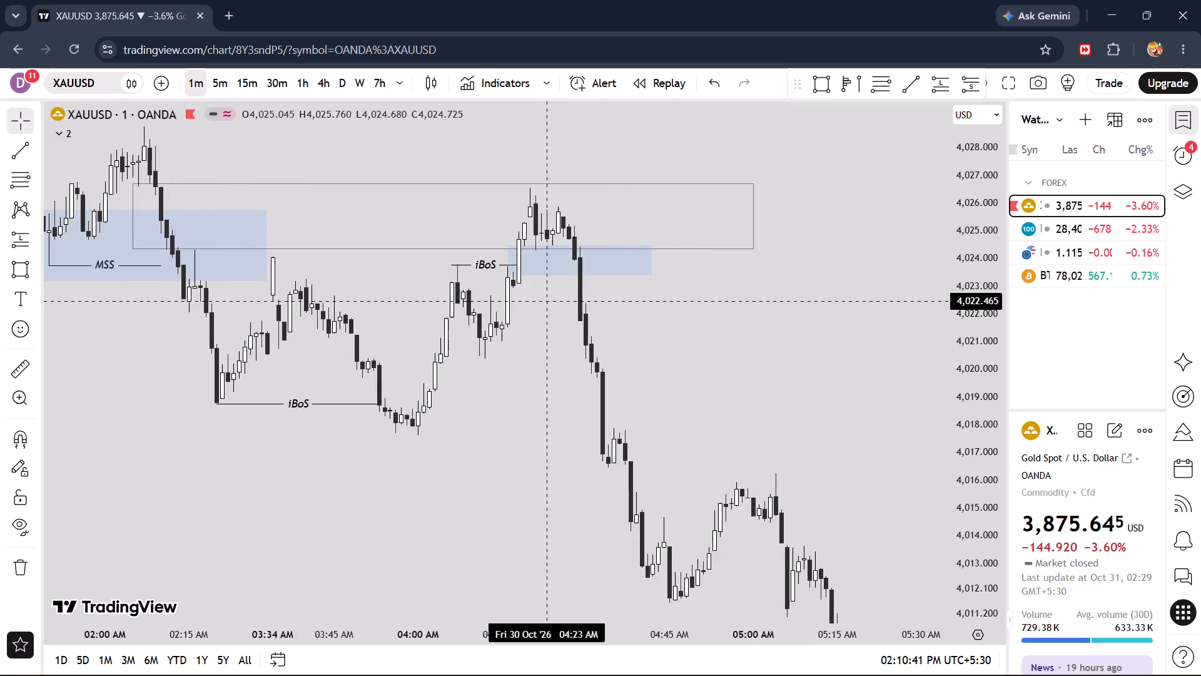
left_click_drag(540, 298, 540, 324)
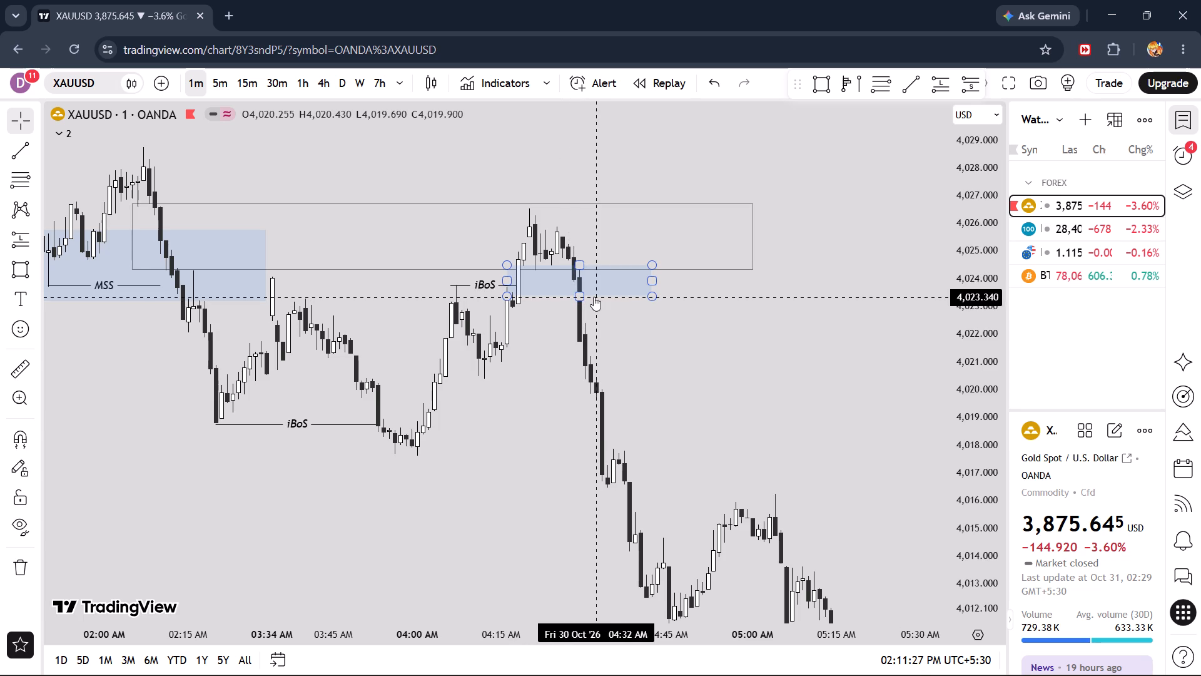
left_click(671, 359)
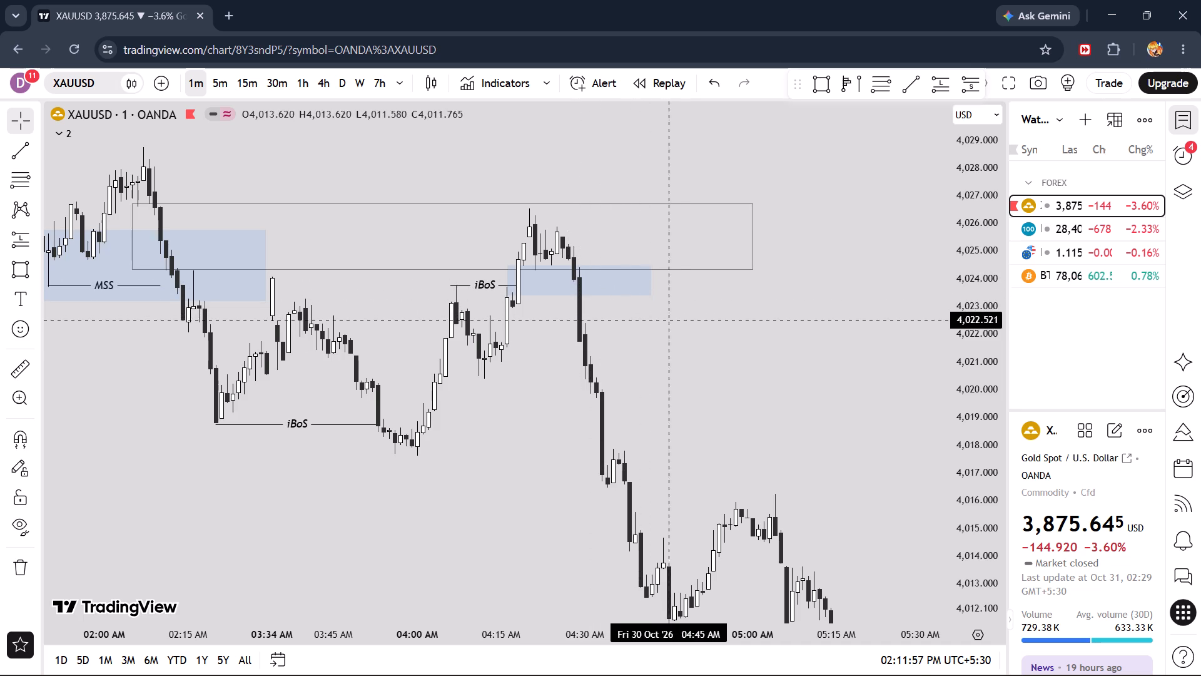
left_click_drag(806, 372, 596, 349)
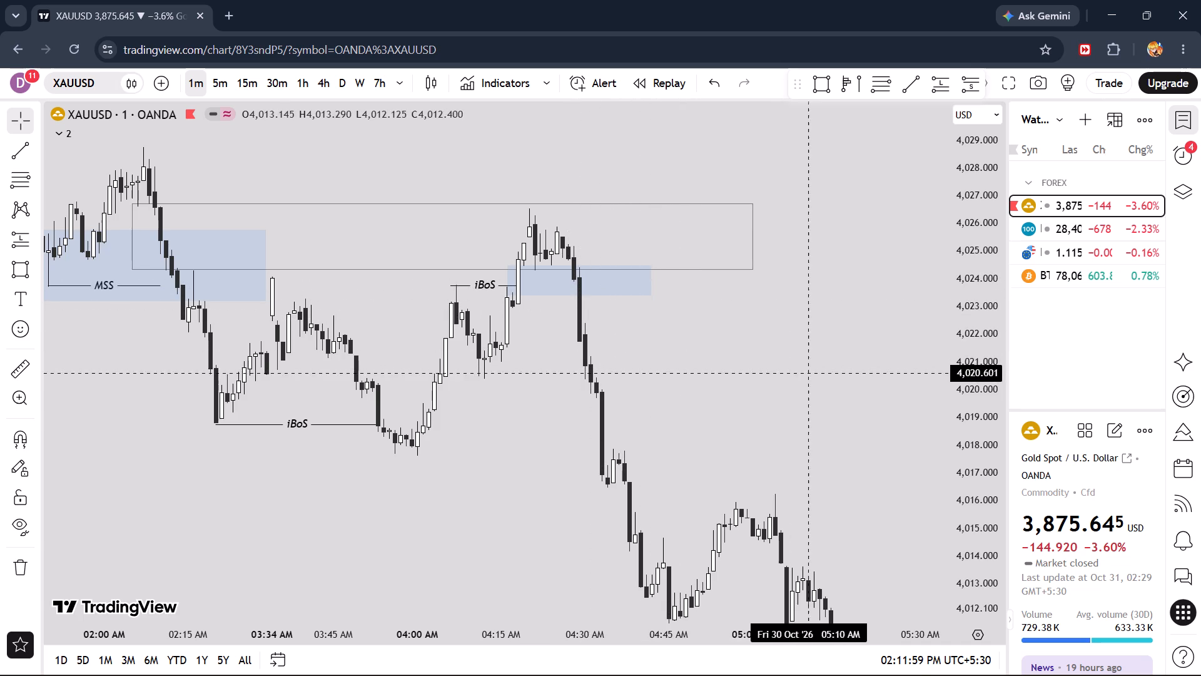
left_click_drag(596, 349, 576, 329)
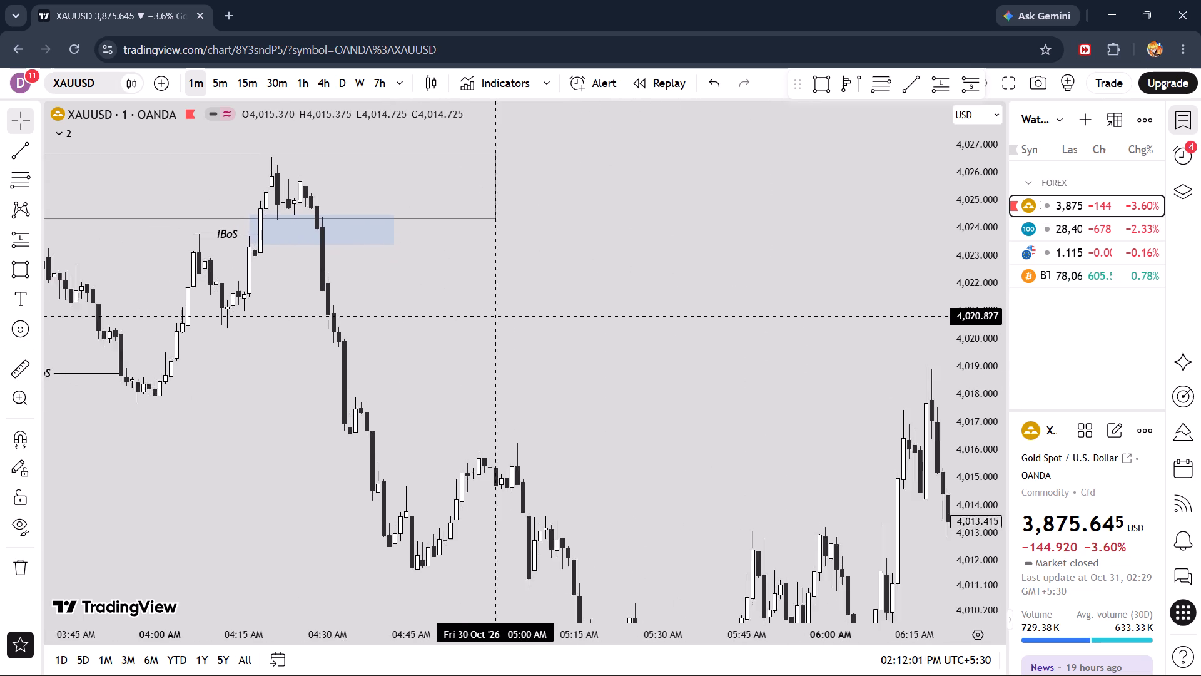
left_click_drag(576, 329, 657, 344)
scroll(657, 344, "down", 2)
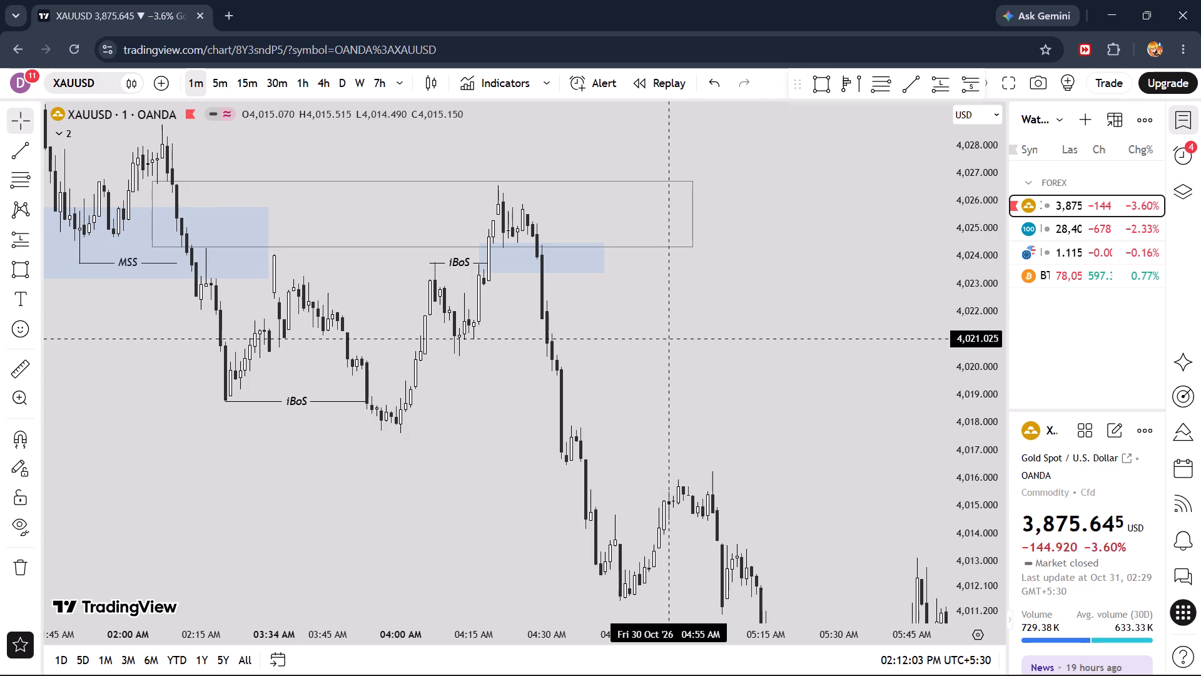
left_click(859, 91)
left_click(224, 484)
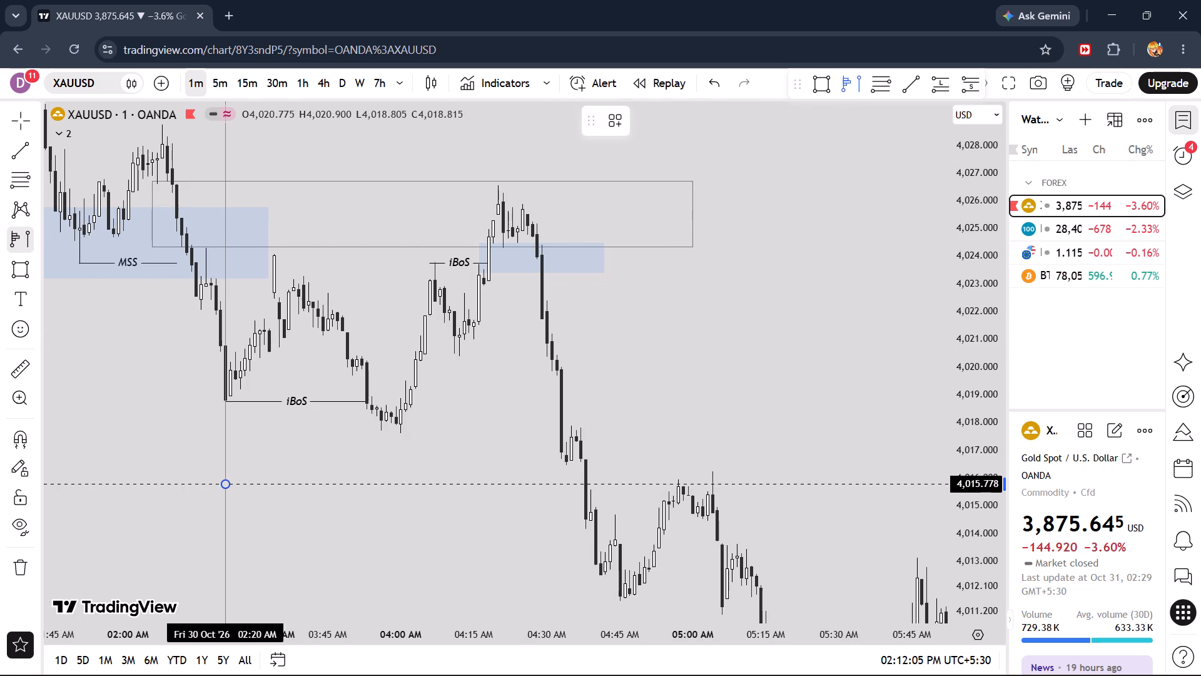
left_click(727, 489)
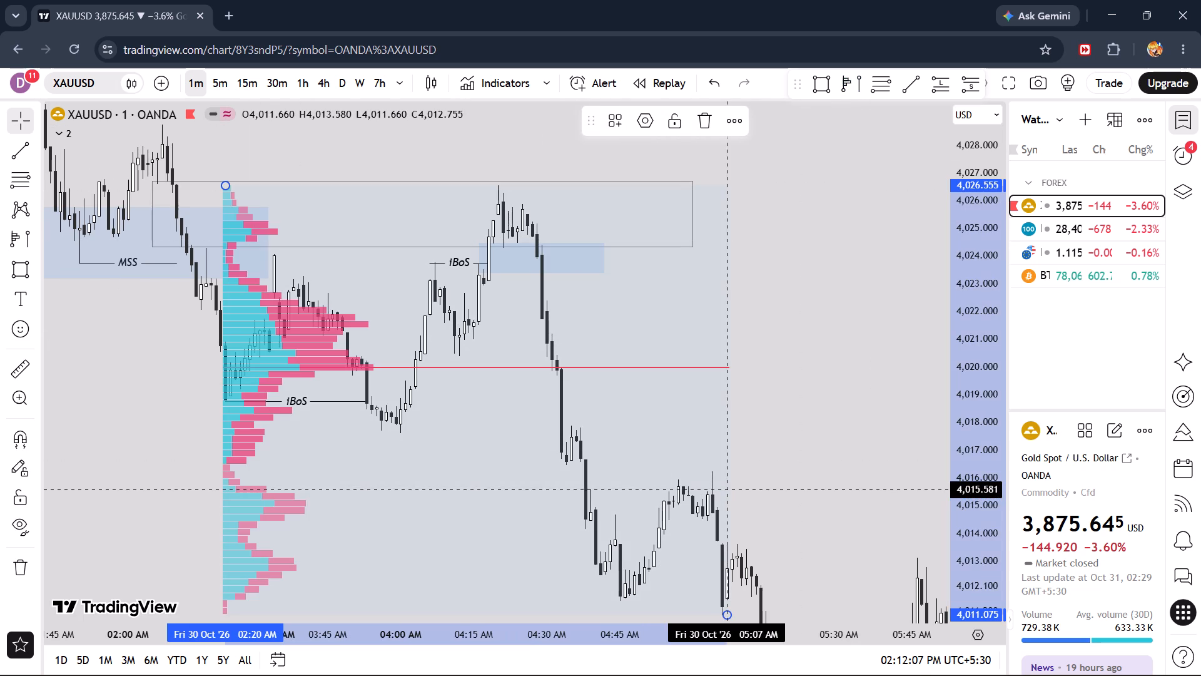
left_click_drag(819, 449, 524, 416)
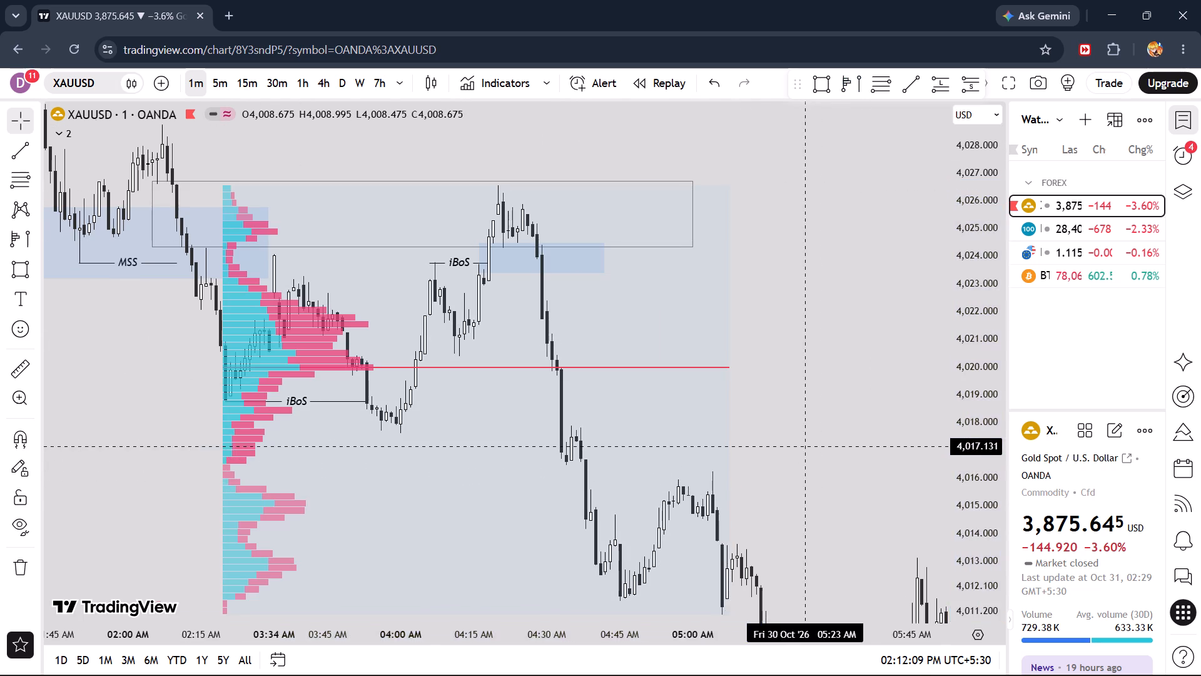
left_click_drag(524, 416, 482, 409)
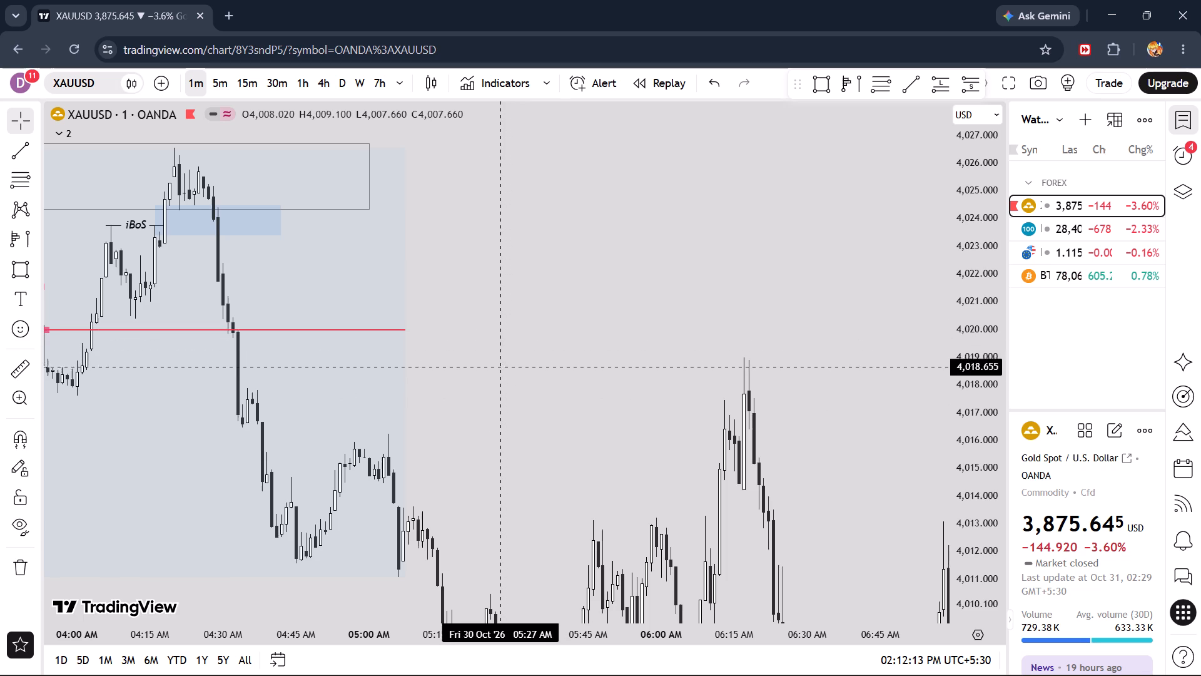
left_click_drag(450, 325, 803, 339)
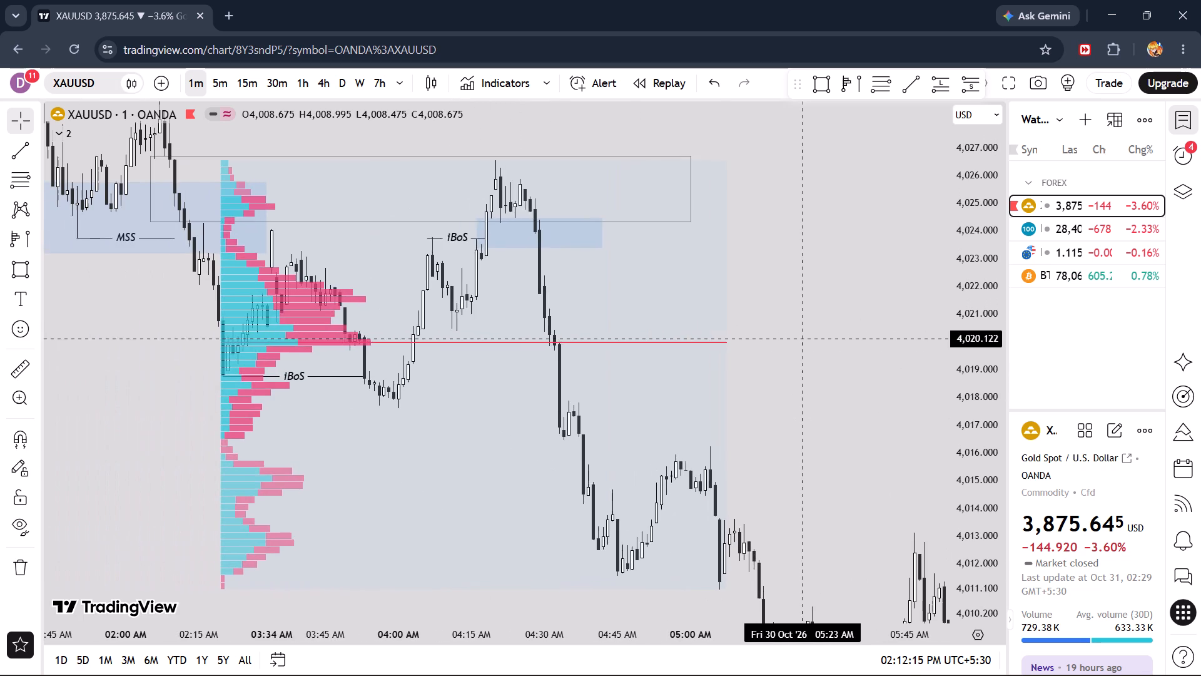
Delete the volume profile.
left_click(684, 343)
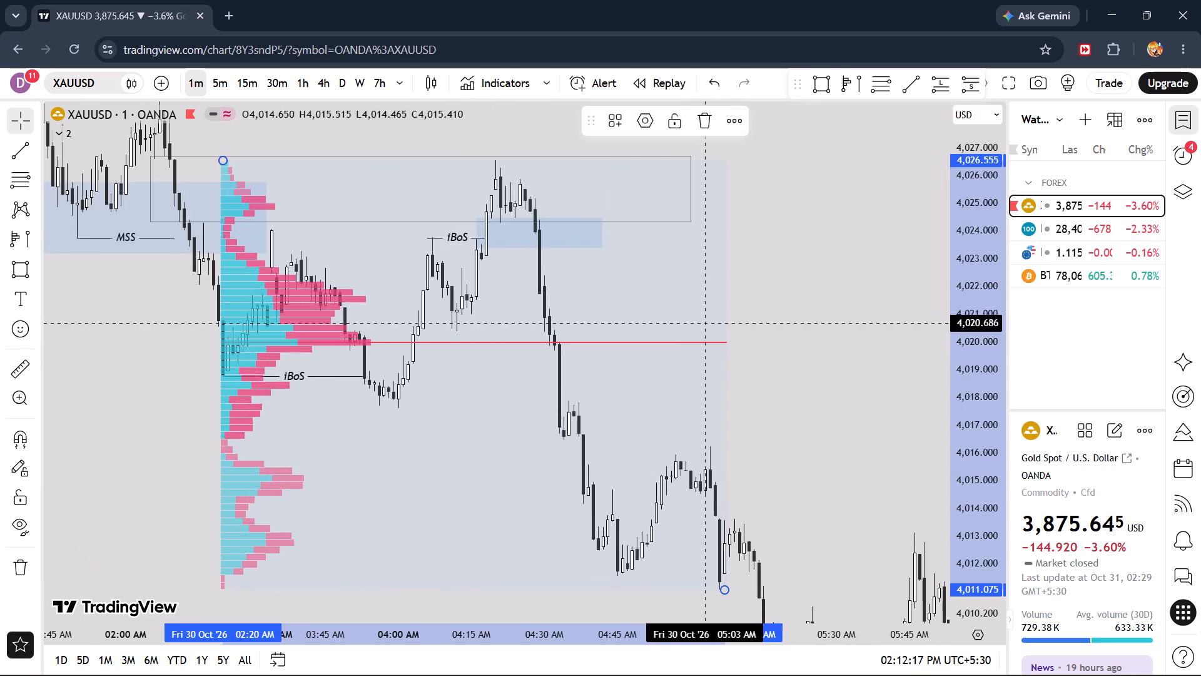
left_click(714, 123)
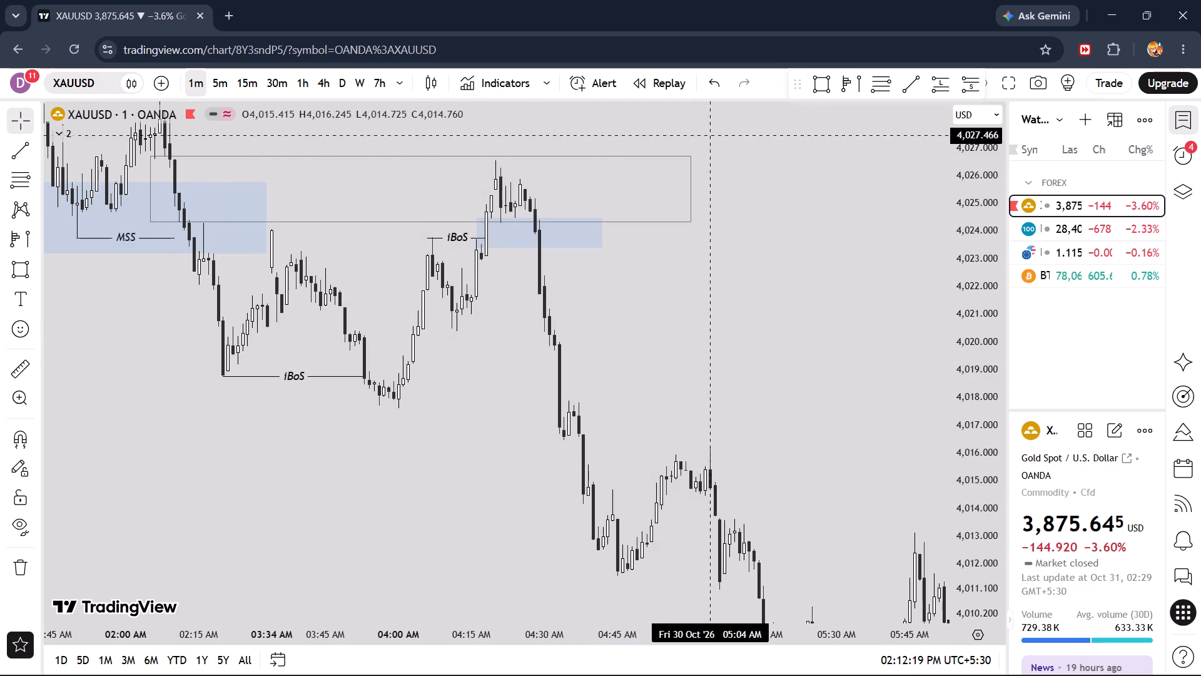
On the 5-minute chart, resize the new blue zone: bottom to about 4,022.6, right edge to 05:00 AM, left edge to the iBoS line's start.
left_click(214, 86)
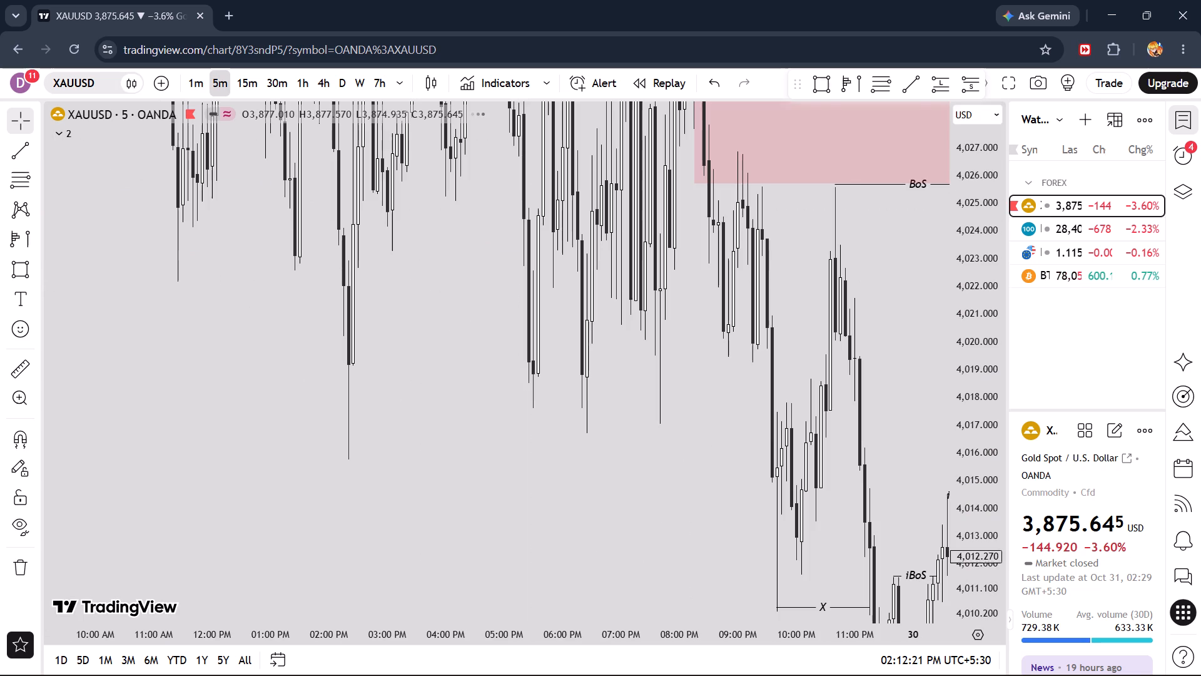
left_click_drag(863, 280, 485, 292)
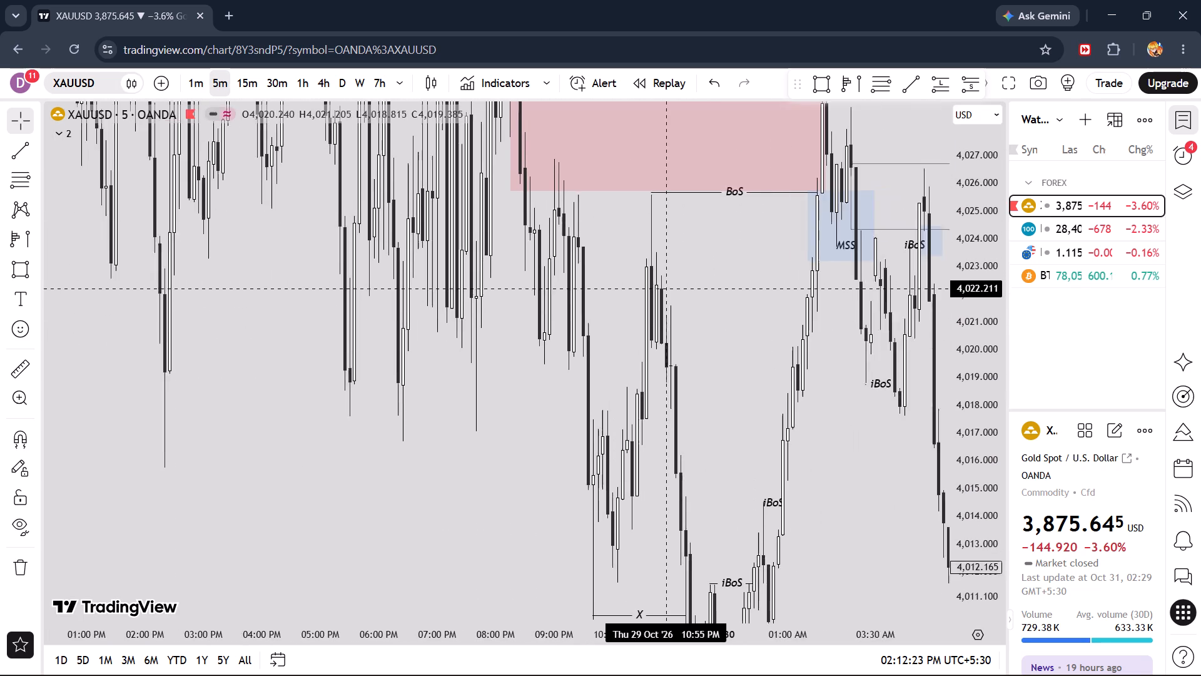
left_click_drag(485, 292, 378, 296)
scroll(495, 314, "up", 8)
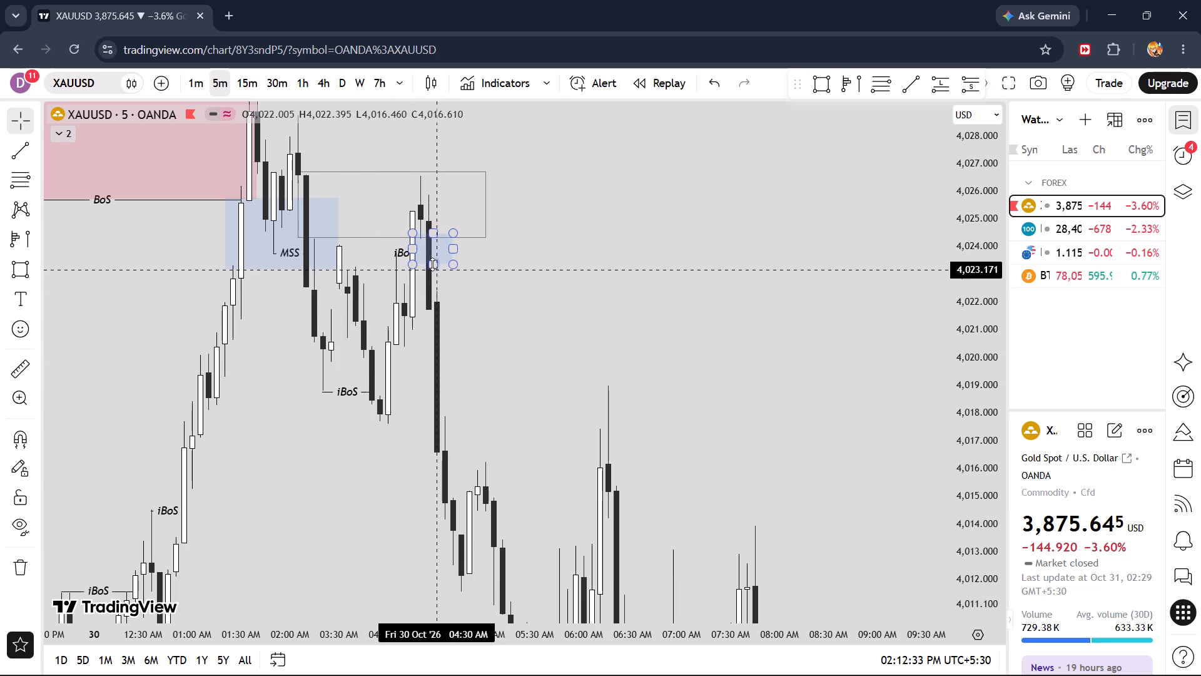
left_click_drag(432, 264, 432, 285)
left_click_drag(457, 260, 485, 260)
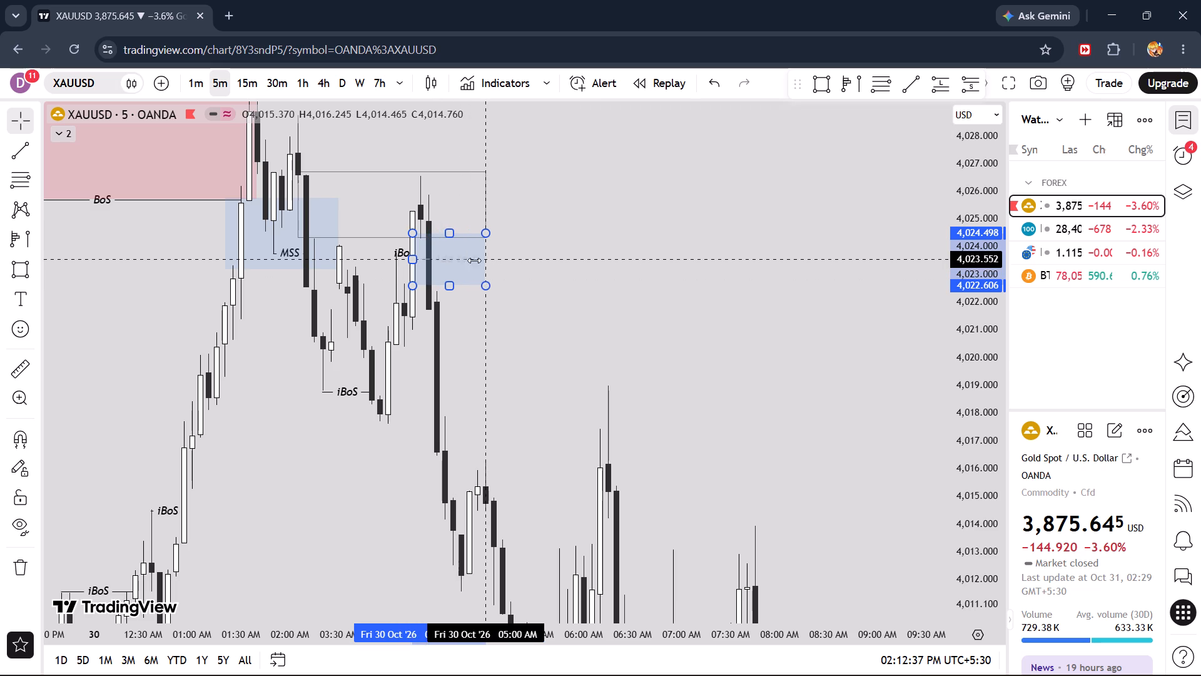
left_click_drag(411, 260, 399, 260)
left_click(645, 296)
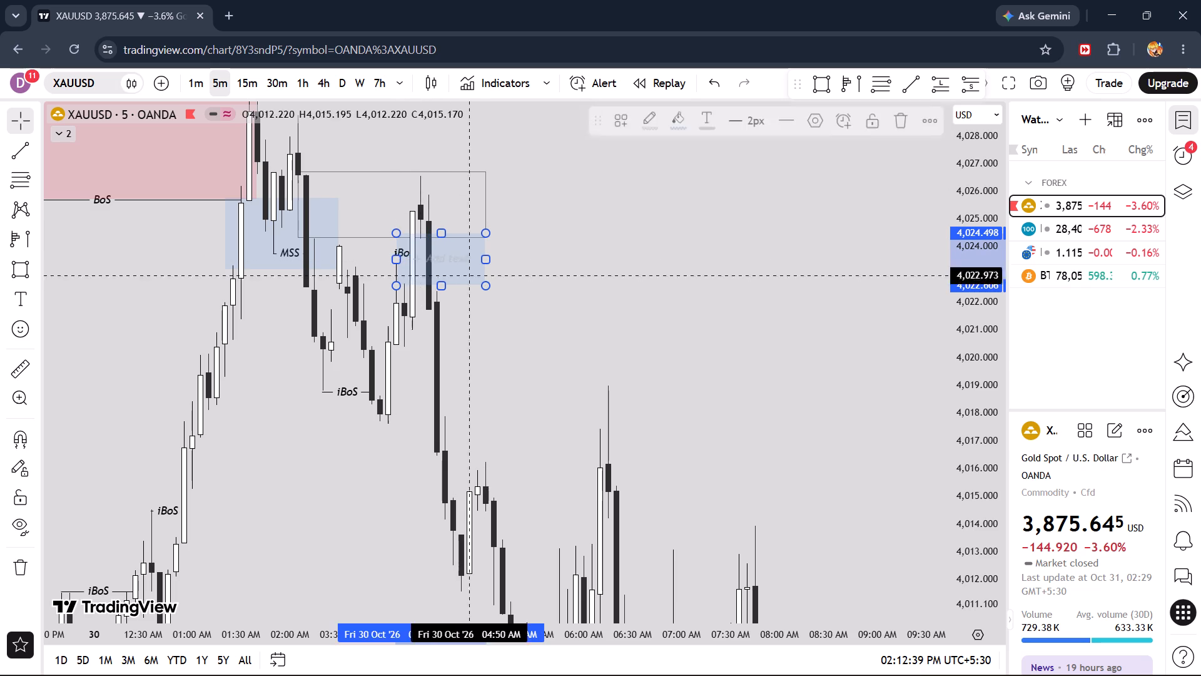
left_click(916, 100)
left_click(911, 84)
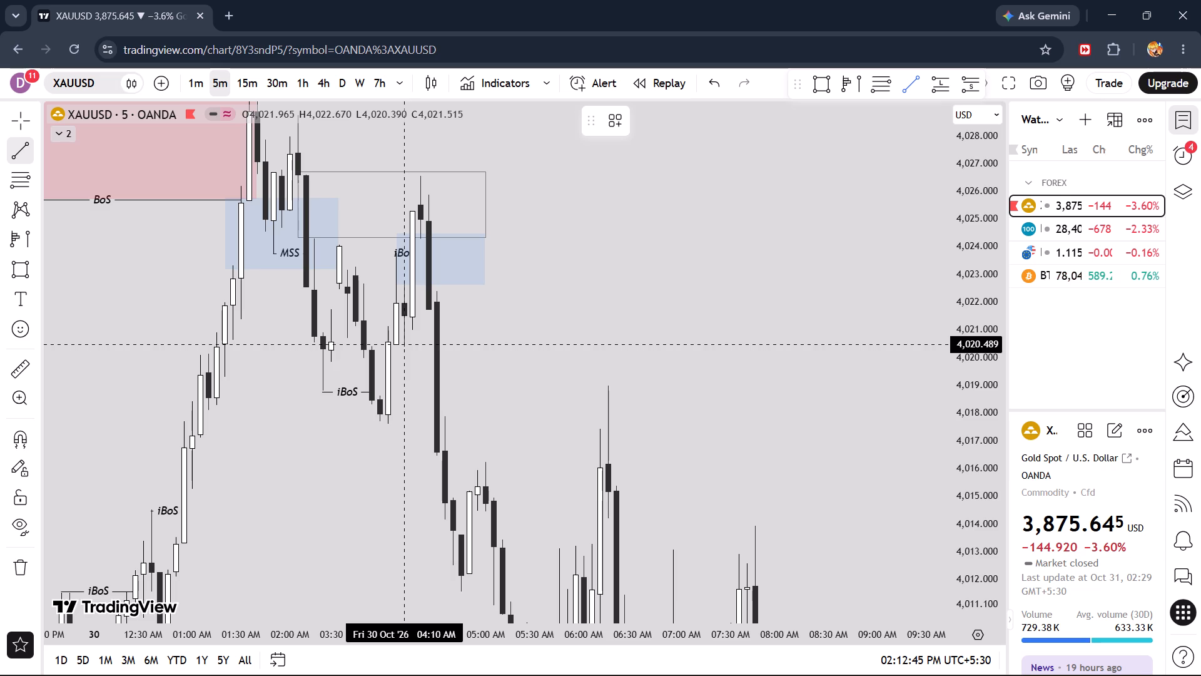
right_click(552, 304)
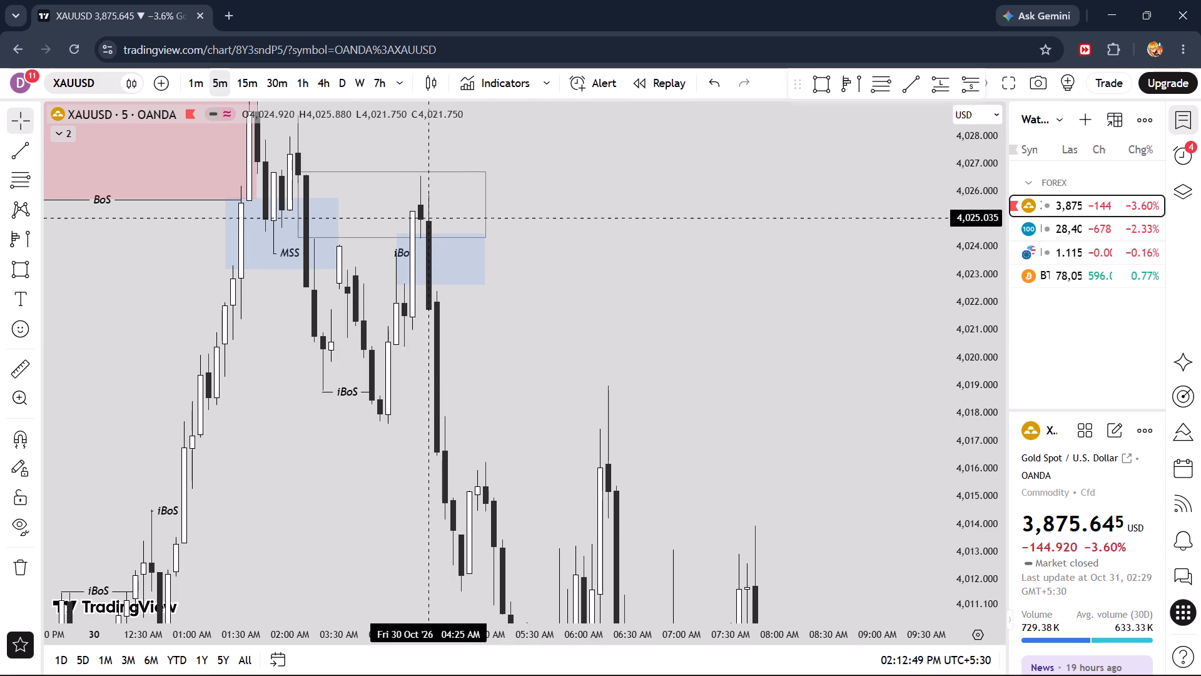
Place a short position at the 04:30 AM candle with its entry at about 4,022.38, just below the blue zone.
left_click(961, 89)
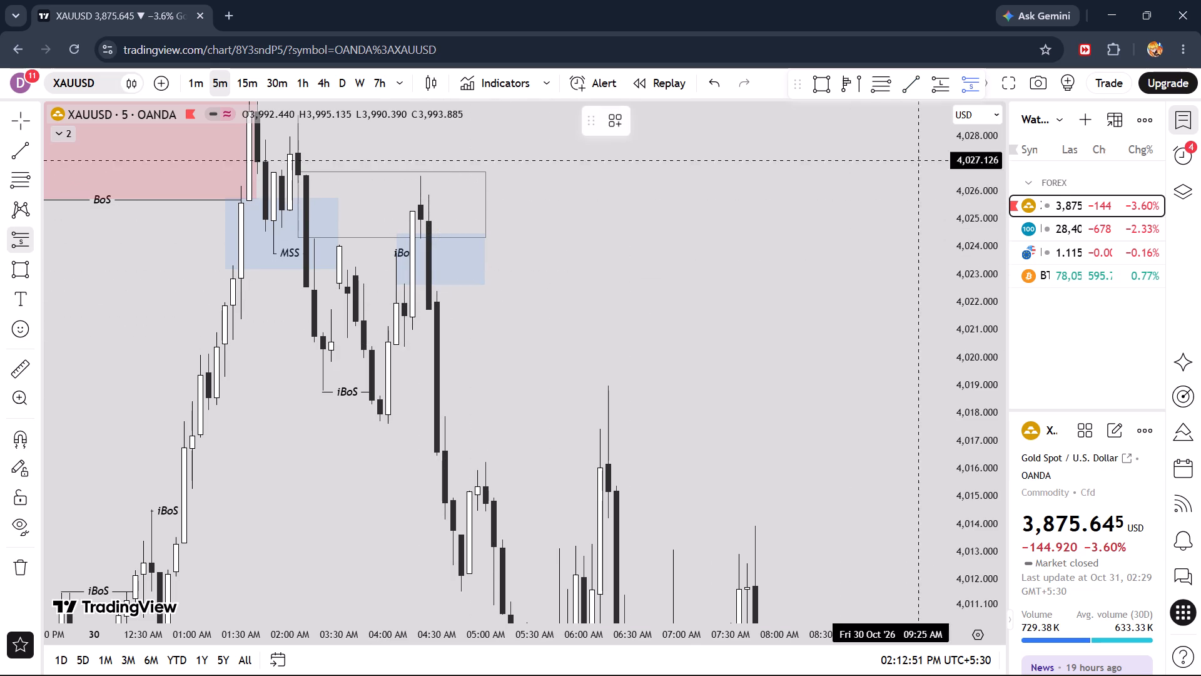
left_click(437, 291)
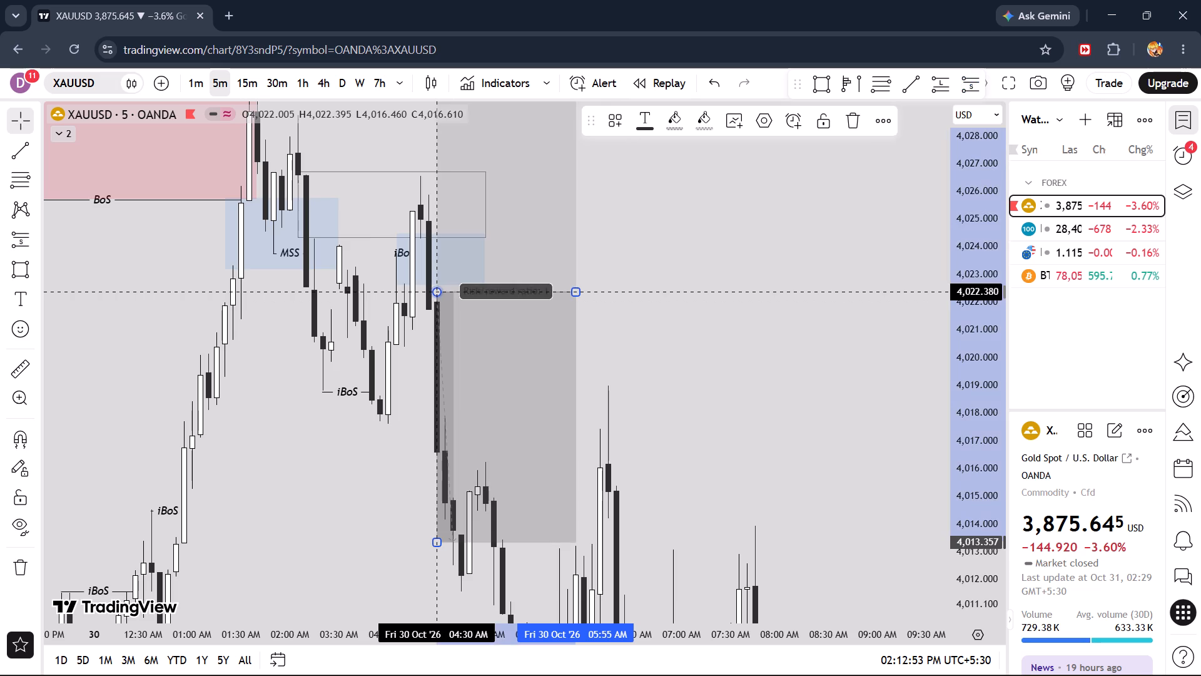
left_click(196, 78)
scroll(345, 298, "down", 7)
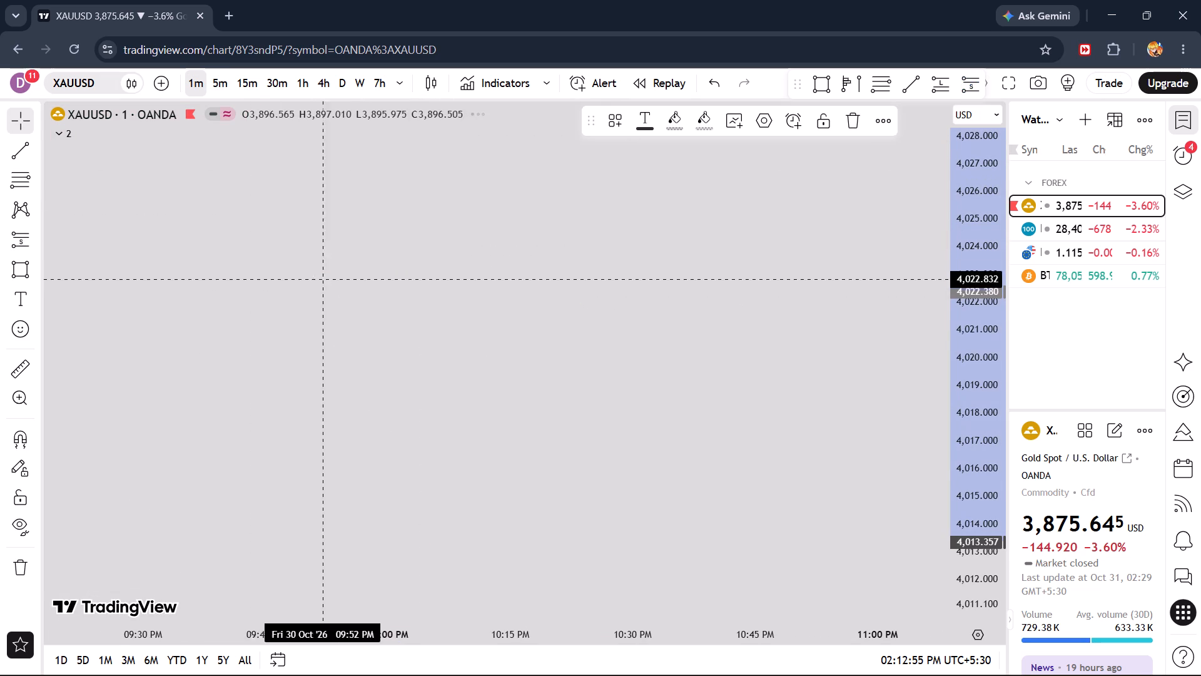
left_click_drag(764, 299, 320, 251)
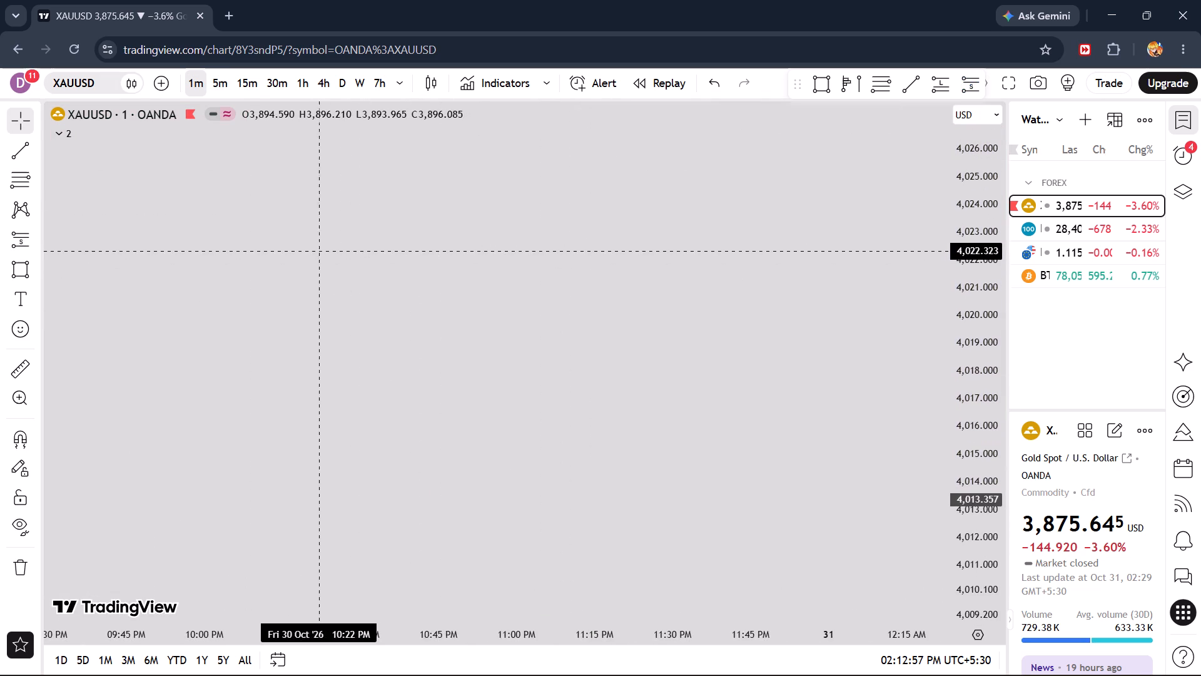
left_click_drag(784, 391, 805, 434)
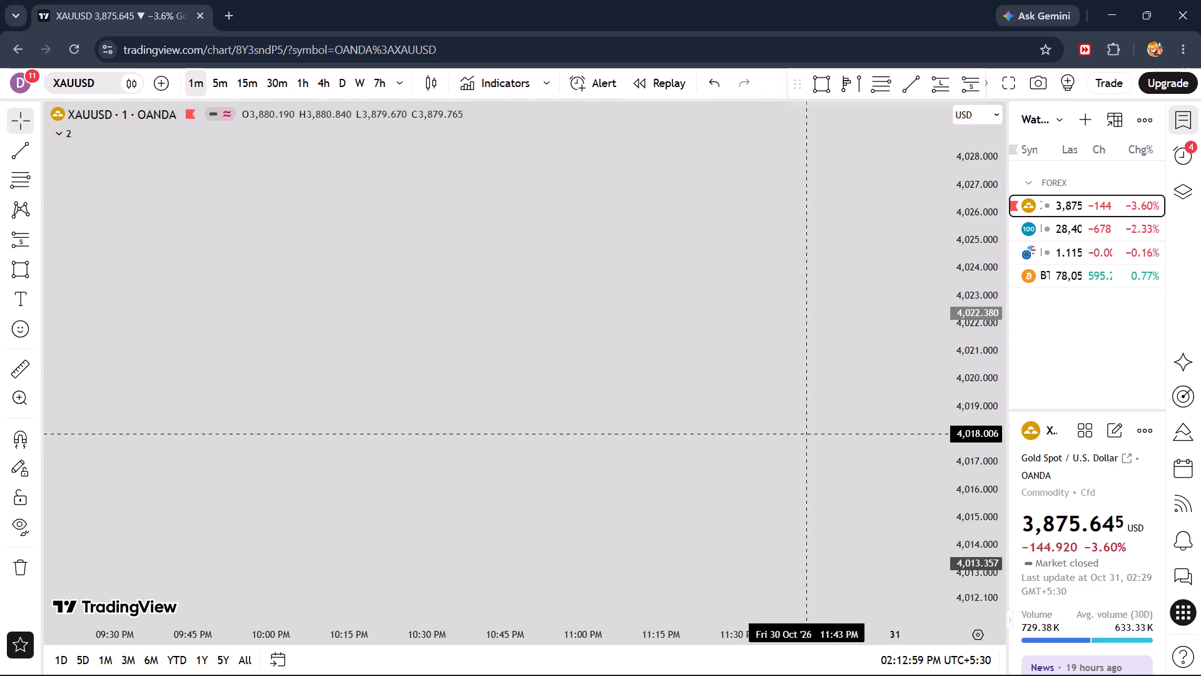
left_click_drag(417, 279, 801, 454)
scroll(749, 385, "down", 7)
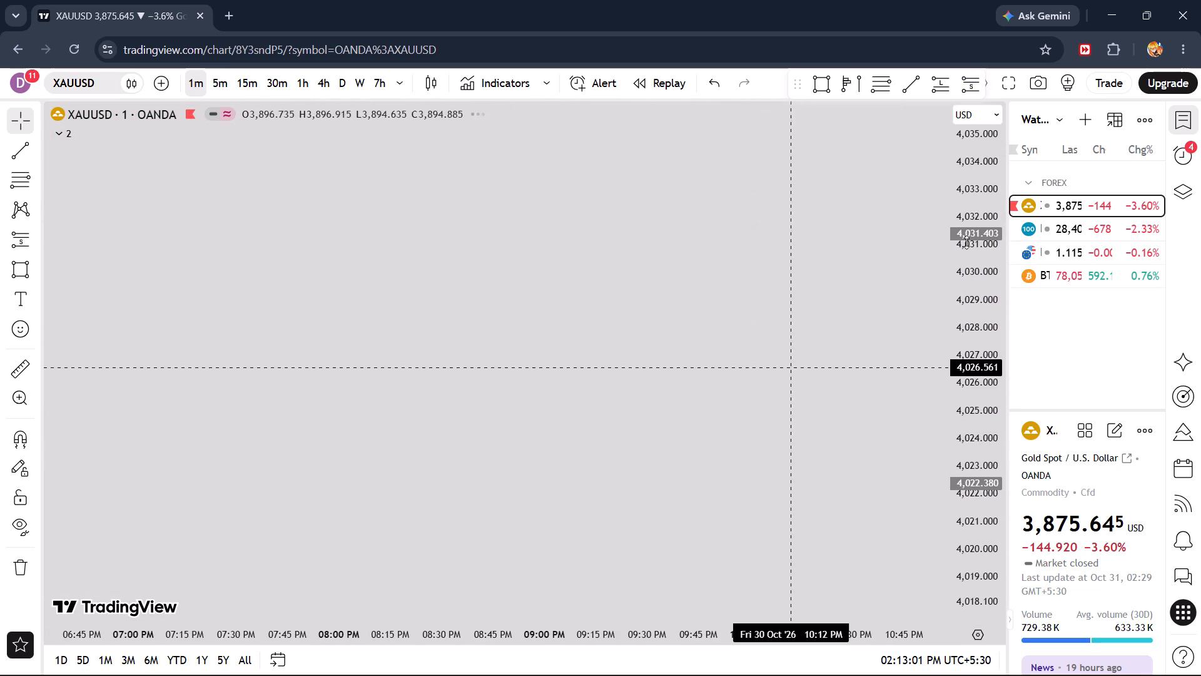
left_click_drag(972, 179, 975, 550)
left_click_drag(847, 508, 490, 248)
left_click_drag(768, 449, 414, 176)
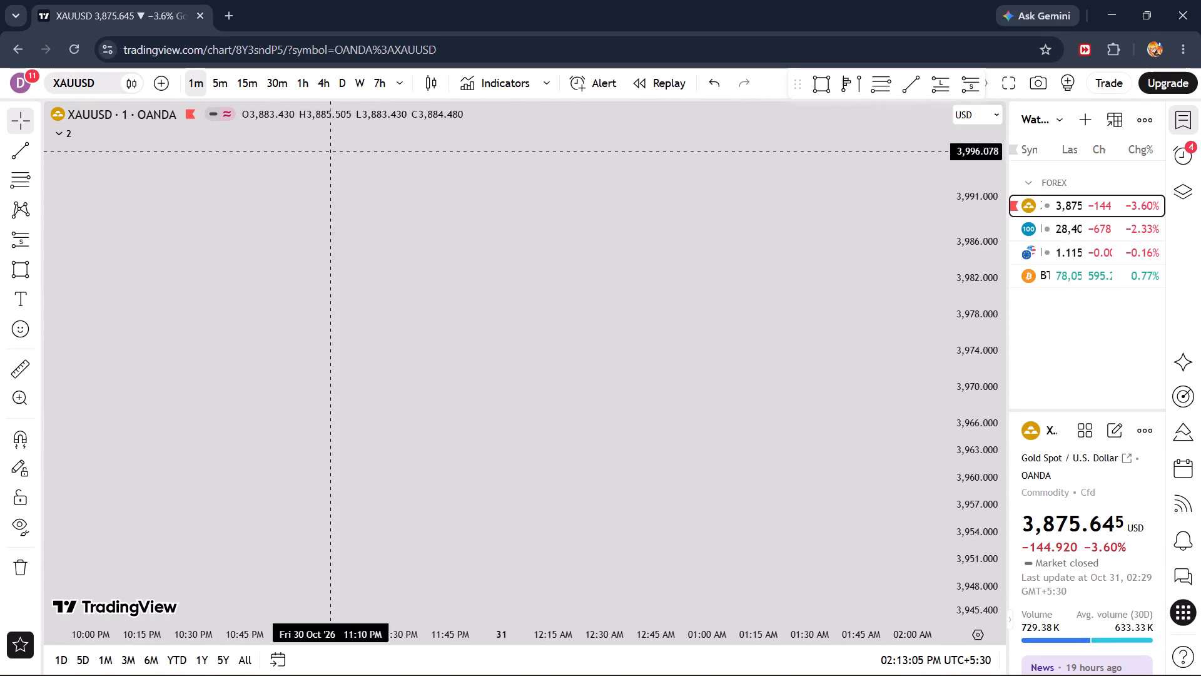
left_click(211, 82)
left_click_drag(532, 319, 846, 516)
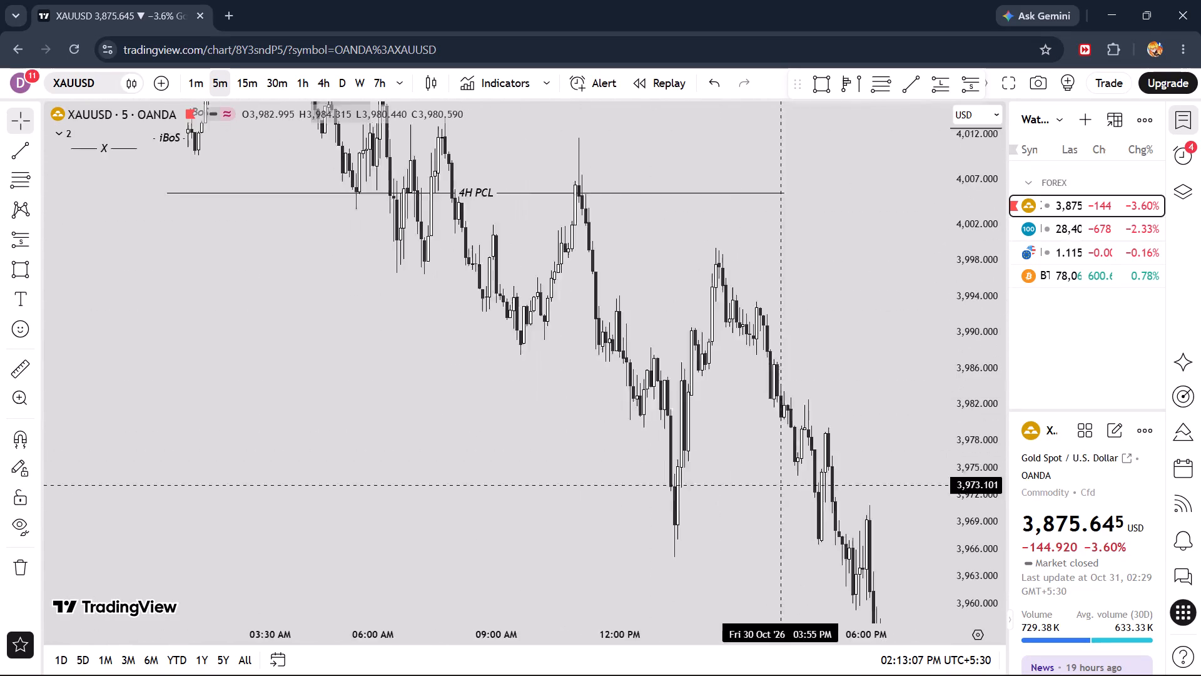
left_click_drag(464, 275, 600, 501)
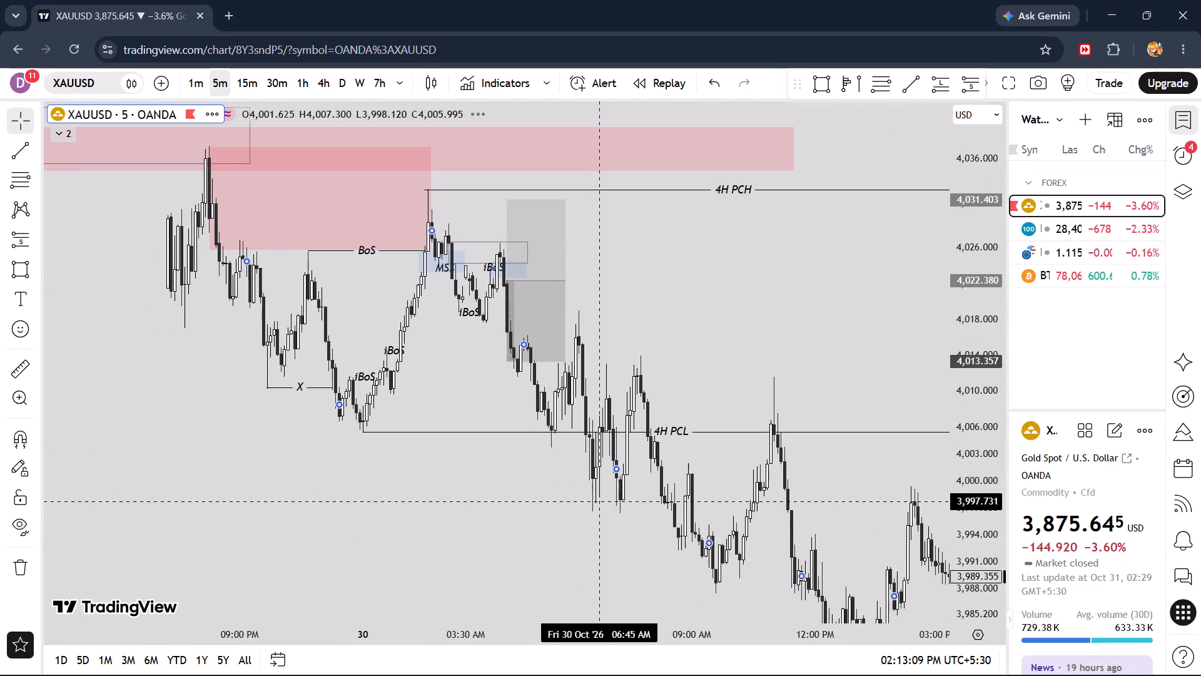
On the 1-minute chart, lower the stop level of the short position at 04:30 AM to about 4,029.0.
left_click(198, 73)
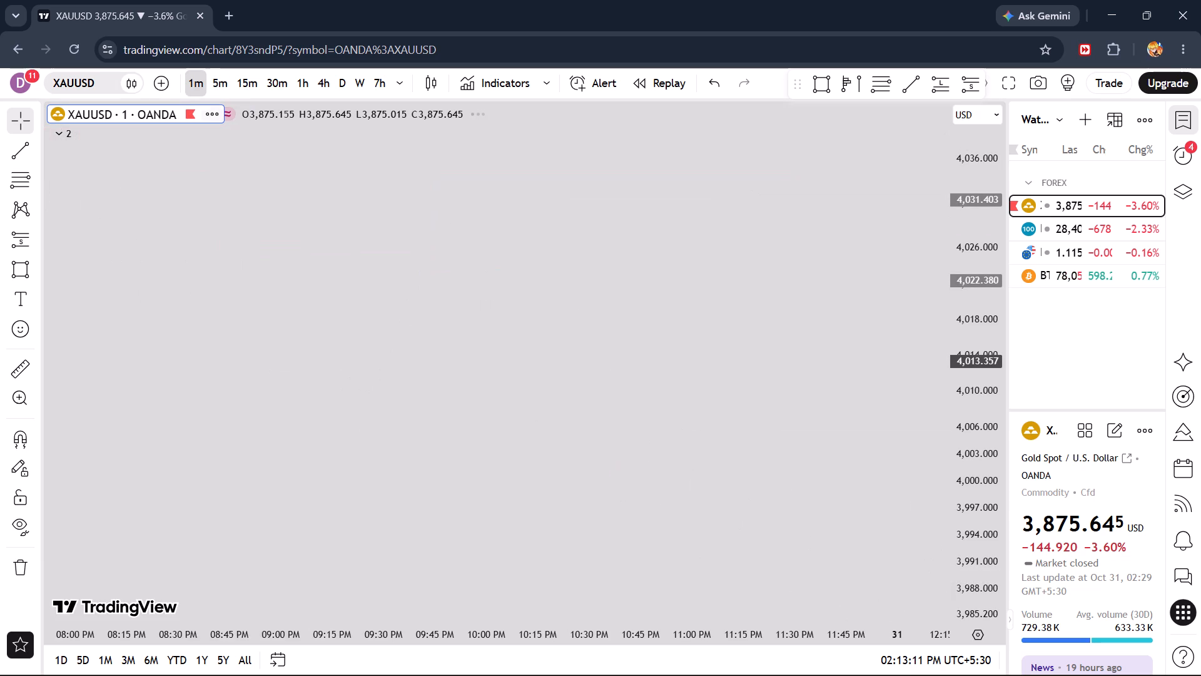
scroll(313, 260, "down", 15)
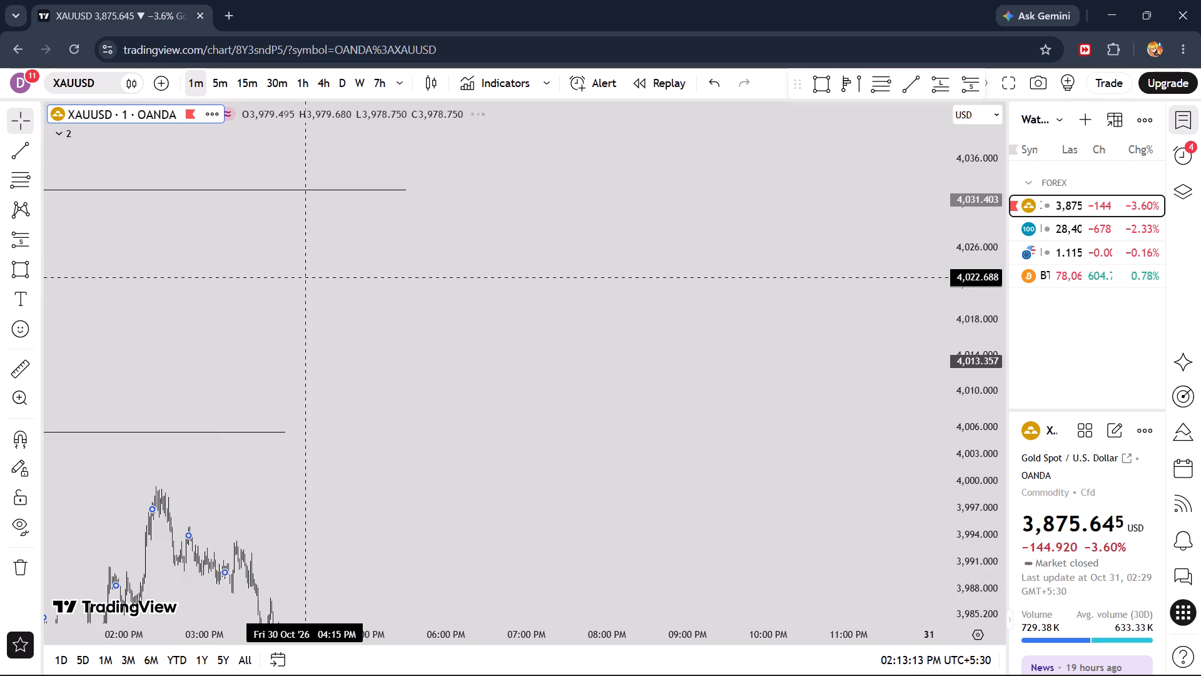
left_click_drag(255, 280, 769, 306)
left_click_drag(334, 302, 542, 305)
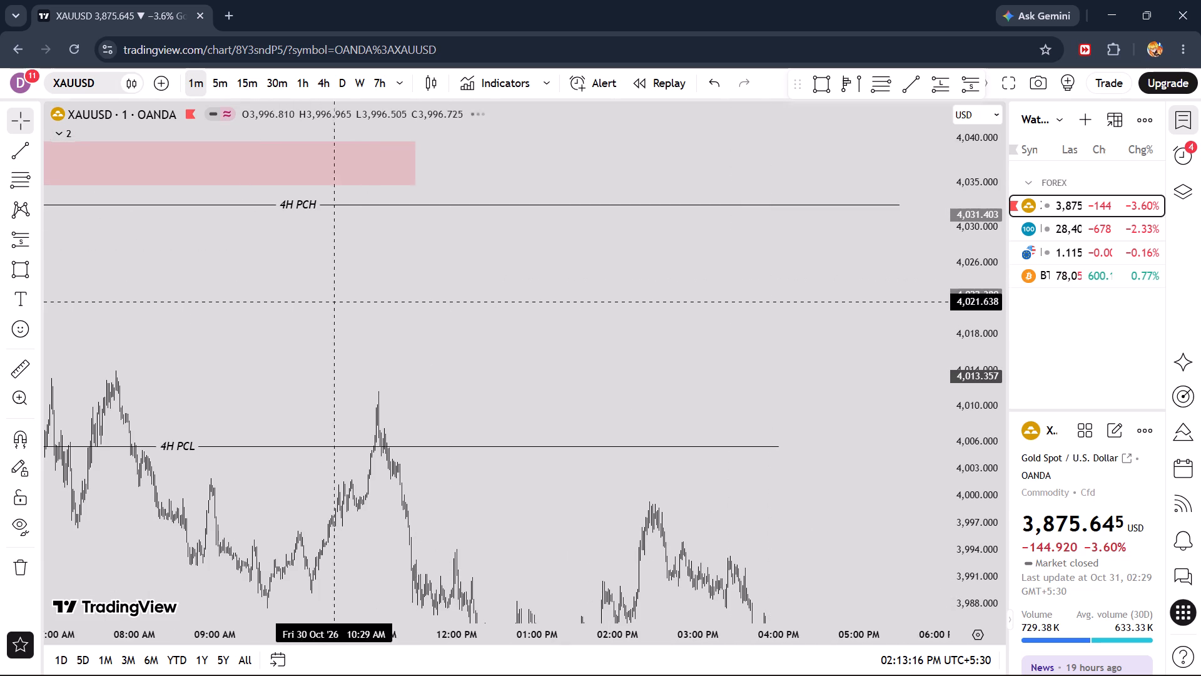
left_click_drag(542, 305, 823, 305)
left_click_drag(498, 313, 661, 325)
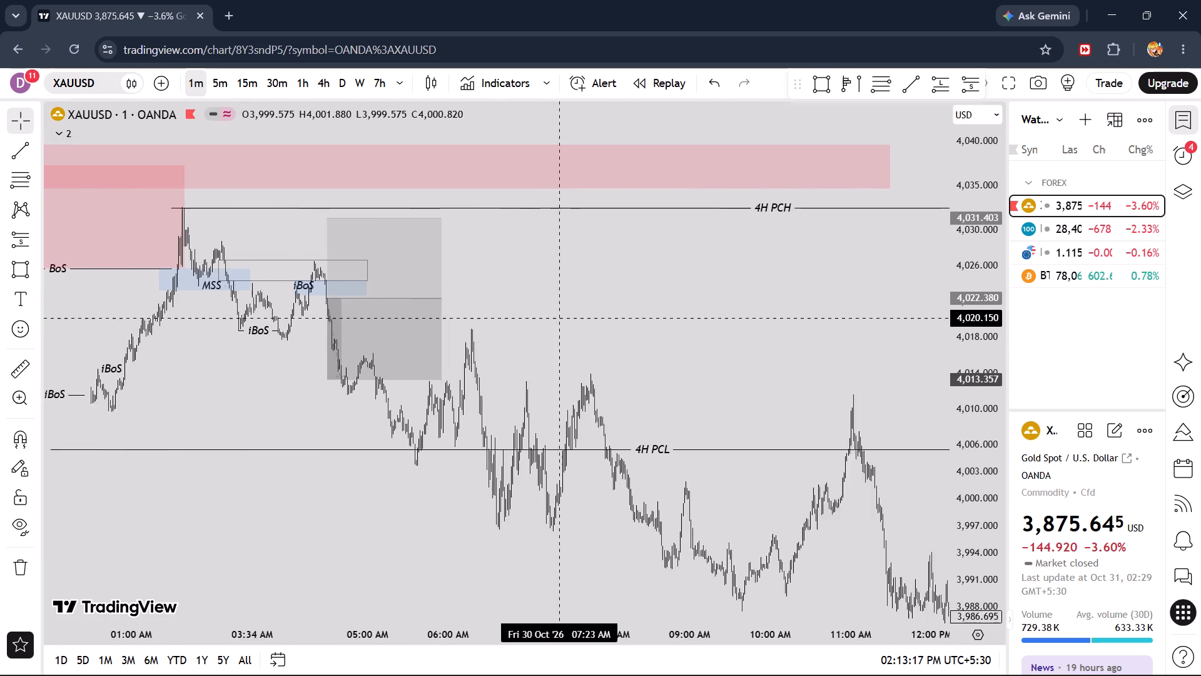
left_click_drag(661, 325, 781, 332)
left_click_drag(978, 496, 987, 198)
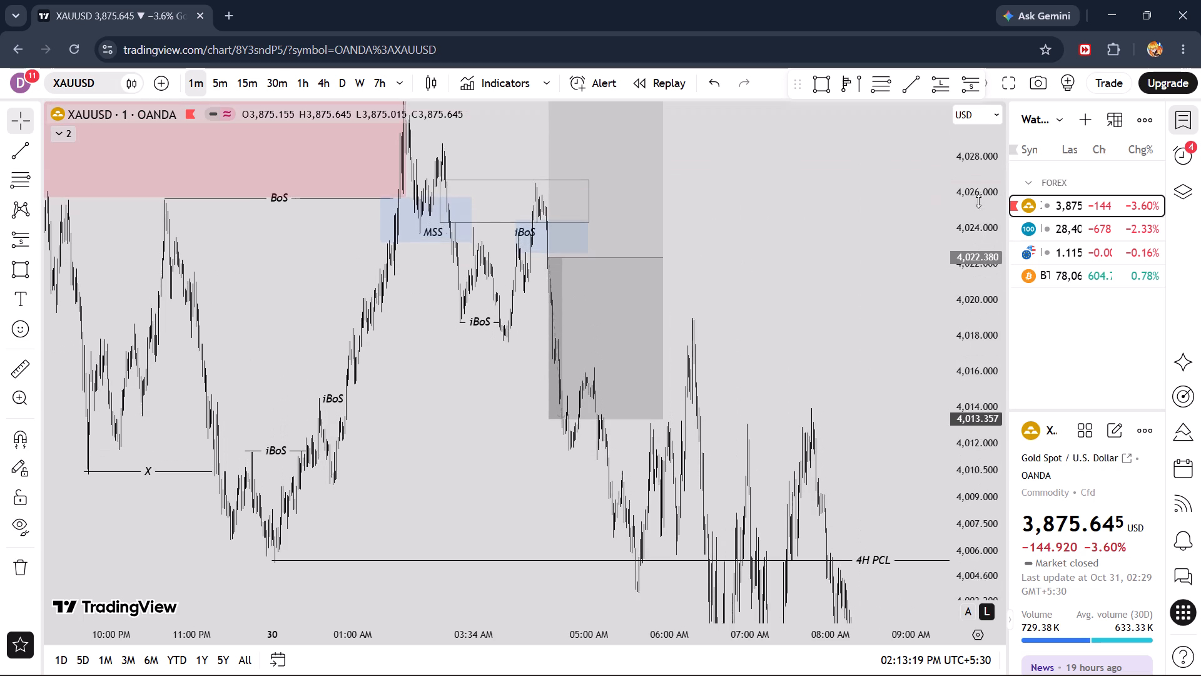
scroll(700, 371, "up", 10)
left_click_drag(609, 282, 851, 319)
scroll(783, 302, "up", 8)
left_click_drag(618, 270, 619, 270)
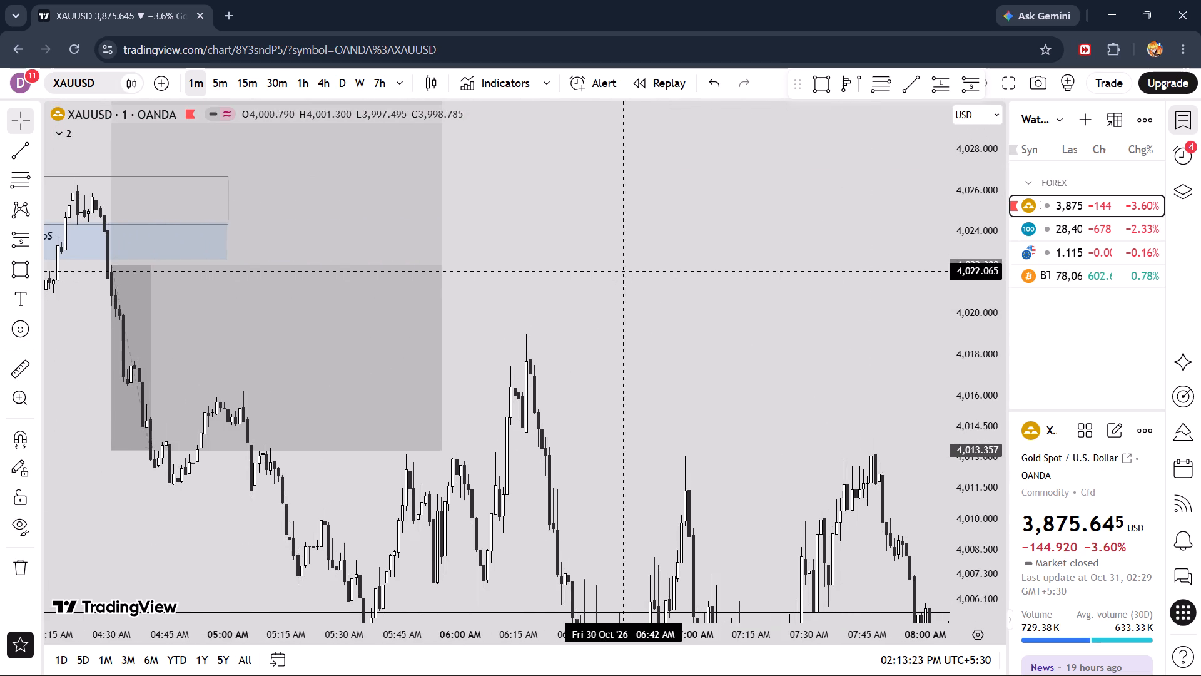
left_click_drag(619, 270, 861, 279)
left_click_drag(709, 251, 901, 342)
left_click_drag(993, 428, 990, 296)
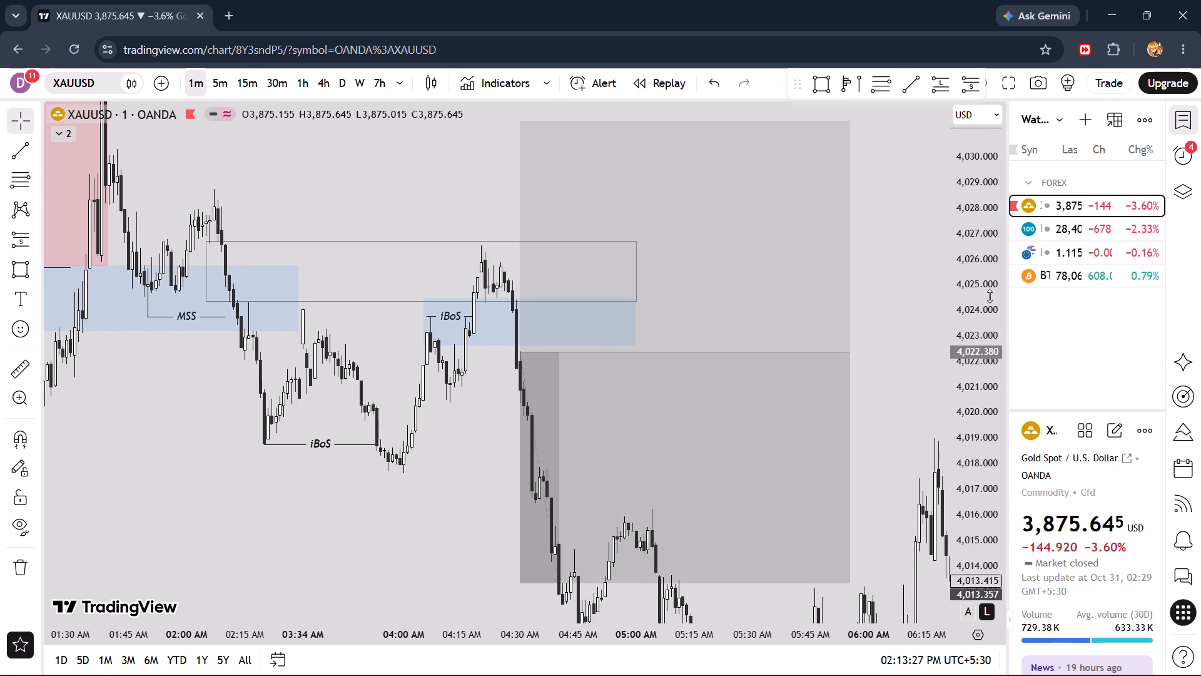
left_click_drag(990, 296, 981, 230)
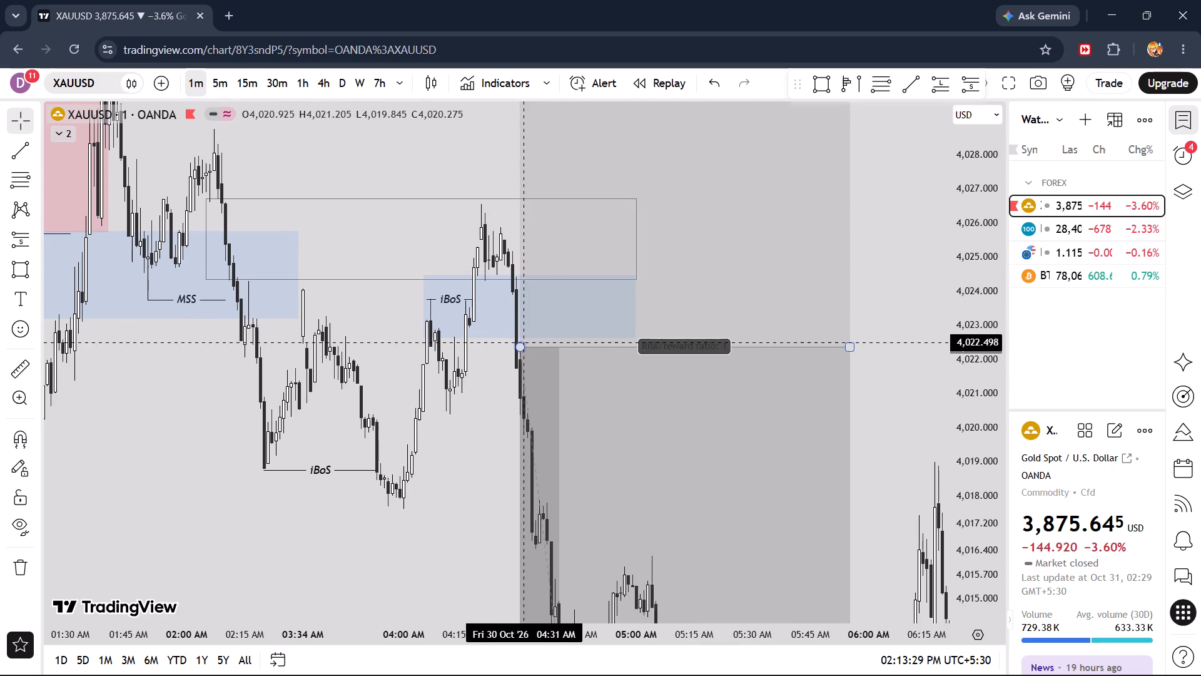
left_click_drag(886, 165, 900, 379)
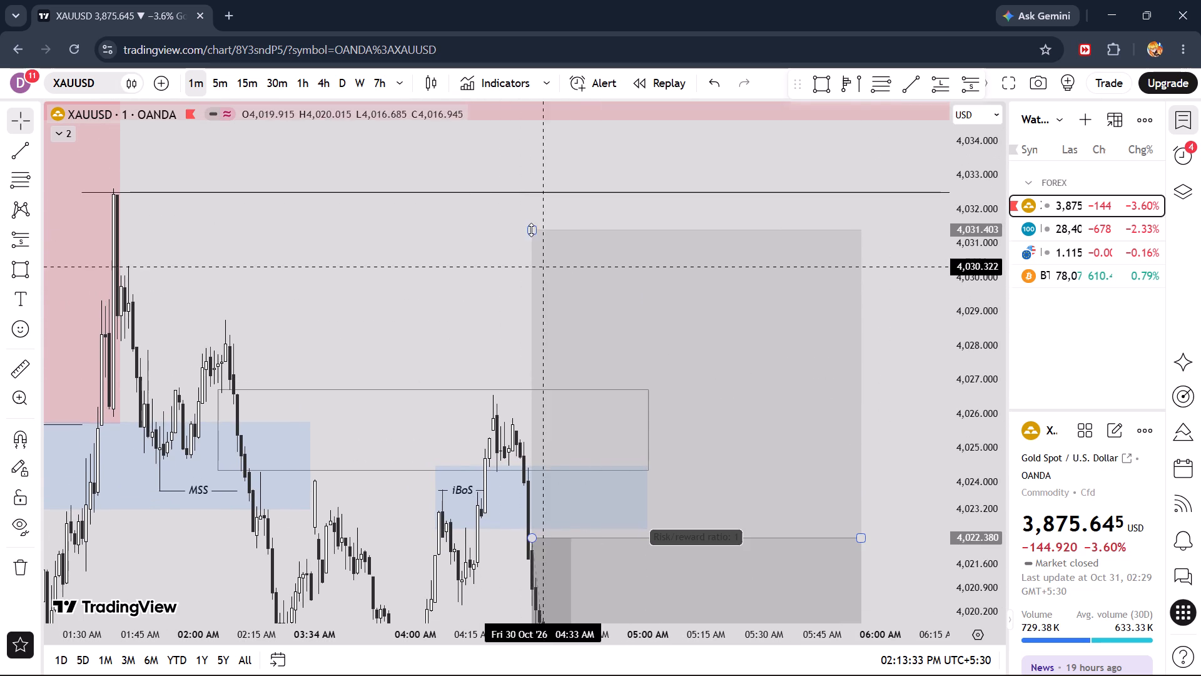
left_click_drag(532, 225, 514, 365)
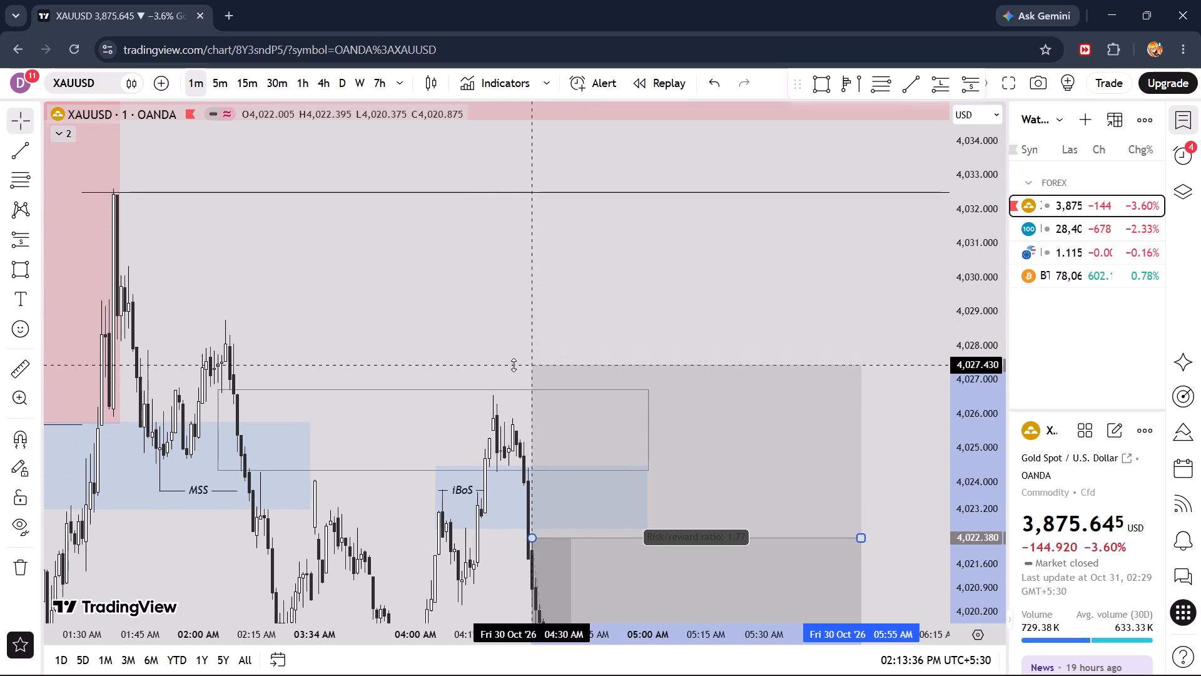
left_click_drag(514, 365, 512, 373)
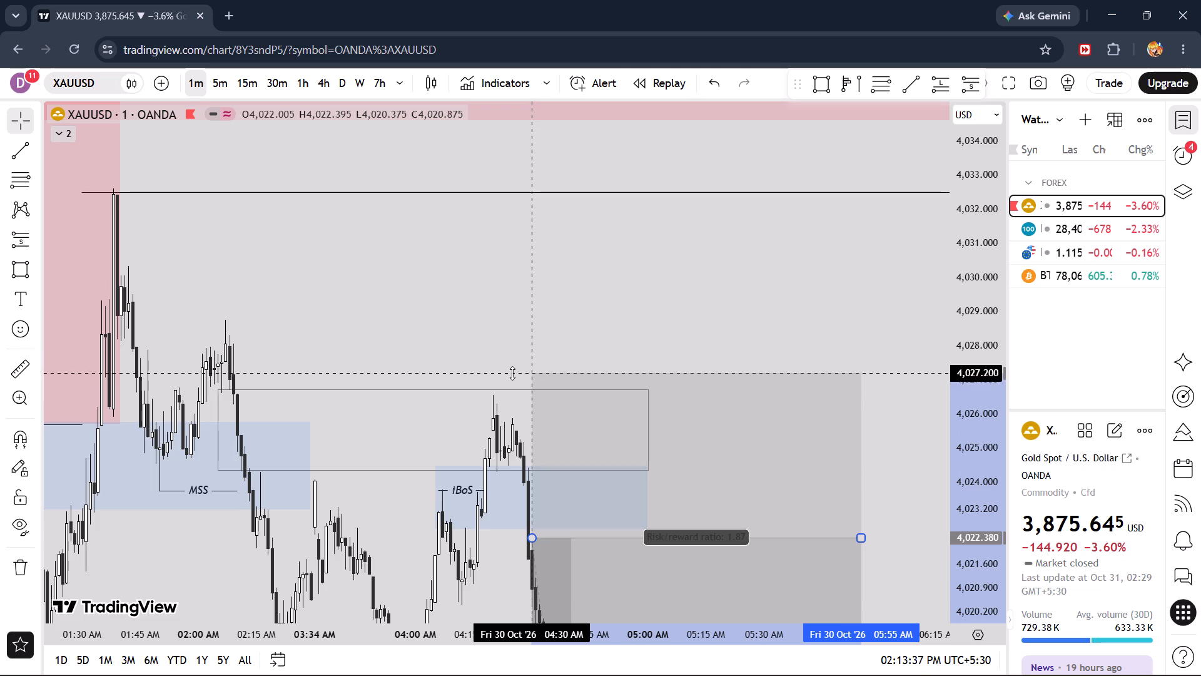
left_click_drag(512, 373, 511, 320)
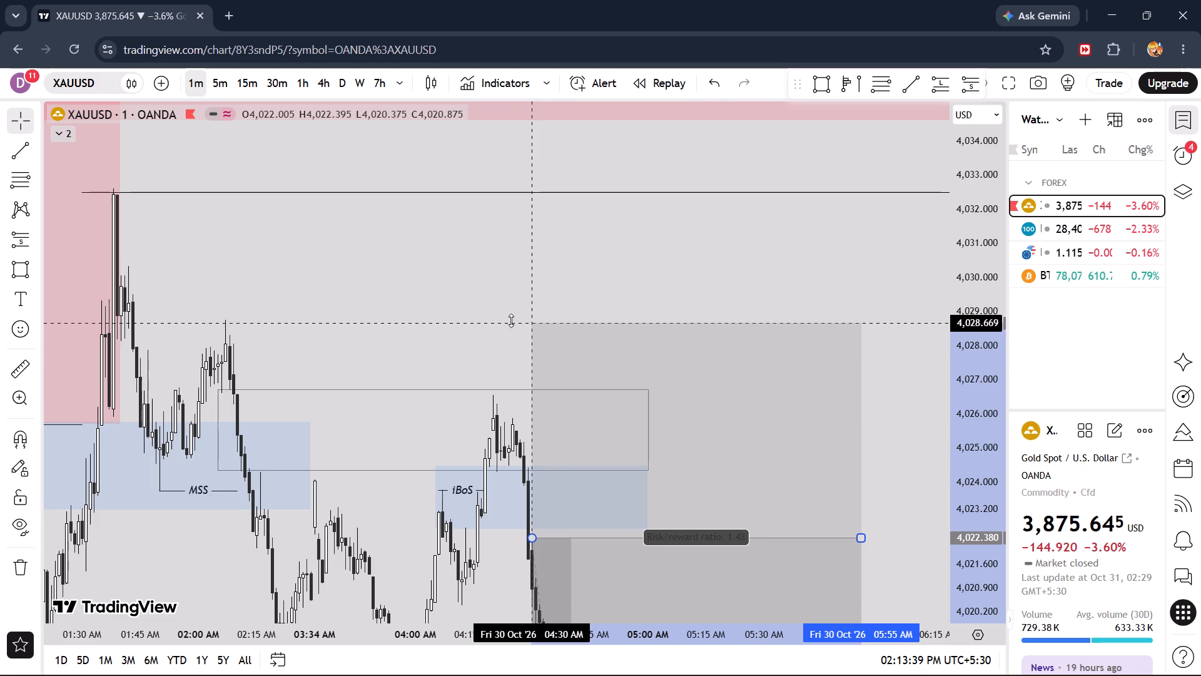
left_click_drag(511, 320, 511, 311)
Lower the short position's stop level to about 4,027.25, just above the hollow rectangle.
left_click_drag(471, 354, 465, 344)
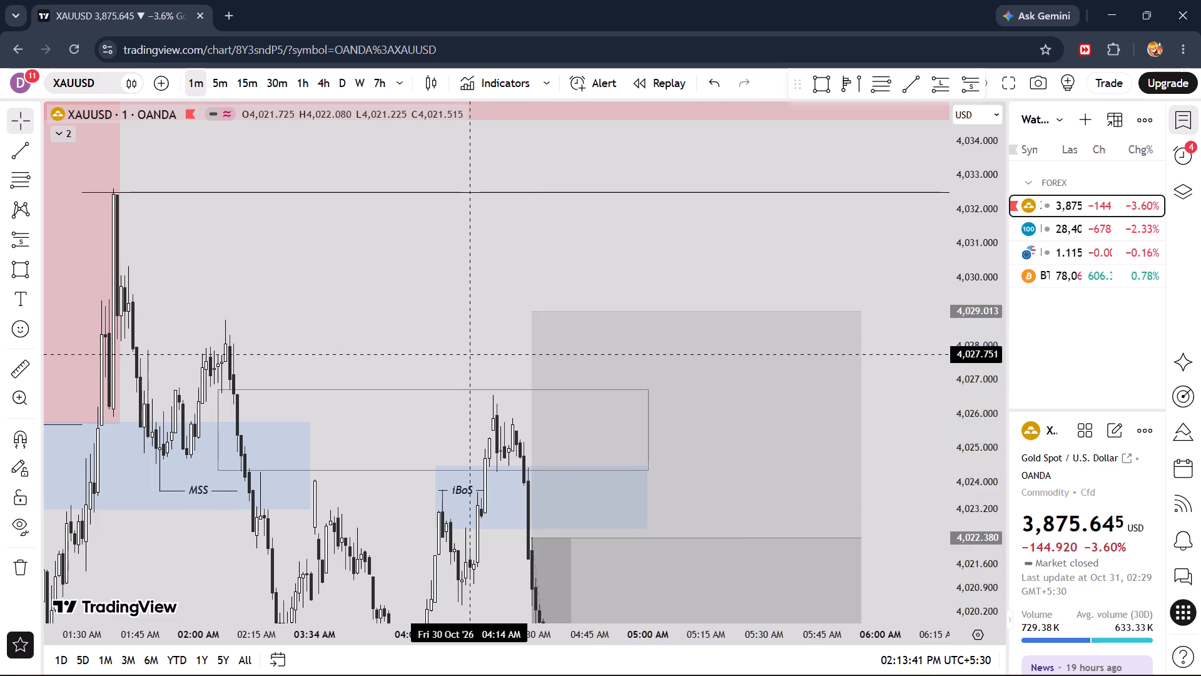
left_click_drag(465, 344, 335, 134)
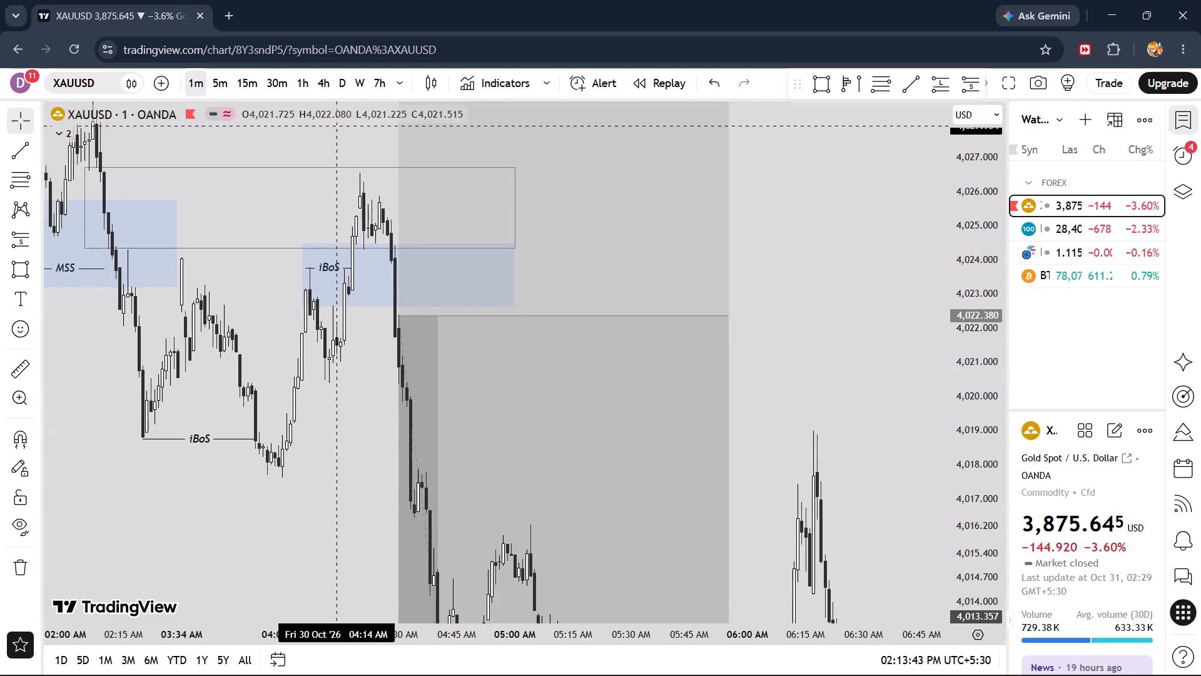
left_click_drag(335, 134, 327, 205)
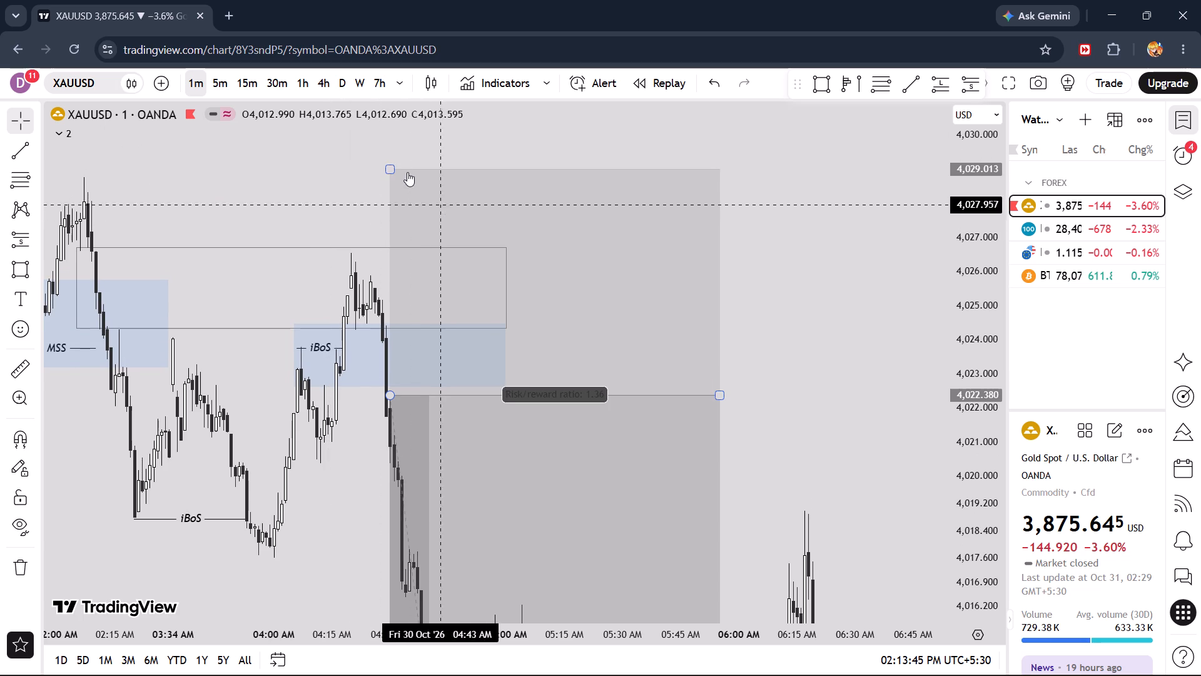
left_click_drag(389, 166, 387, 220)
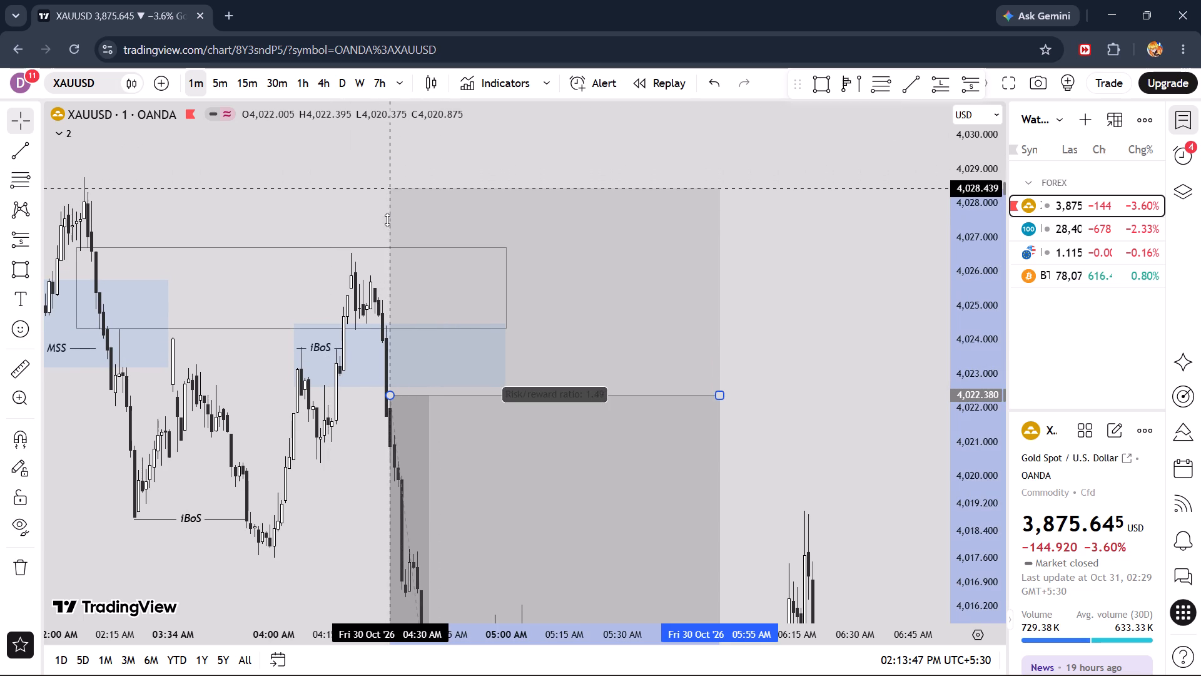
left_click_drag(387, 220, 387, 228)
Extend the short position's target down to the 4H PCL line at about 4,005.42.
left_click_drag(808, 344, 792, 170)
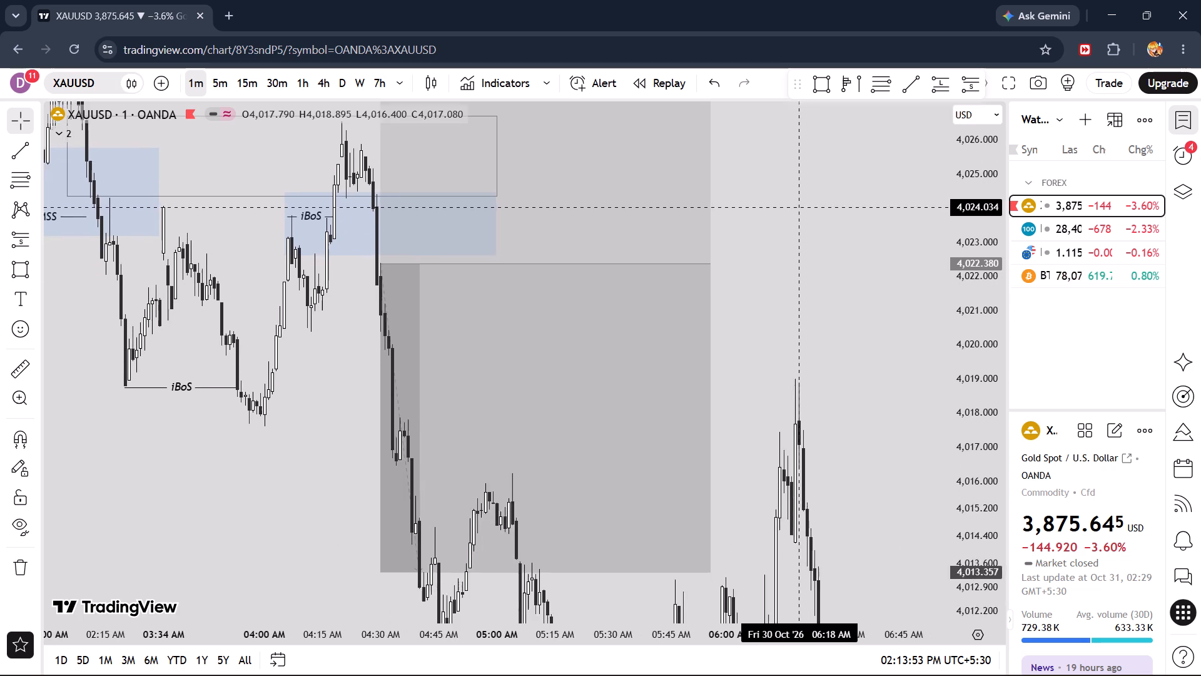
left_click_drag(792, 170, 791, 170)
left_click_drag(823, 300, 796, 171)
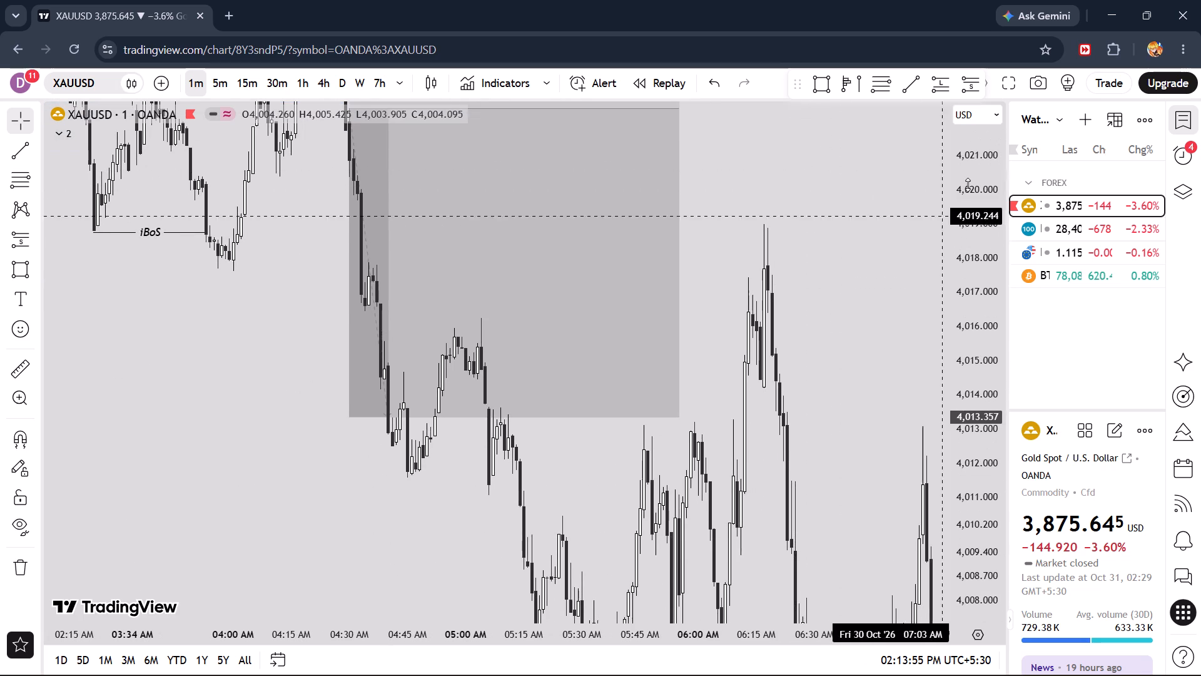
left_click_drag(968, 185, 965, 409)
scroll(865, 344, "down", 5)
left_click_drag(849, 271, 815, 243)
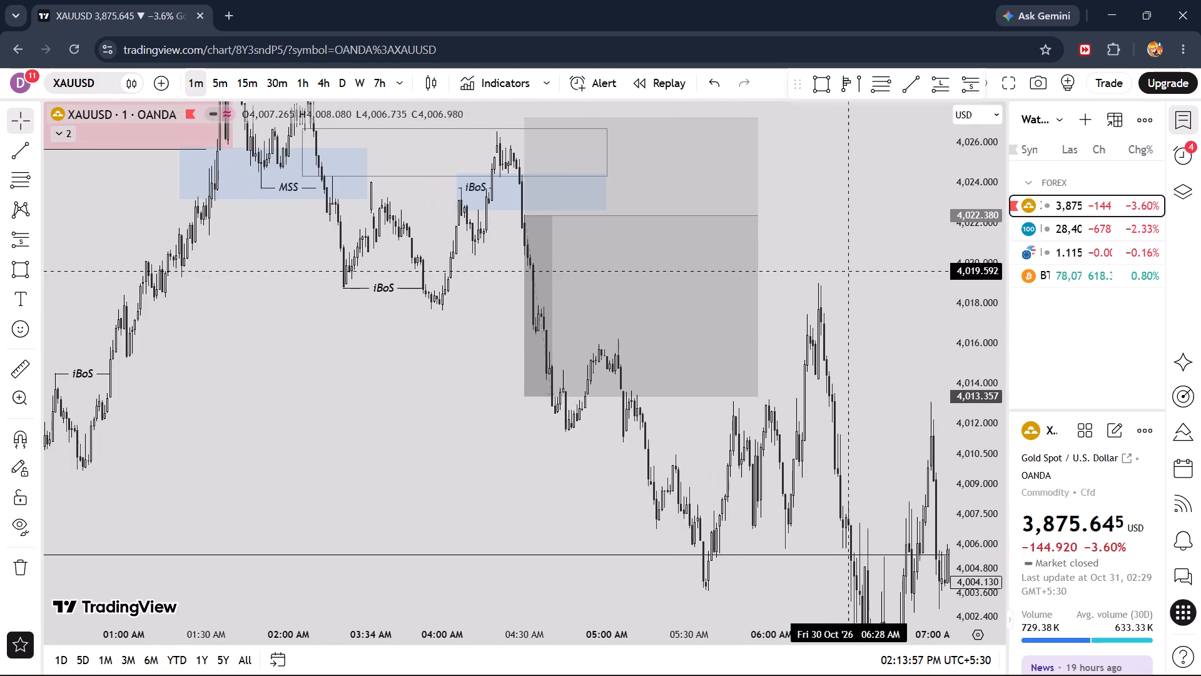
left_click_drag(815, 243, 770, 195)
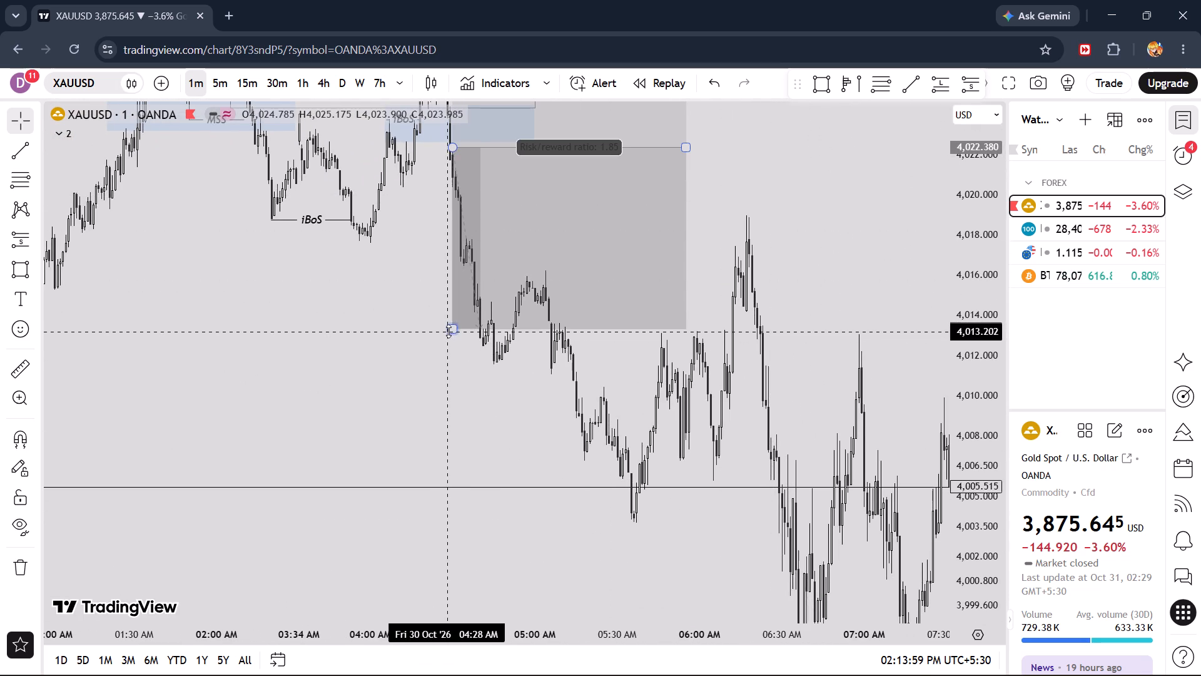
left_click_drag(448, 331, 454, 481)
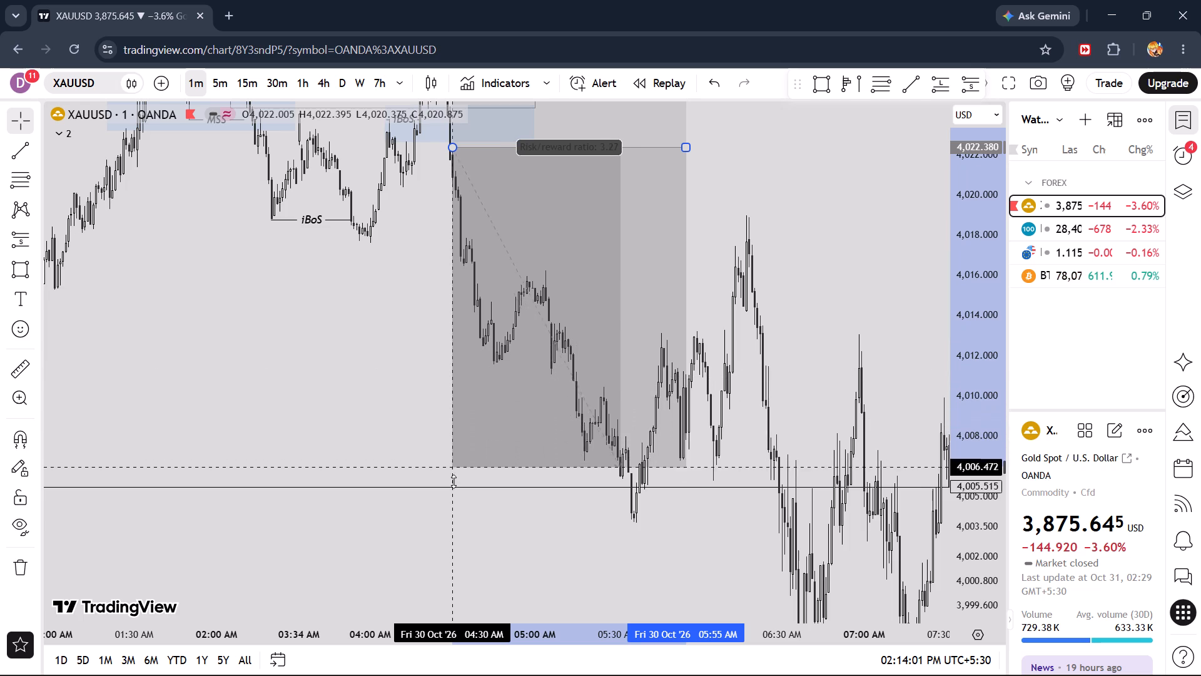
left_click_drag(454, 481, 454, 483)
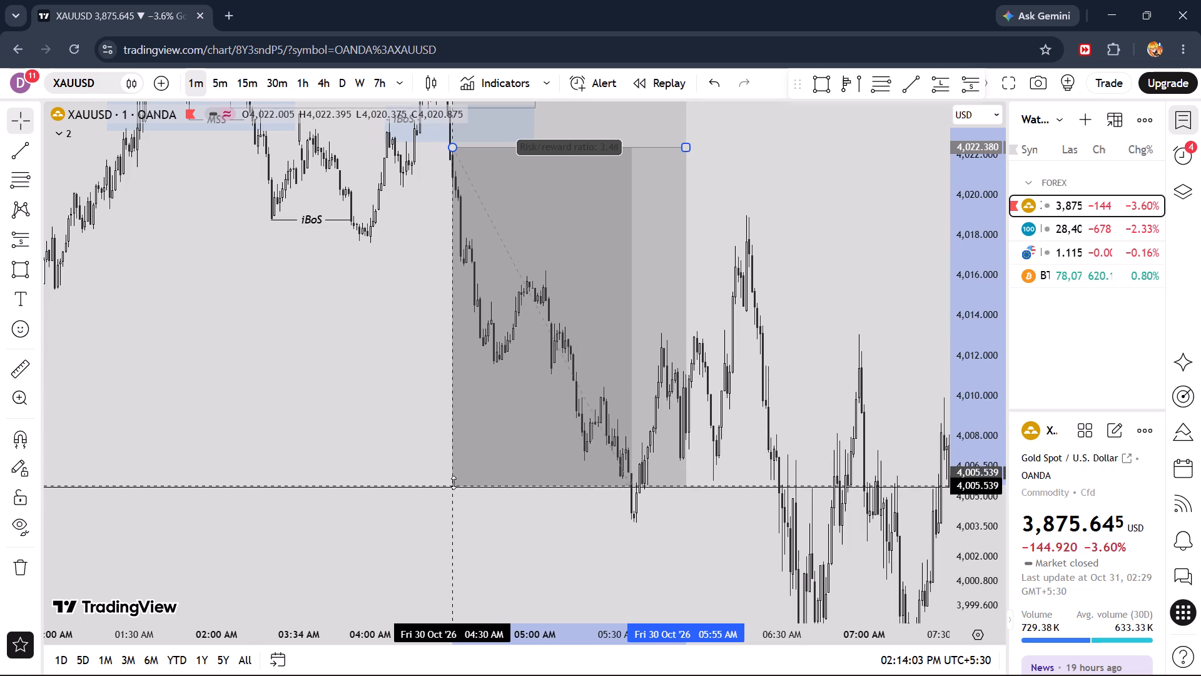
left_click_drag(454, 483, 454, 488)
Narrow the short position by bringing its end edge in to about 05:34 AM.
left_click_drag(752, 177, 758, 294)
left_click_drag(692, 233, 630, 235)
left_click_drag(711, 238, 776, 272)
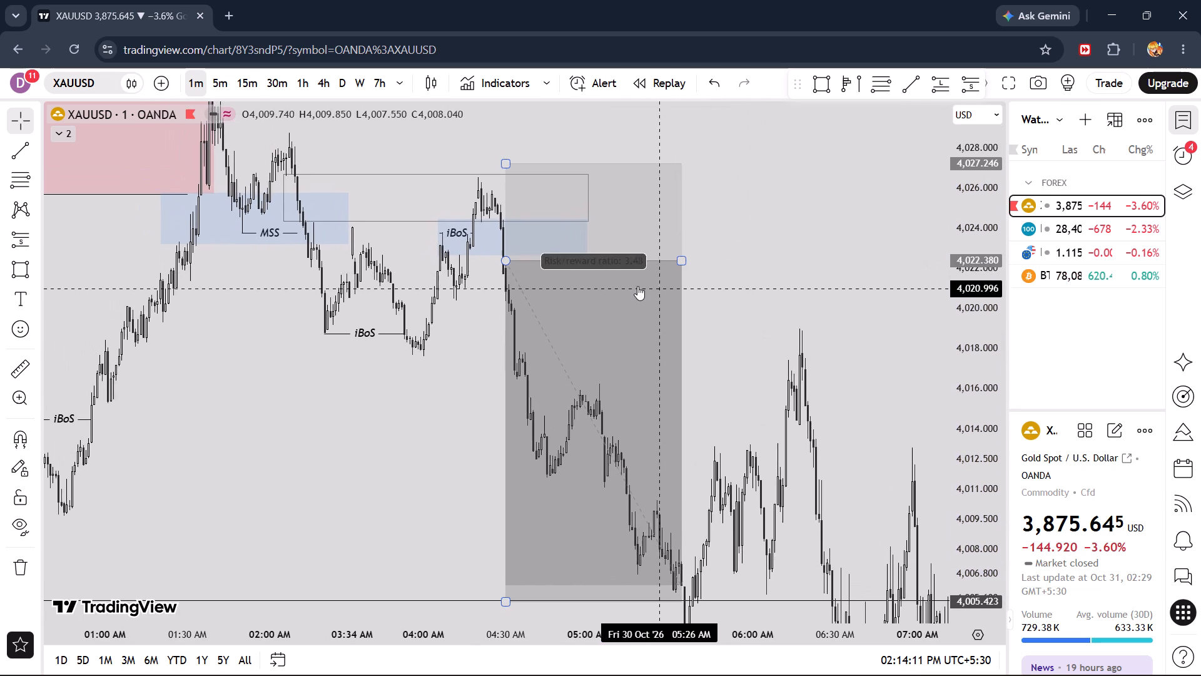
Measure the price drop from the short position's entry level to the 4H PCL line, then clear the measurement.
left_click(16, 368)
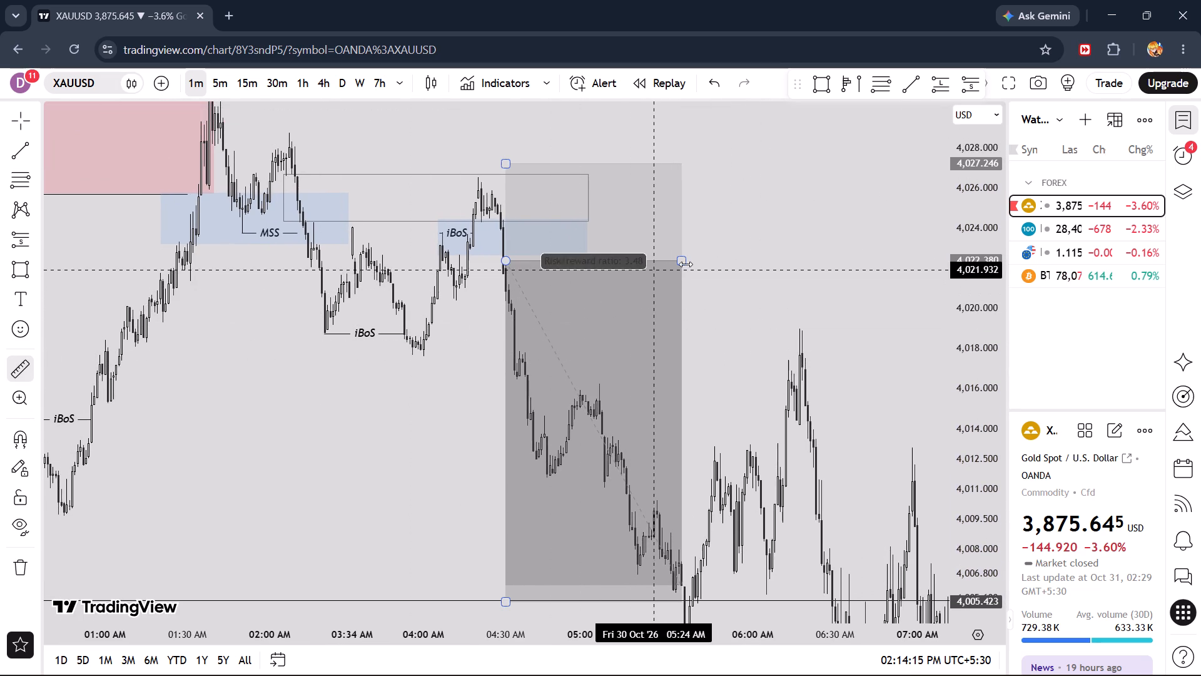
left_click(700, 259)
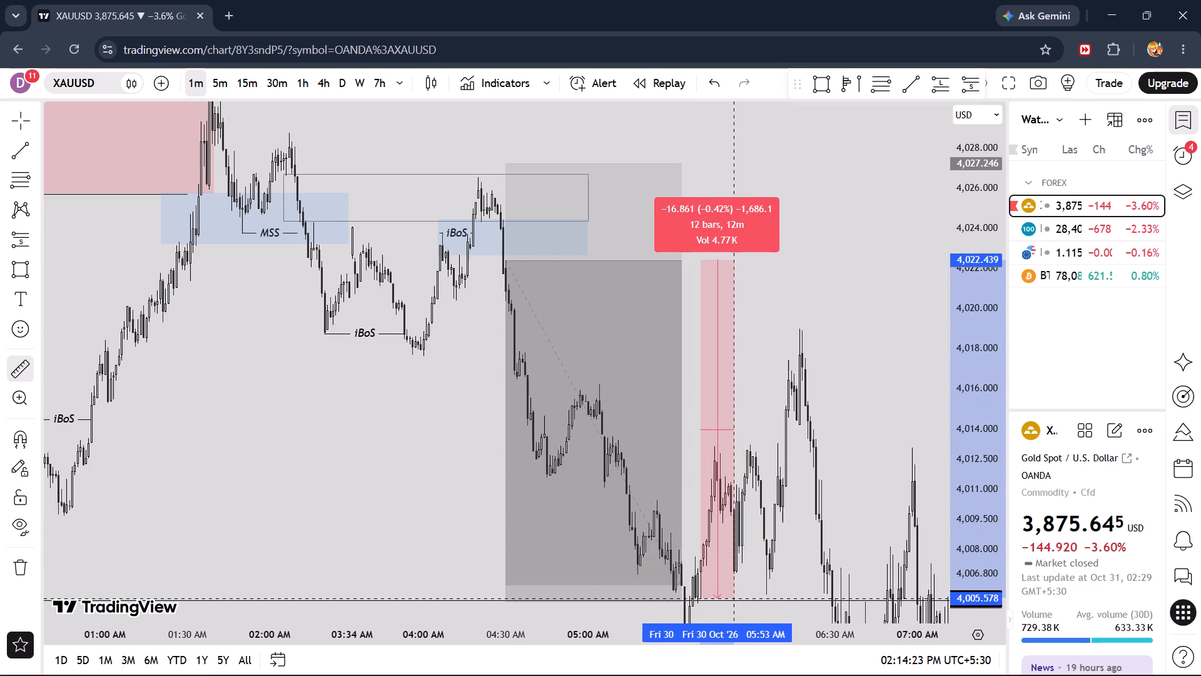
right_click(752, 308)
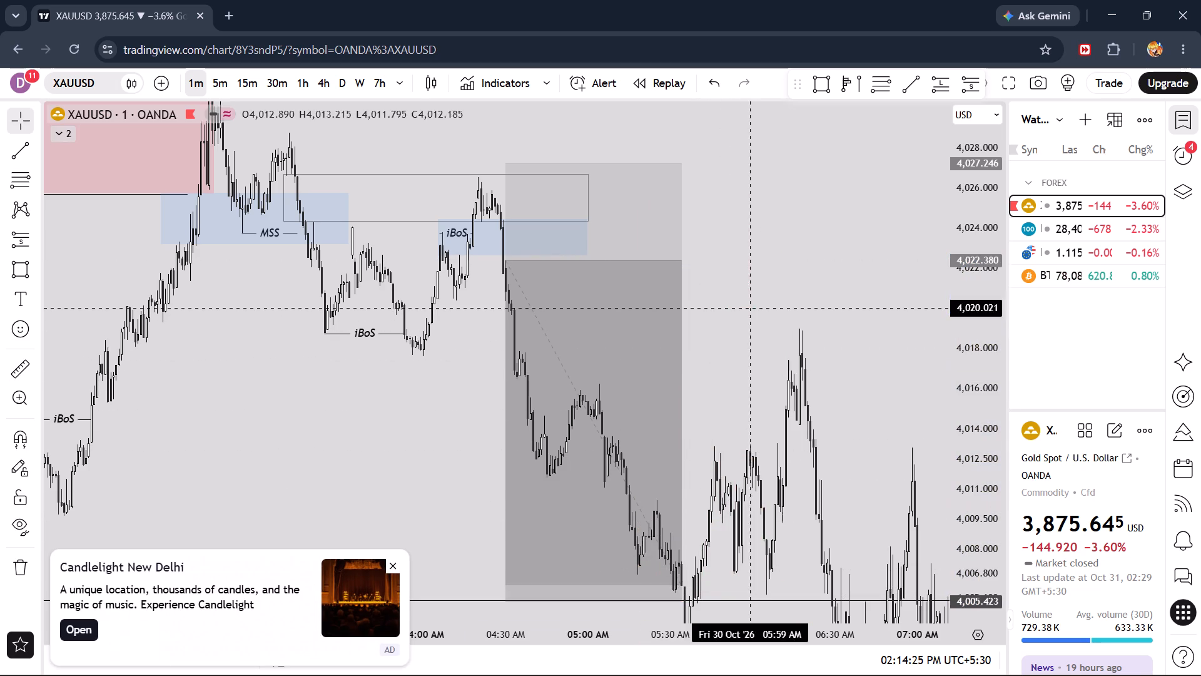
Switch back to the 5-minute chart and examine the candles around the 4H PCL line following the trade.
left_click_drag(725, 344, 586, 210)
left_click(218, 84)
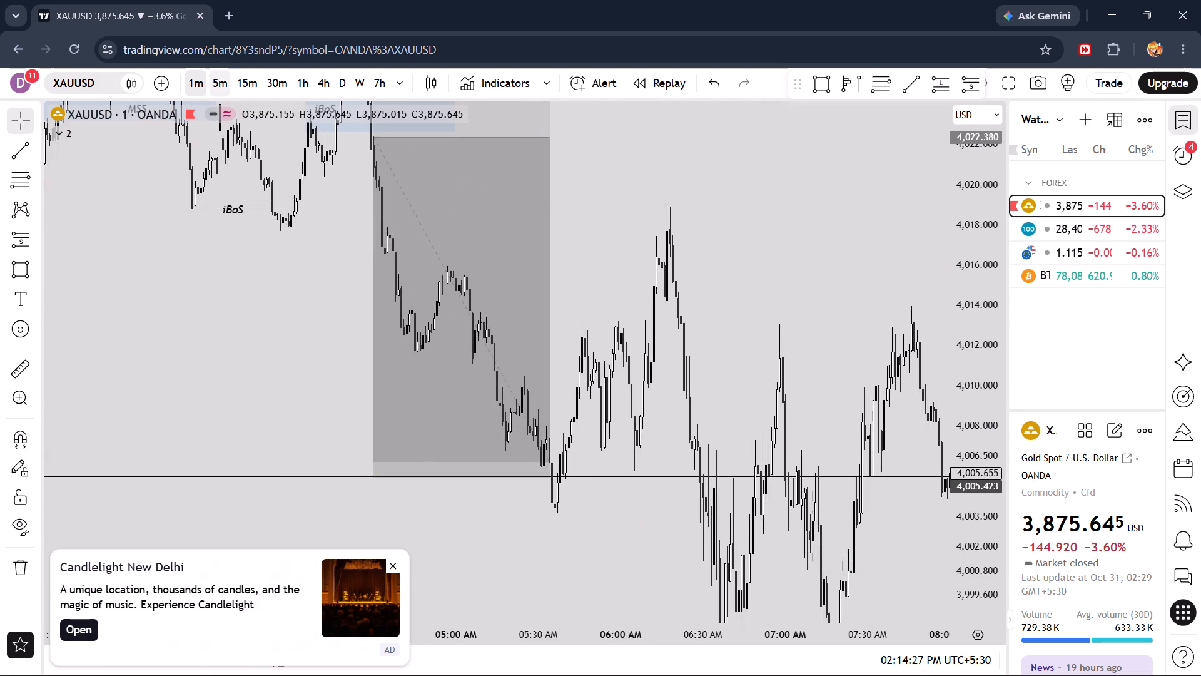
left_click_drag(710, 369, 237, 308)
scroll(514, 329, "up", 8)
left_click_drag(553, 188, 705, 300)
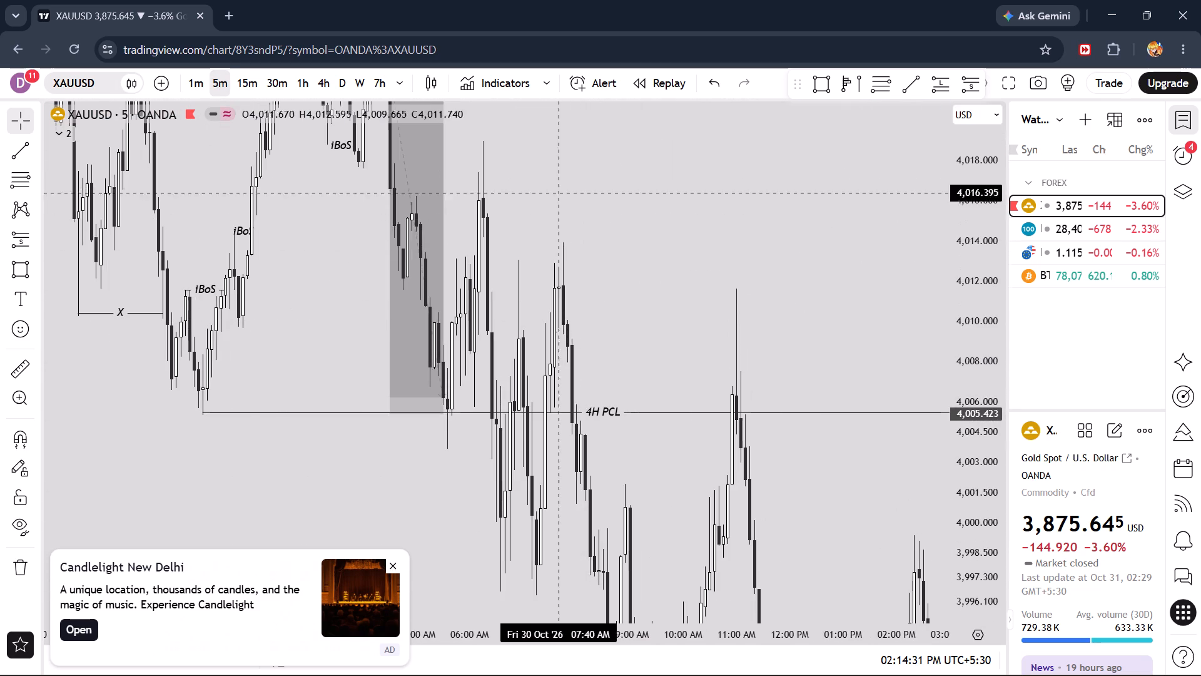
Draw an Fvg-template rectangle from about 4,021.60 to 4,018.04, starting at 04:20 AM and extended to 07:15 AM.
left_click_drag(705, 300, 794, 362)
left_click_drag(986, 174, 986, 340)
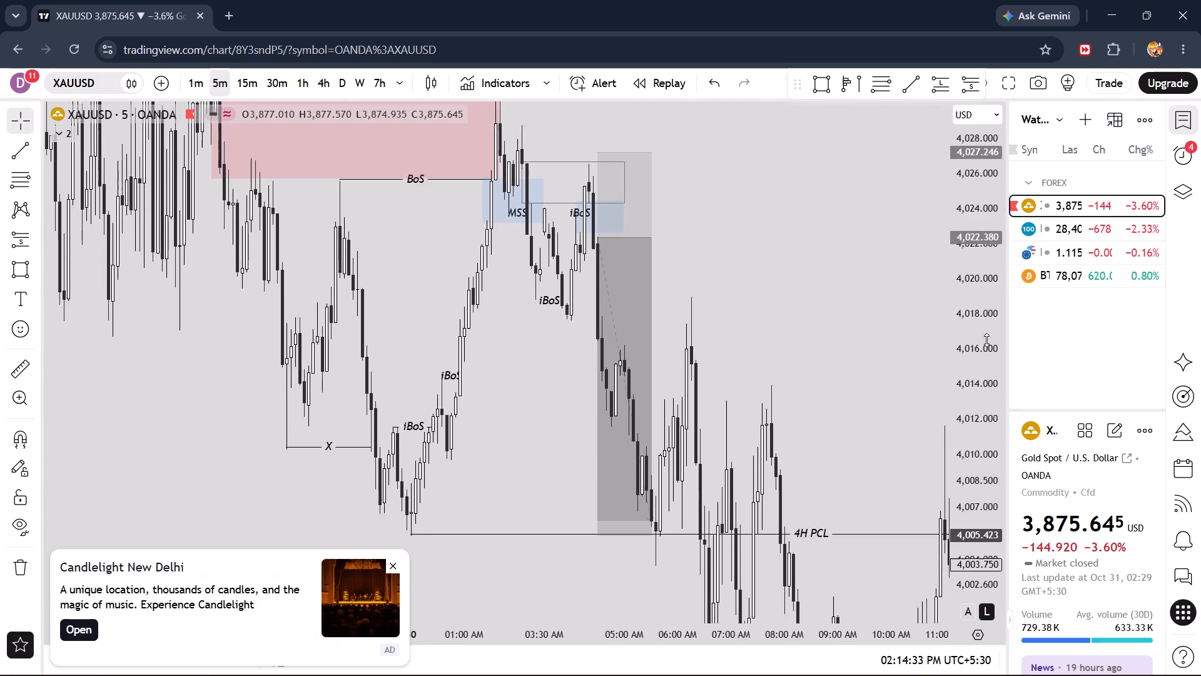
left_click_drag(986, 340, 988, 406)
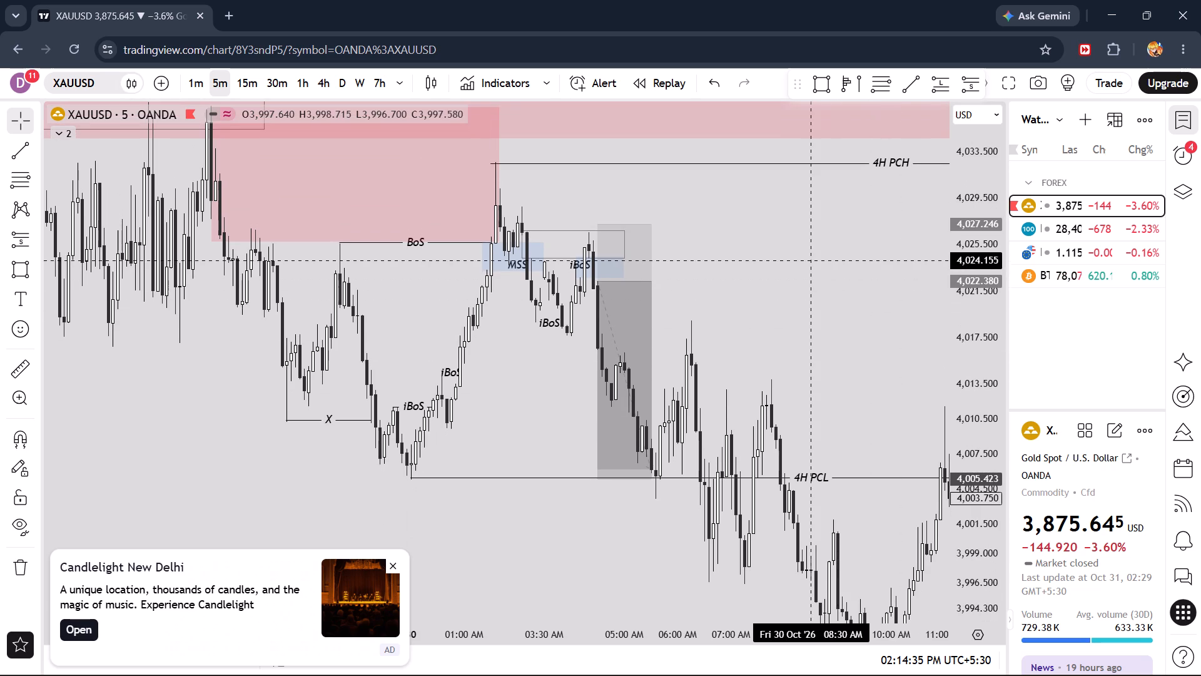
scroll(811, 260, "up", 4)
left_click_drag(717, 257, 822, 266)
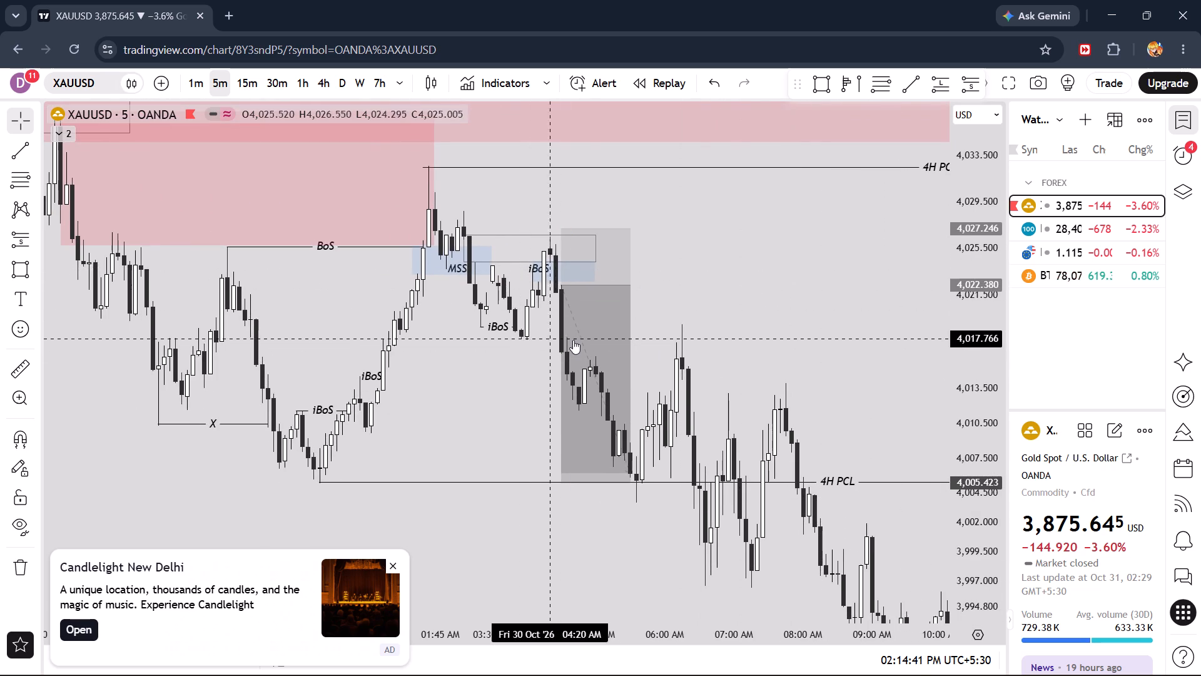
left_click(826, 81)
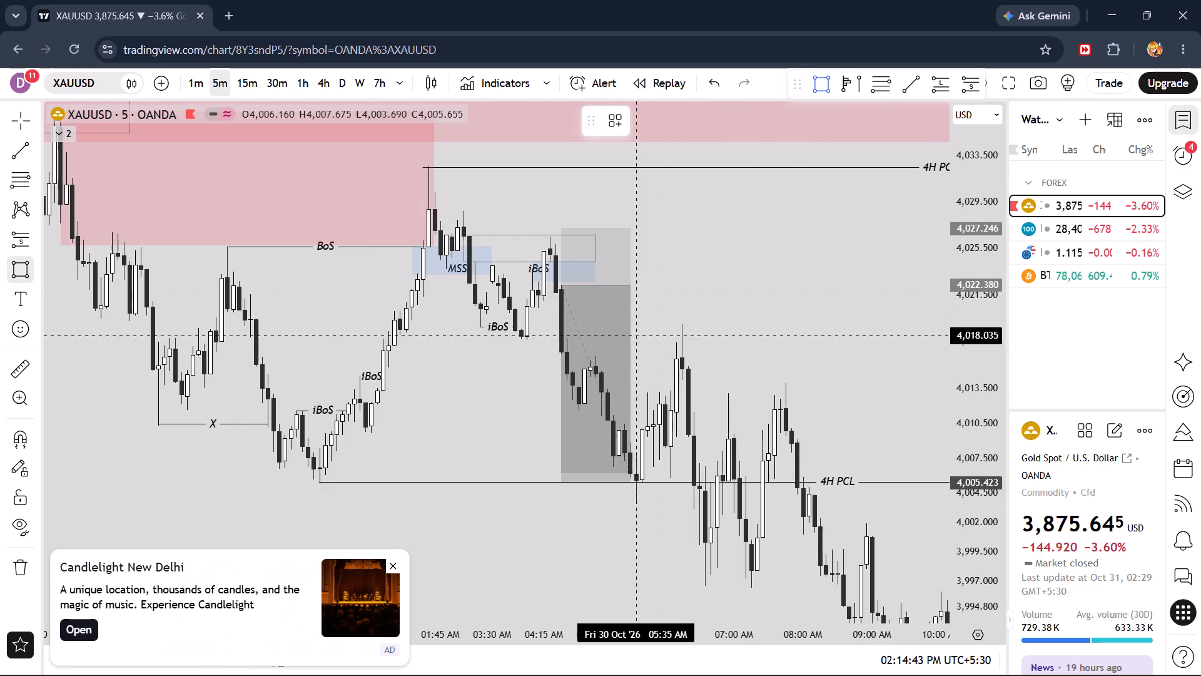
left_click(551, 294)
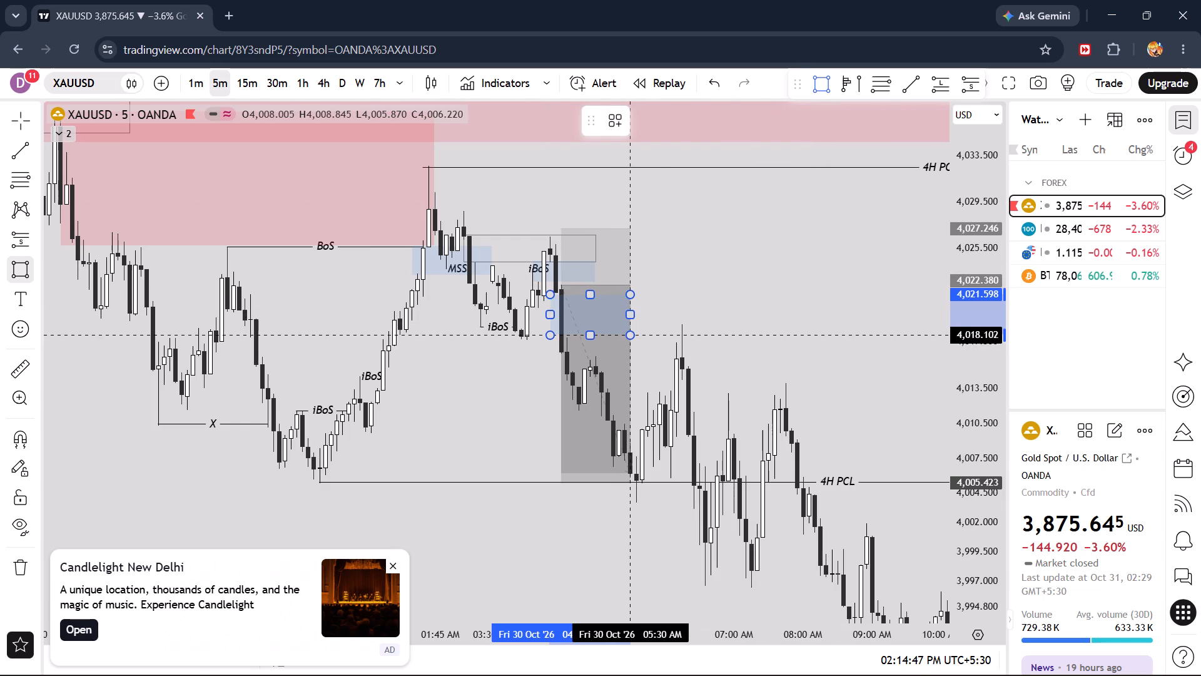
left_click(633, 335)
left_click(611, 114)
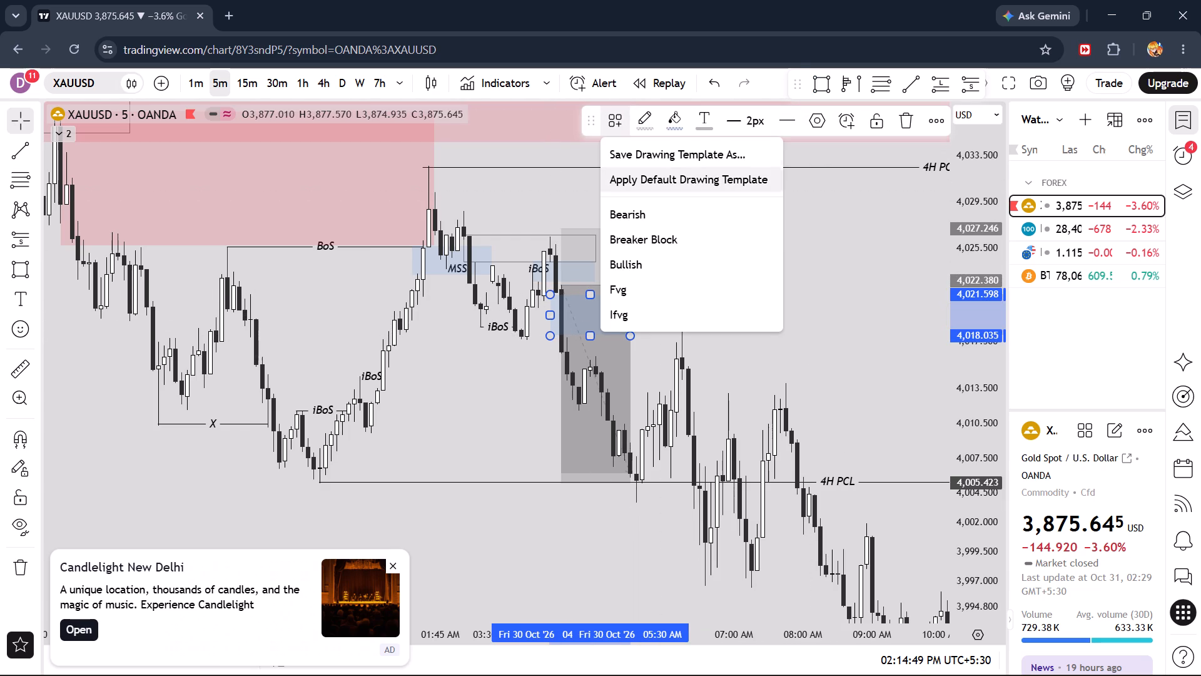
left_click(637, 285)
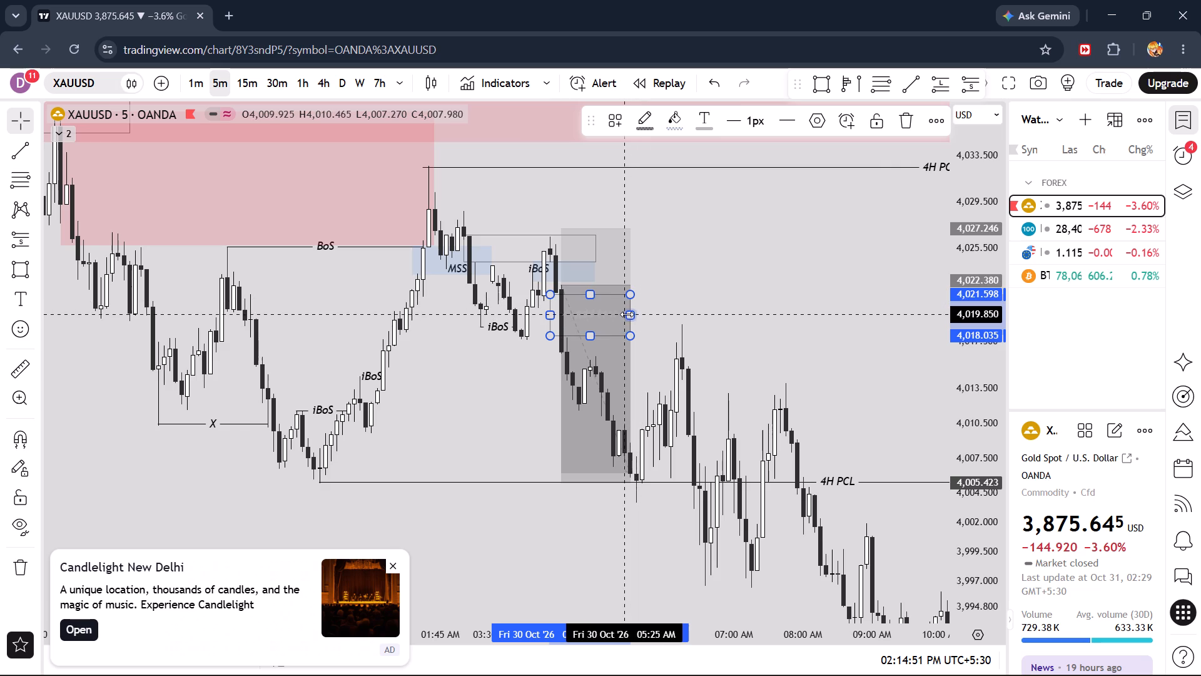
left_click_drag(627, 314, 750, 318)
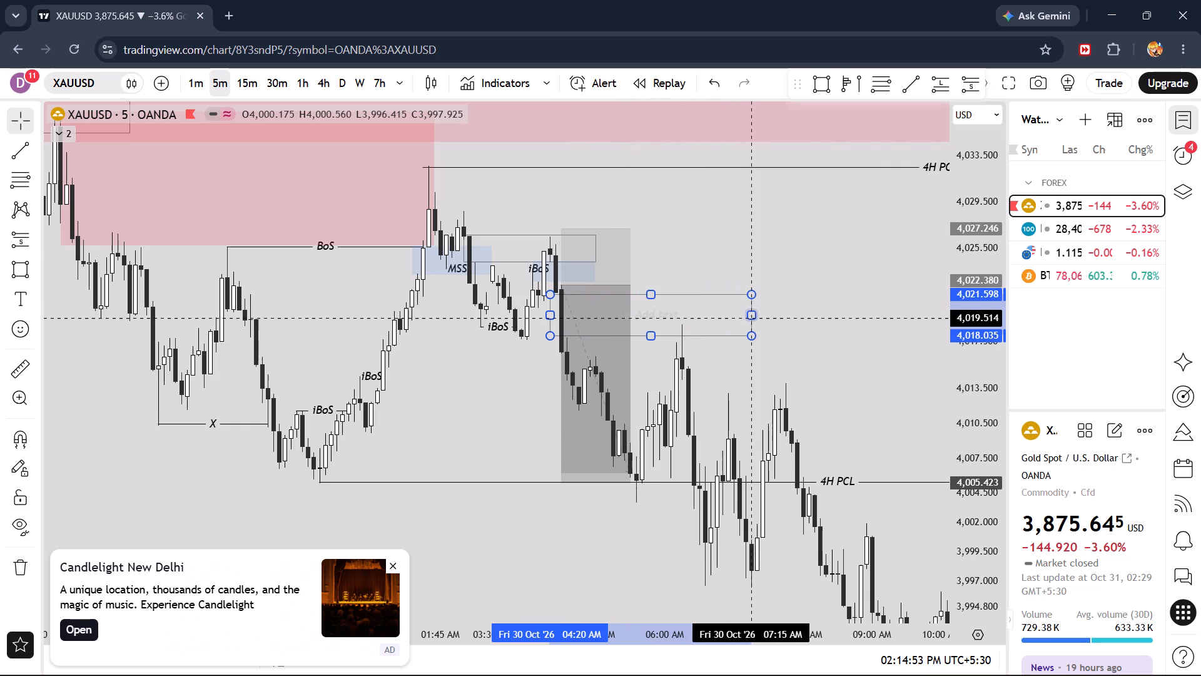
Place a second short position at 06:25 AM with entry about 4,011.66 and extend its target to about 3,996.25.
left_click_drag(806, 332, 756, 311)
left_click(966, 86)
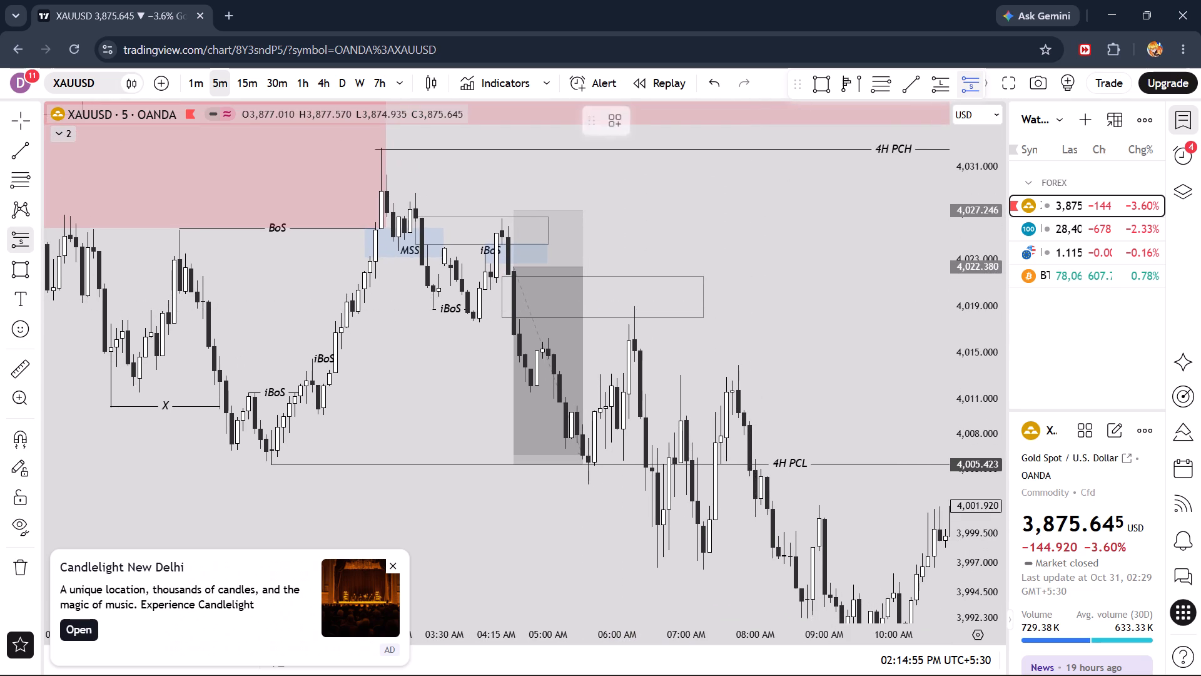
left_click(646, 392)
left_click_drag(863, 320, 814, 262)
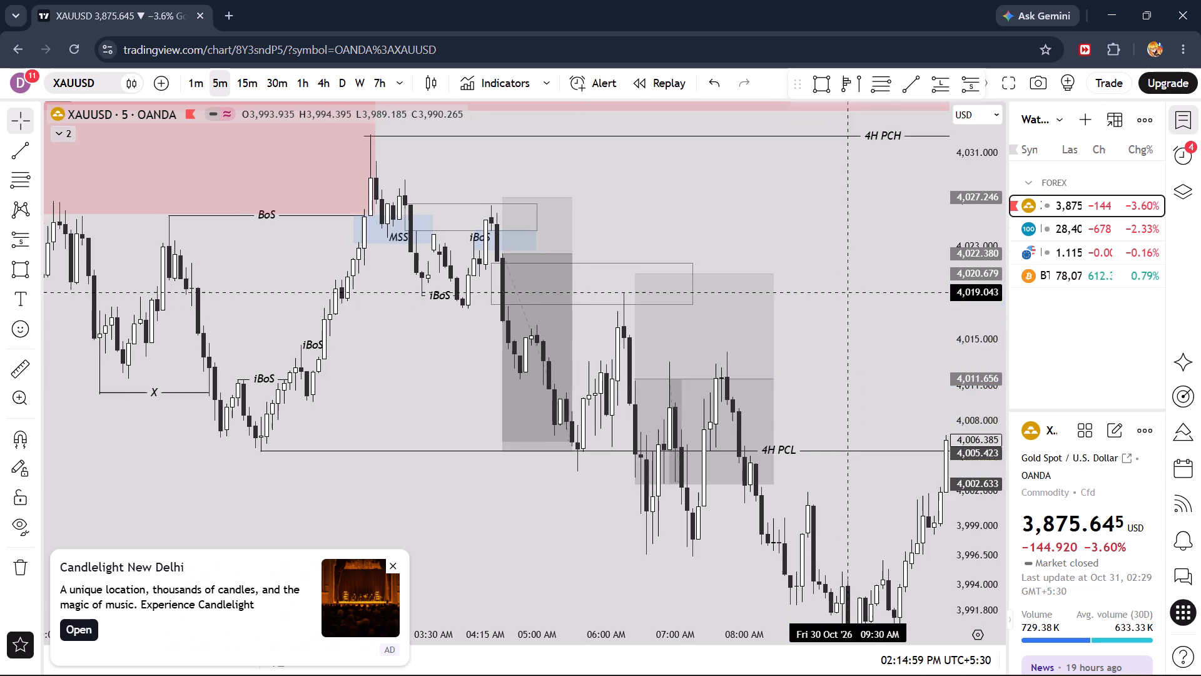
left_click_drag(814, 262, 743, 208)
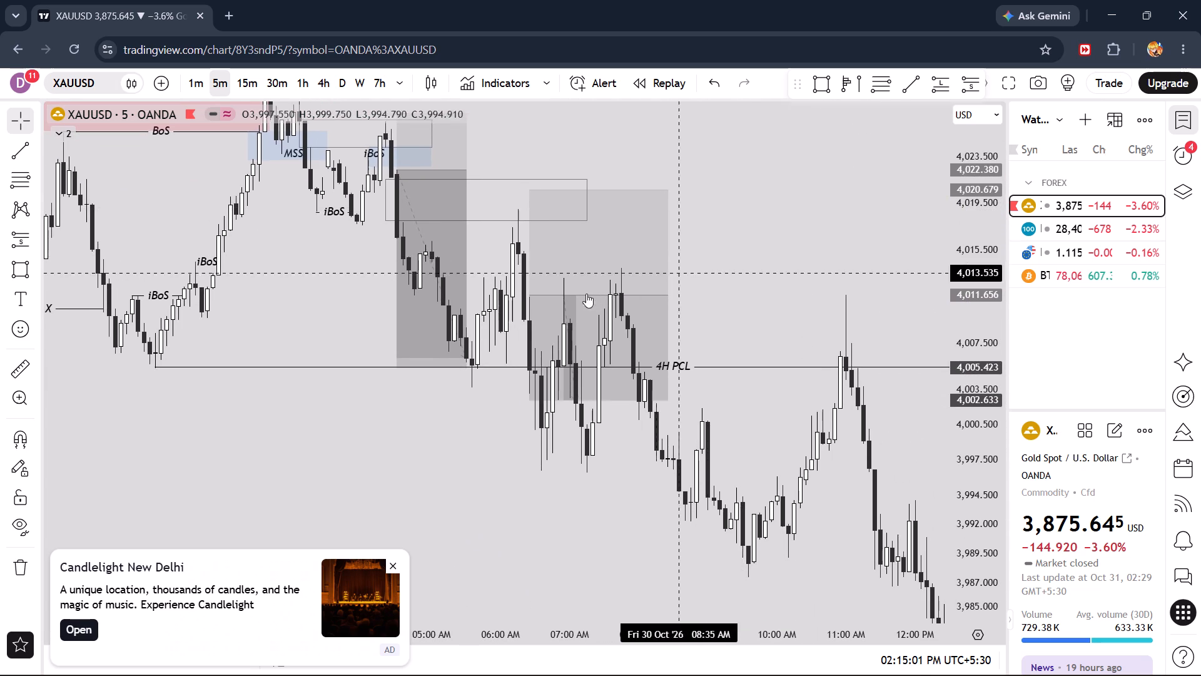
left_click_drag(530, 396, 530, 441)
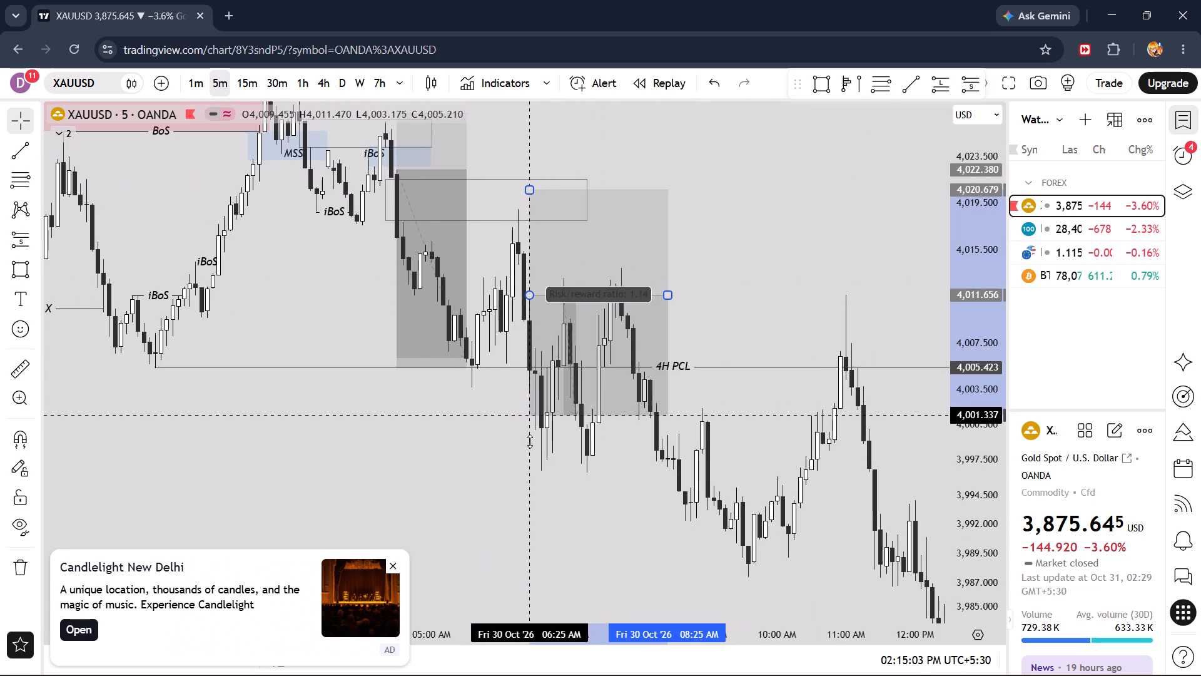
left_click_drag(530, 441, 530, 474)
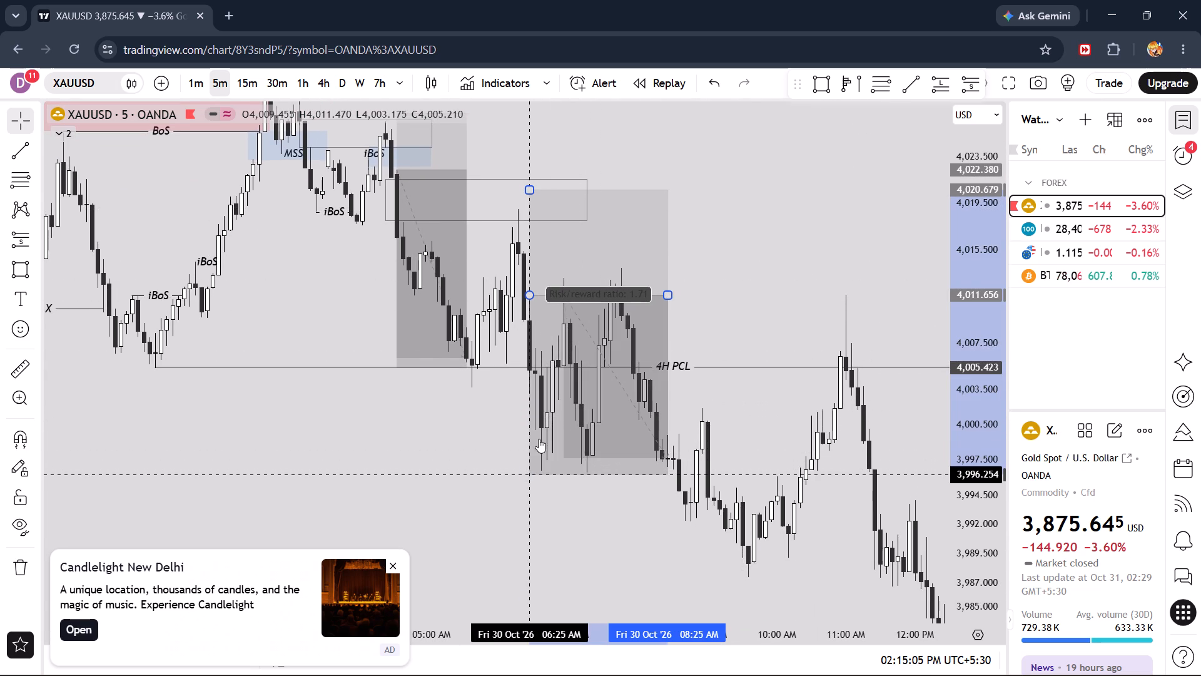
Shift the second short position to an entry of about 4,011.39 and raise its stop to about 4,022.61.
left_click(783, 261)
left_click_drag(783, 262, 761, 264)
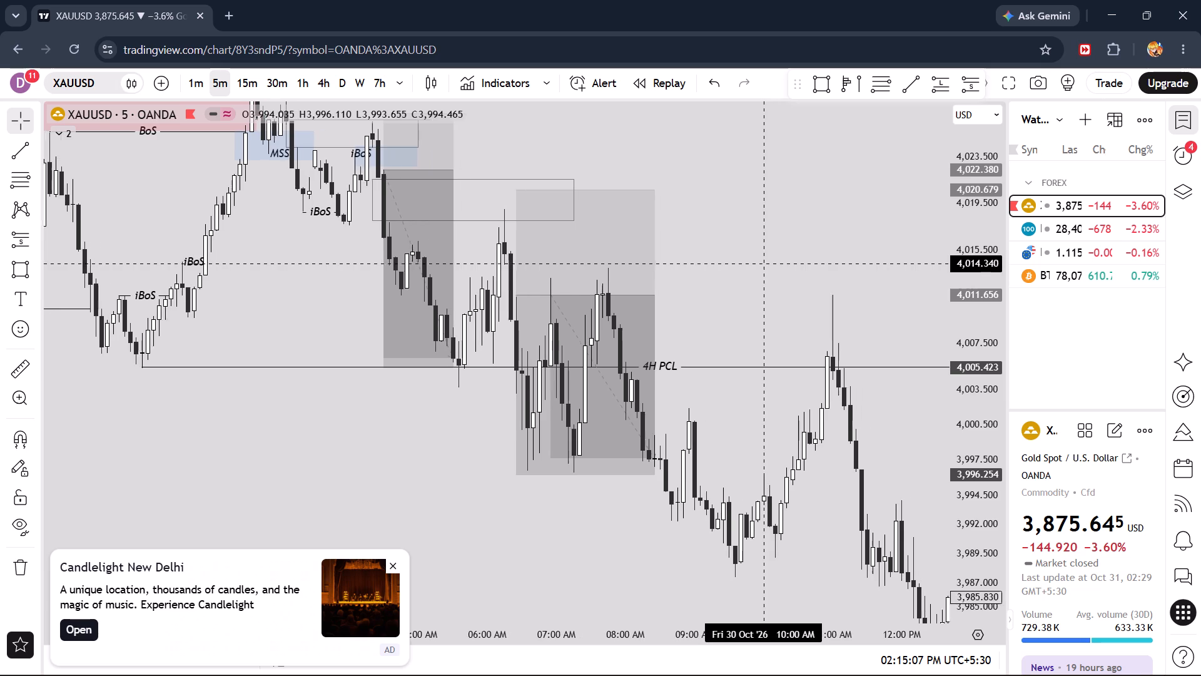
left_click(636, 247)
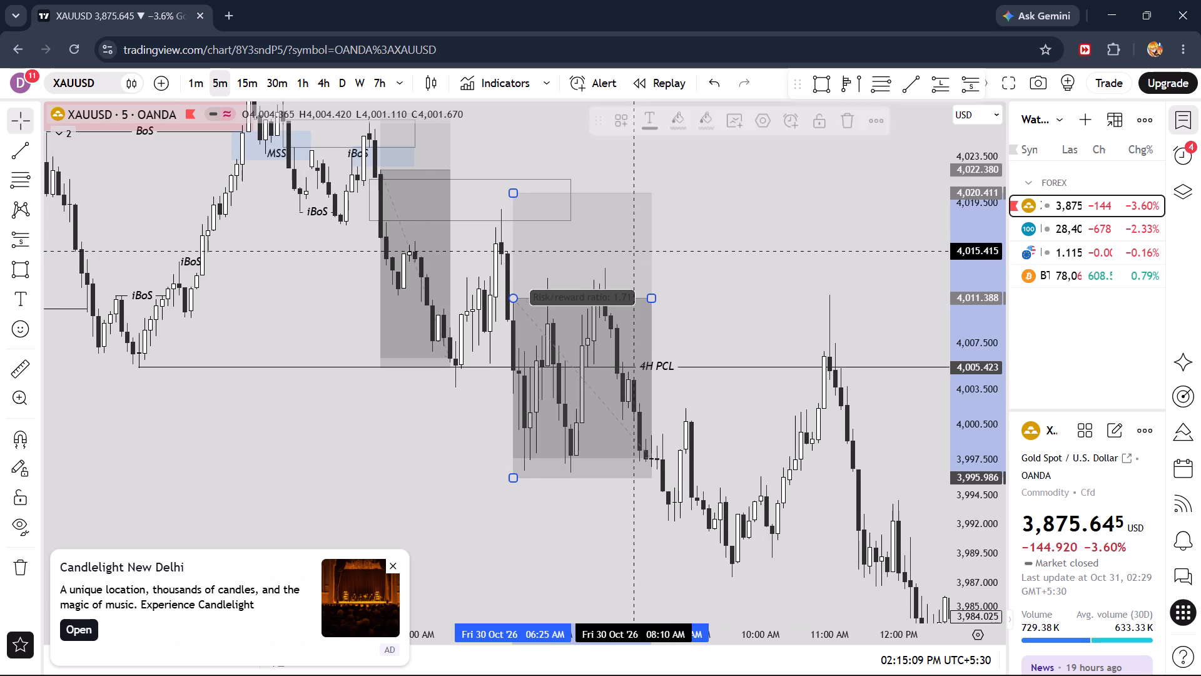
left_click_drag(778, 247, 780, 217)
left_click_drag(514, 166, 514, 141)
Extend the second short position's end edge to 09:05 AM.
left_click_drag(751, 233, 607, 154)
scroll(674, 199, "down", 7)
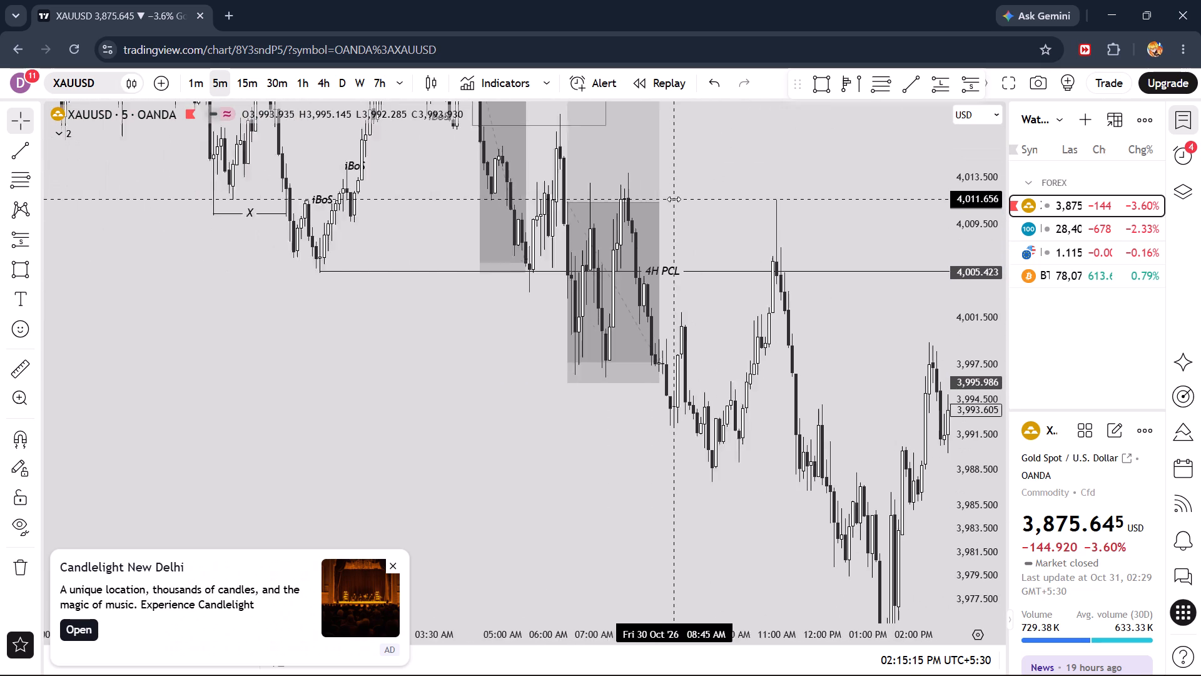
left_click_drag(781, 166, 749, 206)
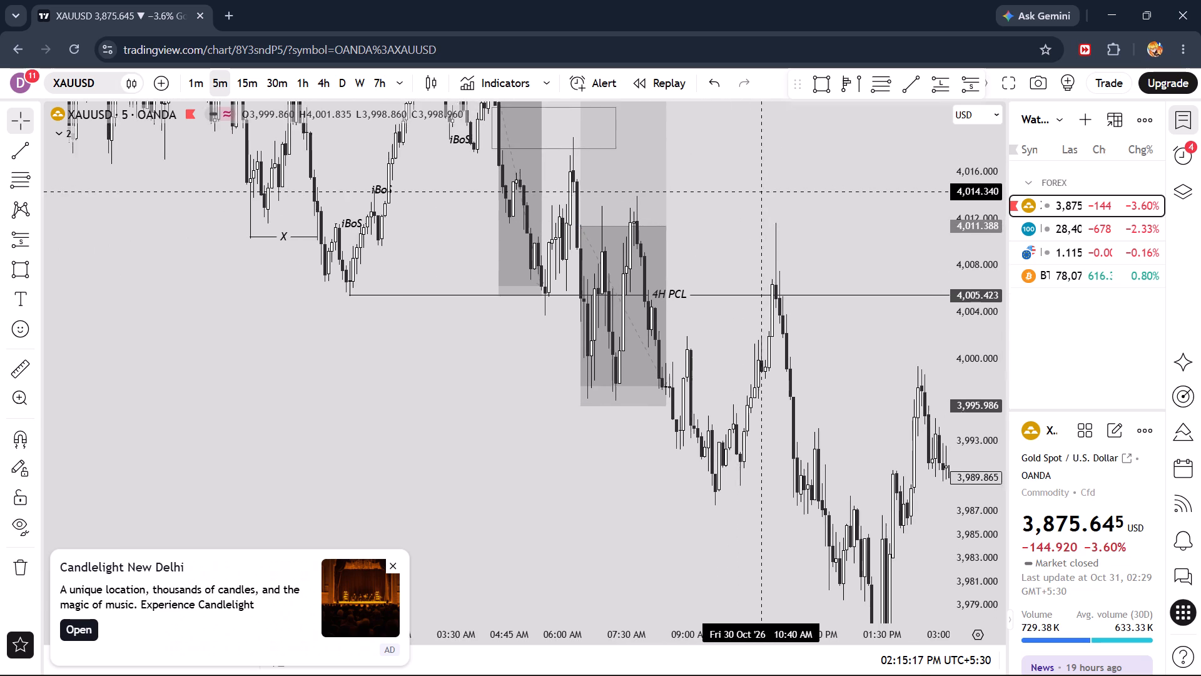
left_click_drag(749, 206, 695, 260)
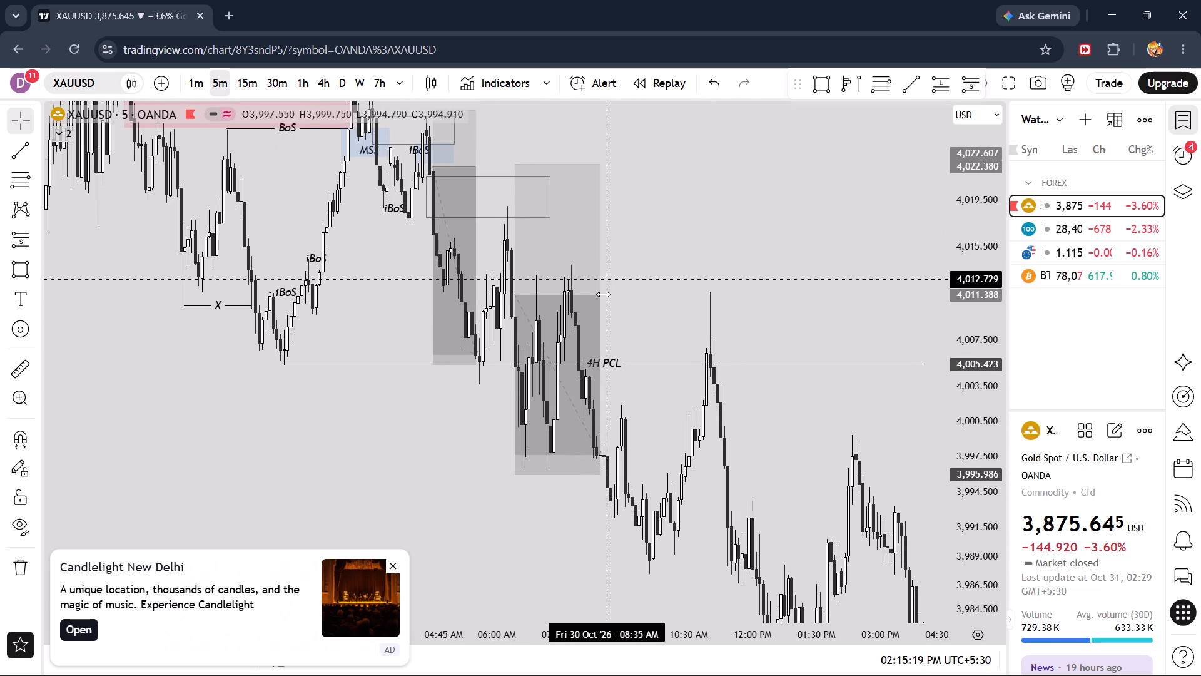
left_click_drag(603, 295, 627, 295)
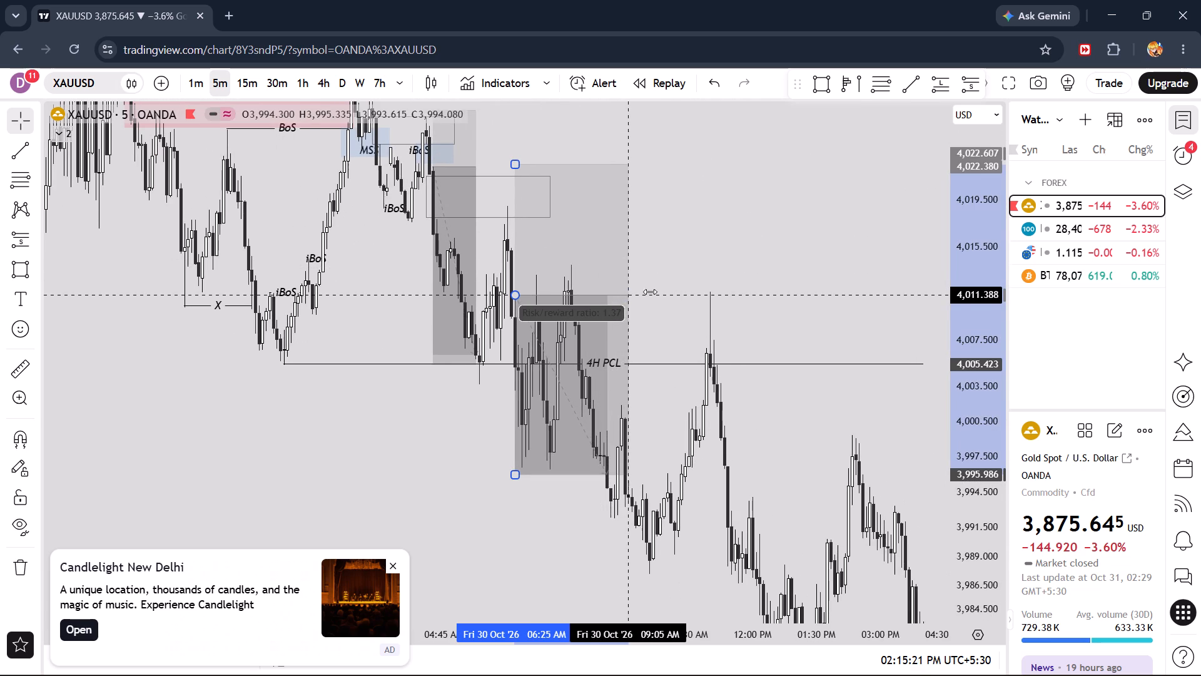
Lower the second short position's target to about 3,992.85 and bring its end edge in to the candles reaching that target.
left_click_drag(701, 212, 850, 397)
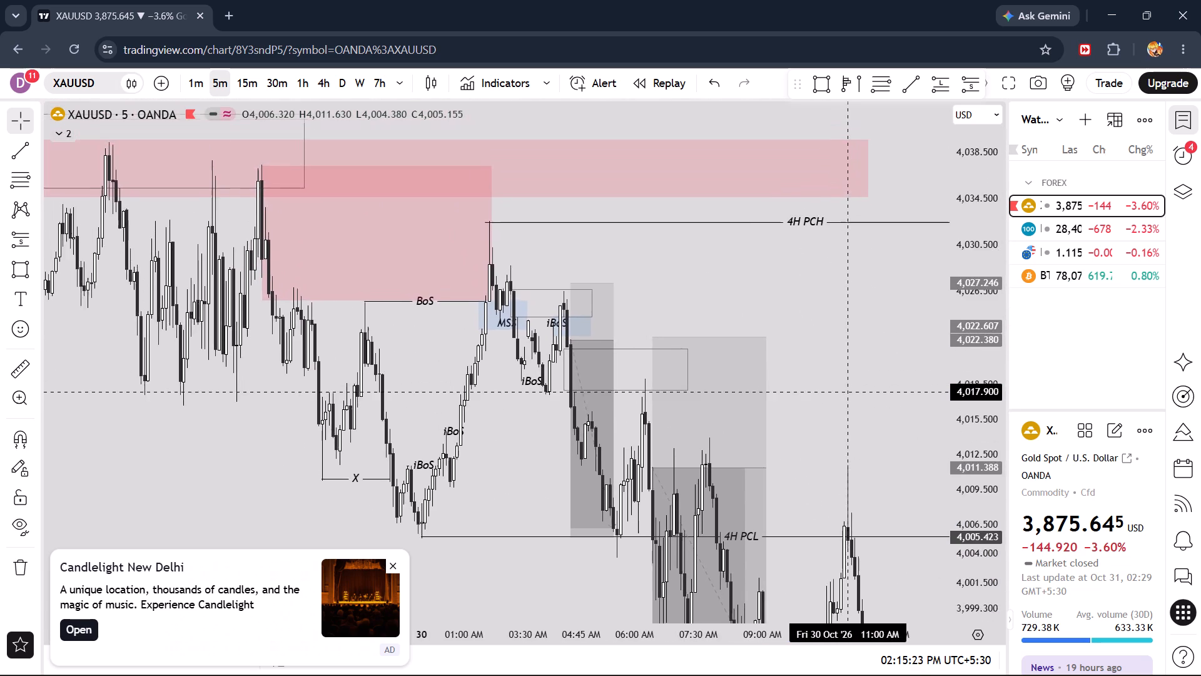
left_click_drag(850, 397, 732, 119)
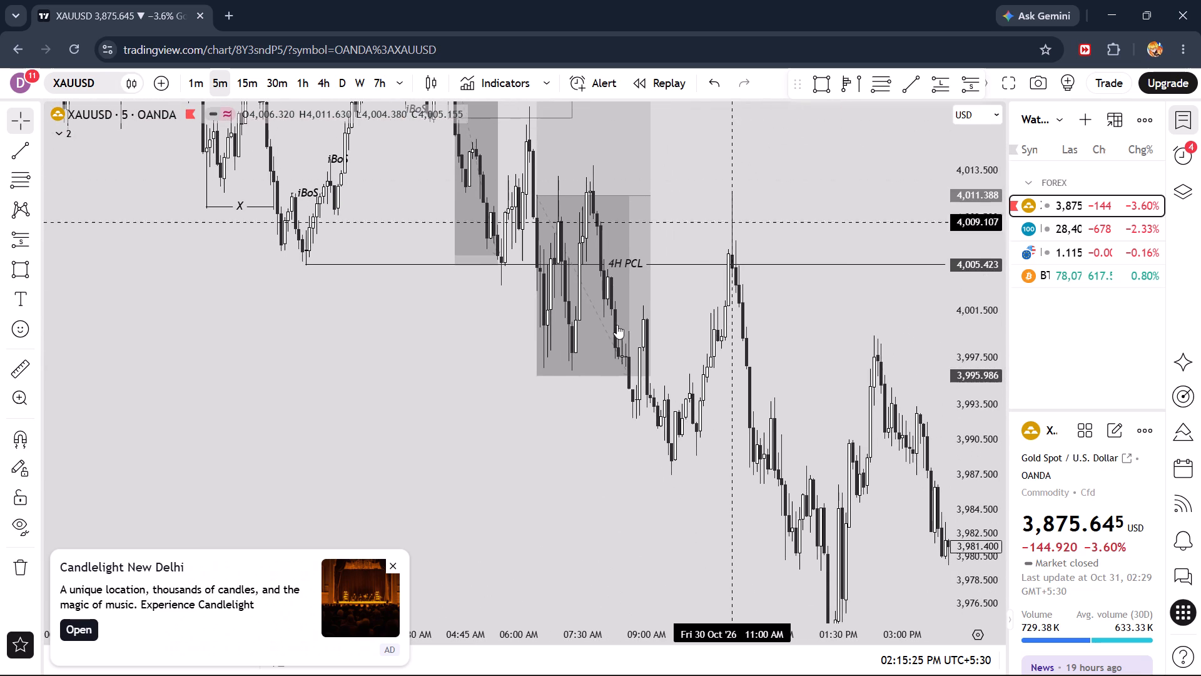
left_click_drag(539, 375, 539, 393)
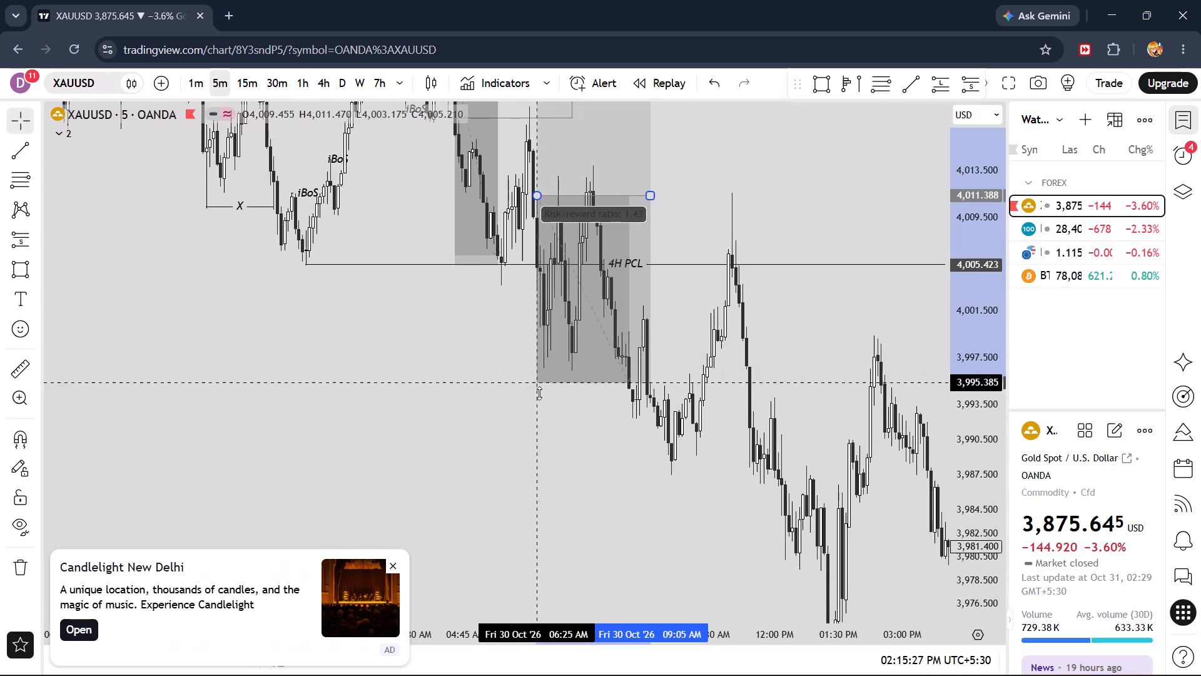
left_click_drag(539, 393, 535, 412)
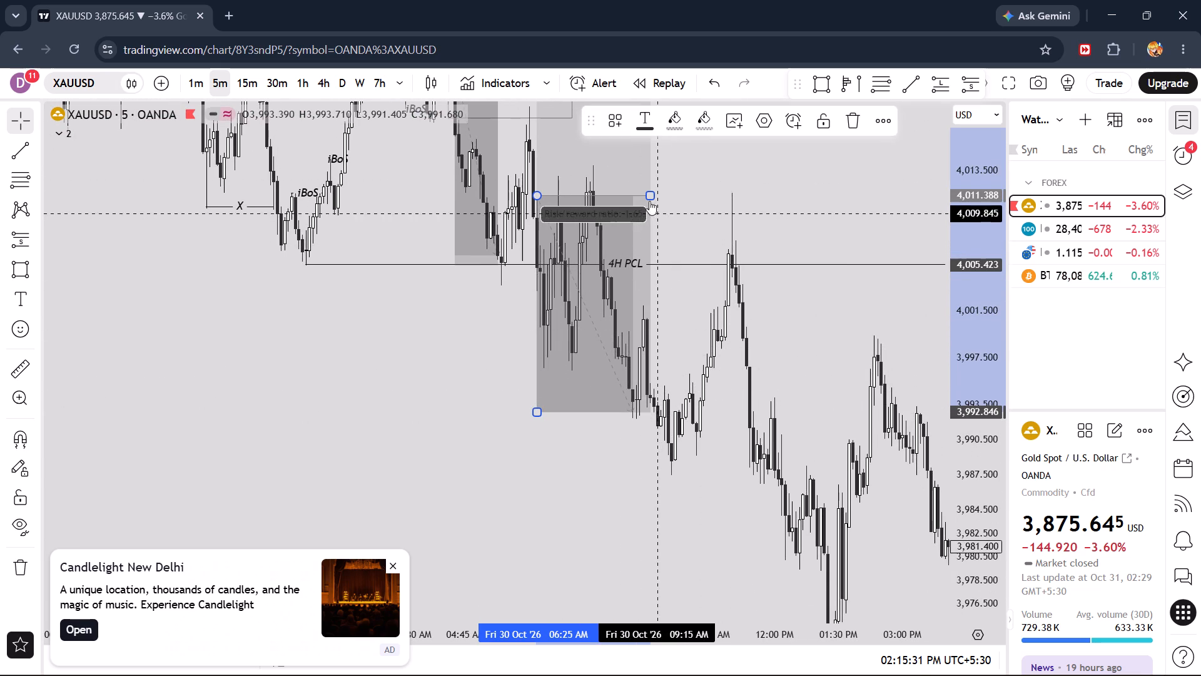
left_click_drag(649, 195, 636, 196)
Examine both short positions and the price action around the 4H PCL line on the 5-minute chart, then on the 15-minute chart.
left_click_drag(708, 178, 744, 193)
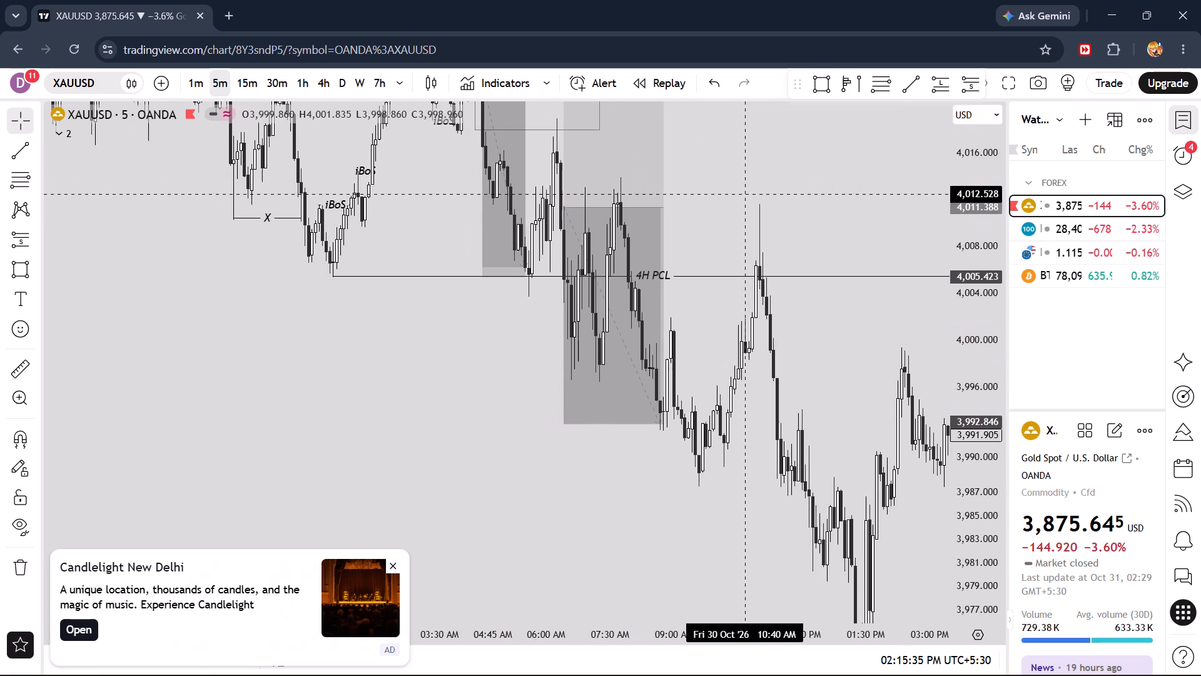
scroll(744, 193, "up", 2)
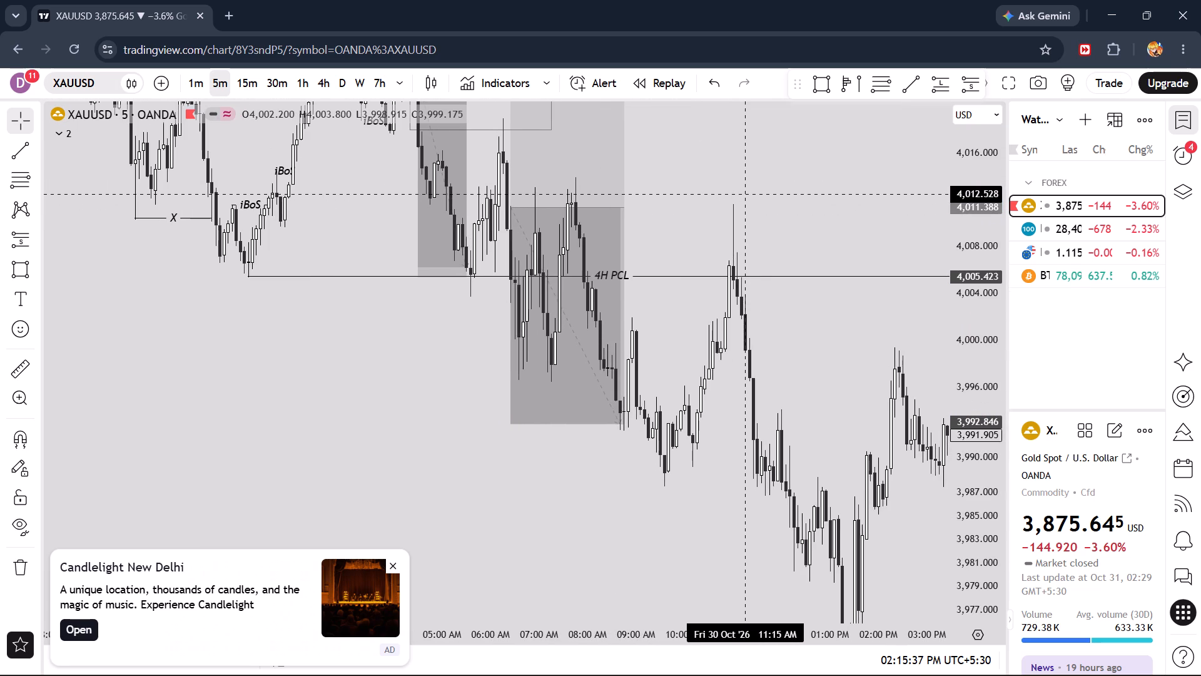
left_click_drag(707, 156, 776, 309)
scroll(776, 309, "up", 2)
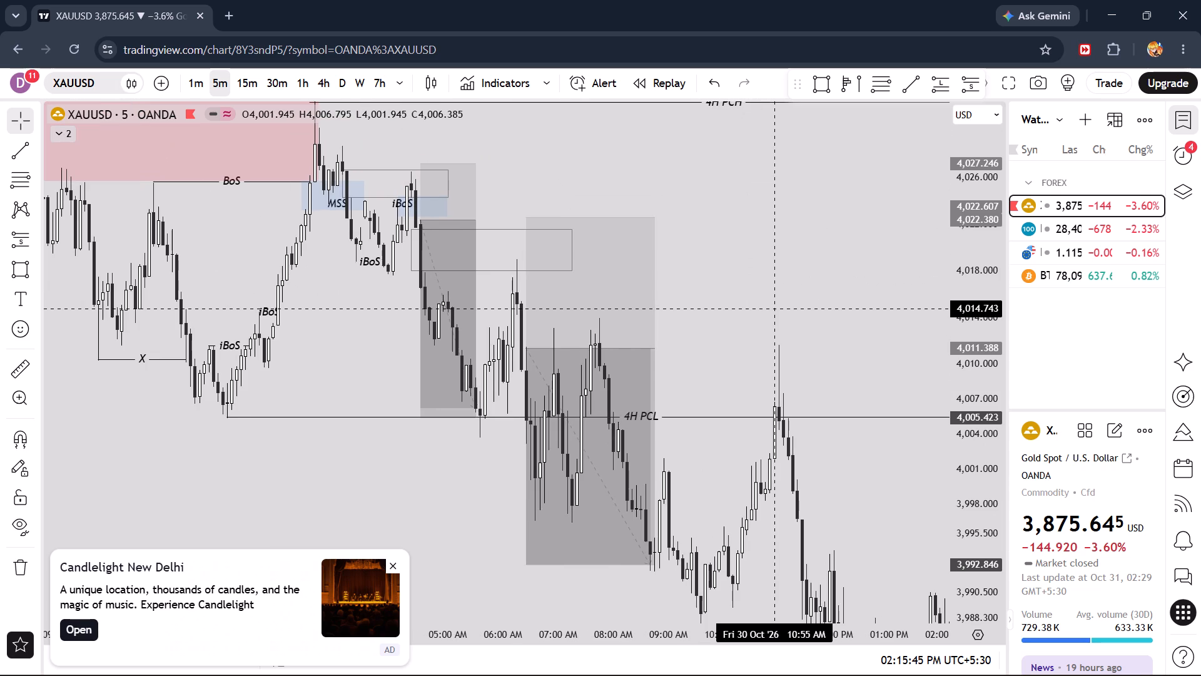
left_click_drag(747, 310, 640, 252)
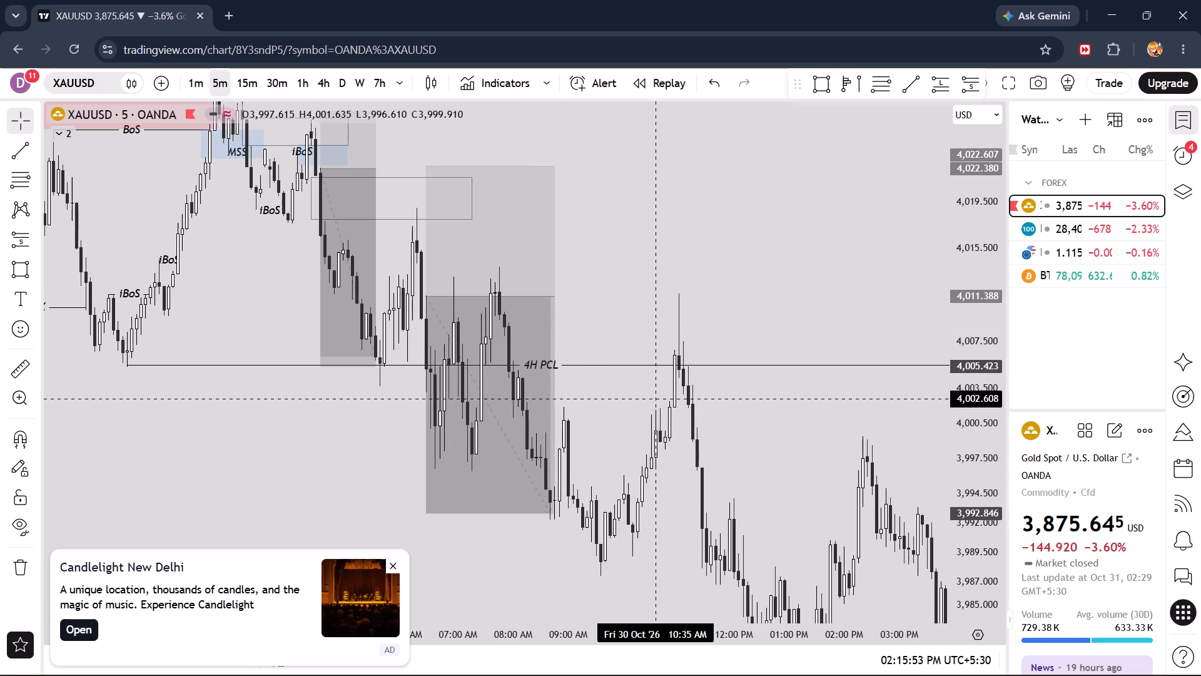
left_click(257, 76)
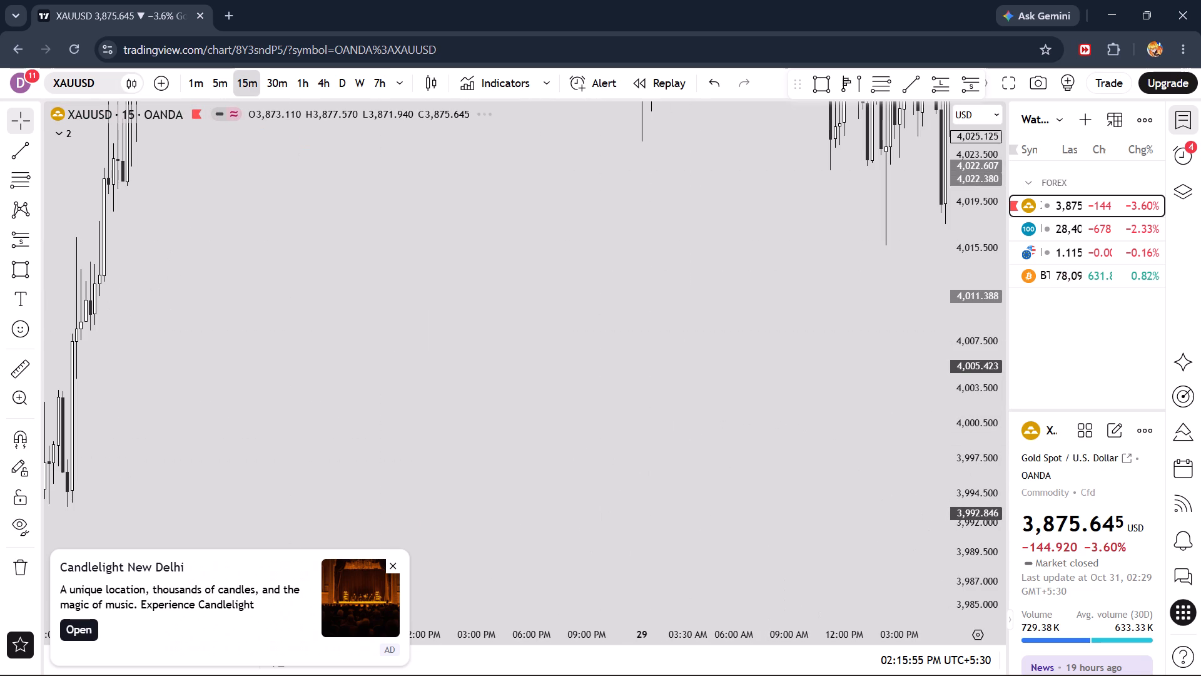
left_click_drag(758, 308, 223, 385)
scroll(583, 379, "up", 7)
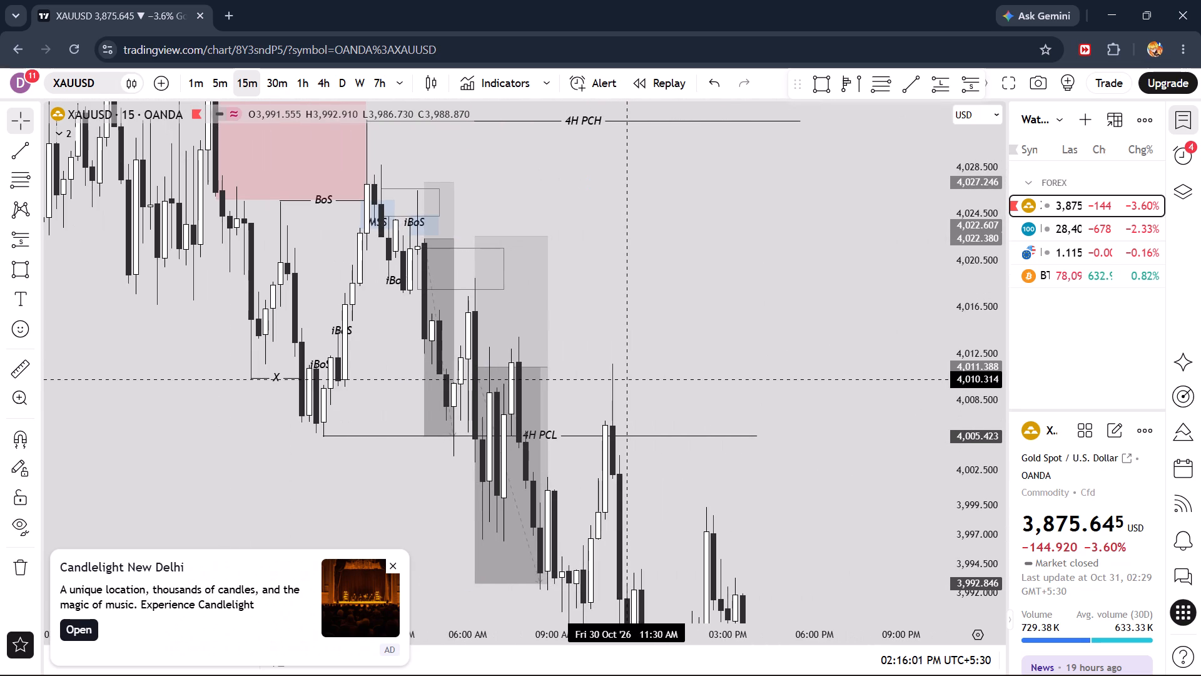
left_click_drag(708, 376, 708, 346)
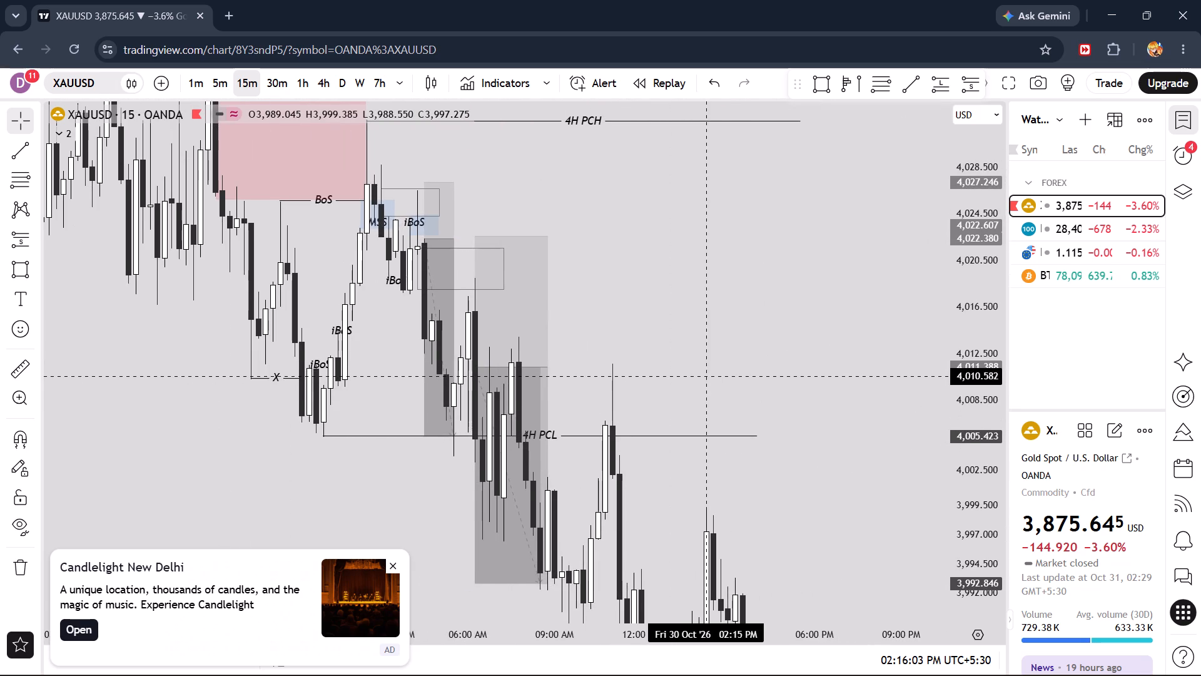
left_click_drag(708, 346, 701, 320)
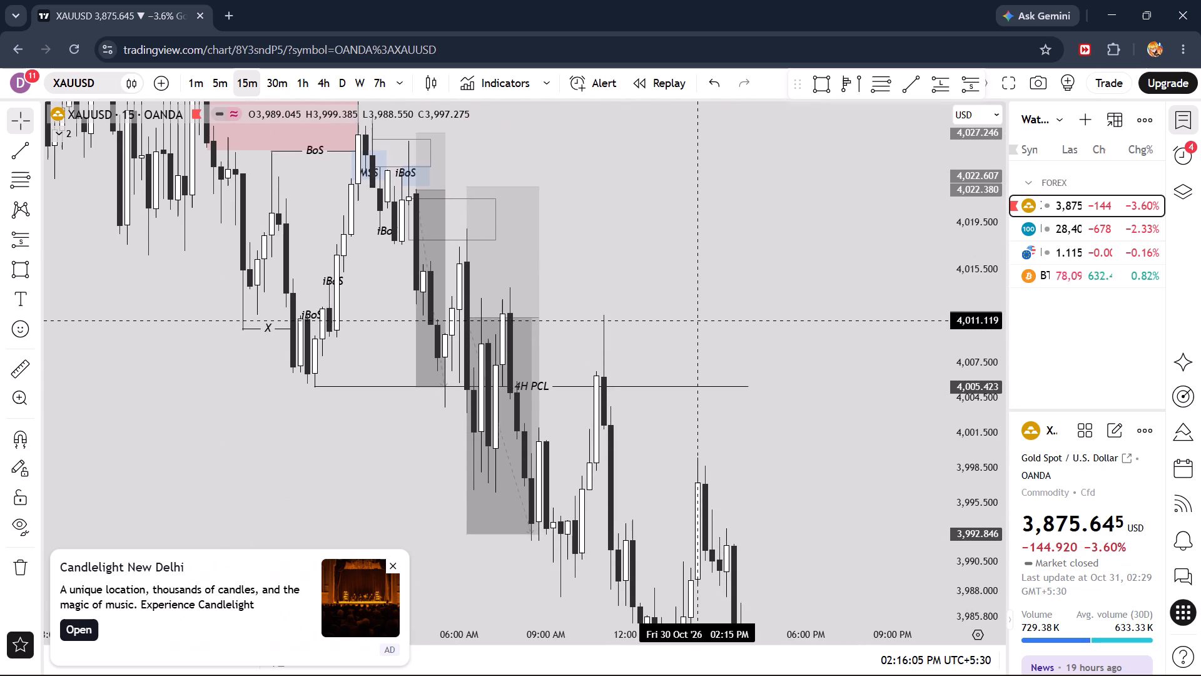
left_click_drag(977, 186, 977, 238)
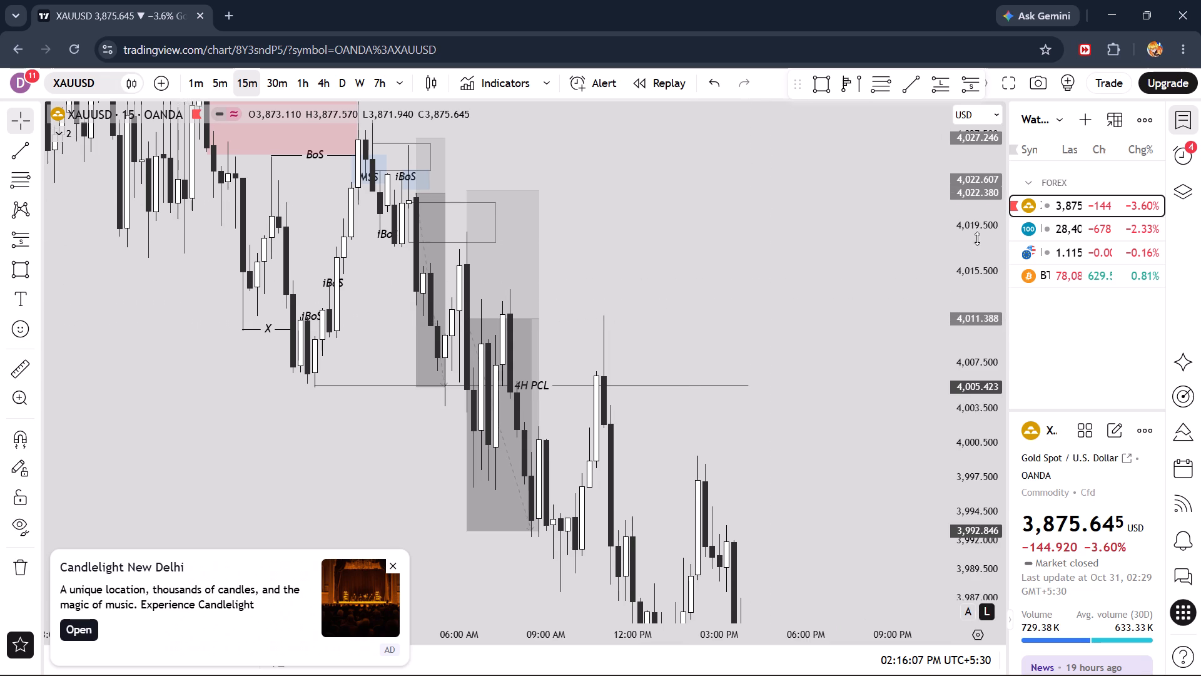
left_click_drag(977, 238, 976, 317)
Show the Trading Sessions indicator to check the sessions behind both trades, then hide it again.
left_click(65, 128)
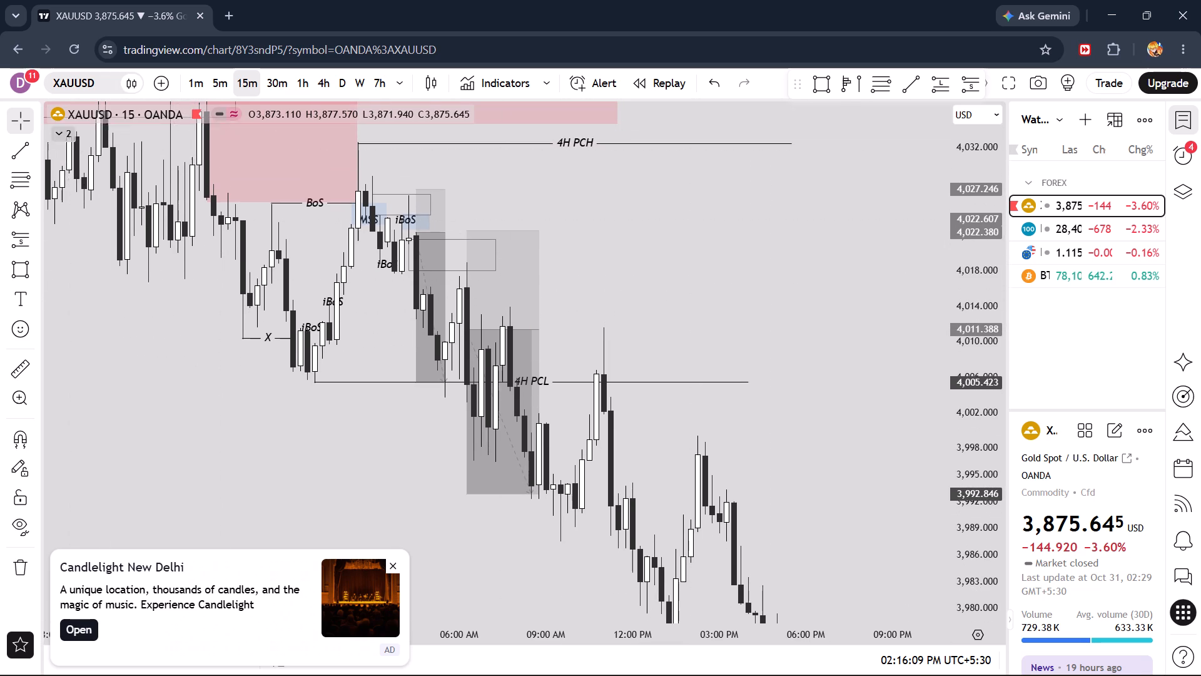
left_click(139, 131)
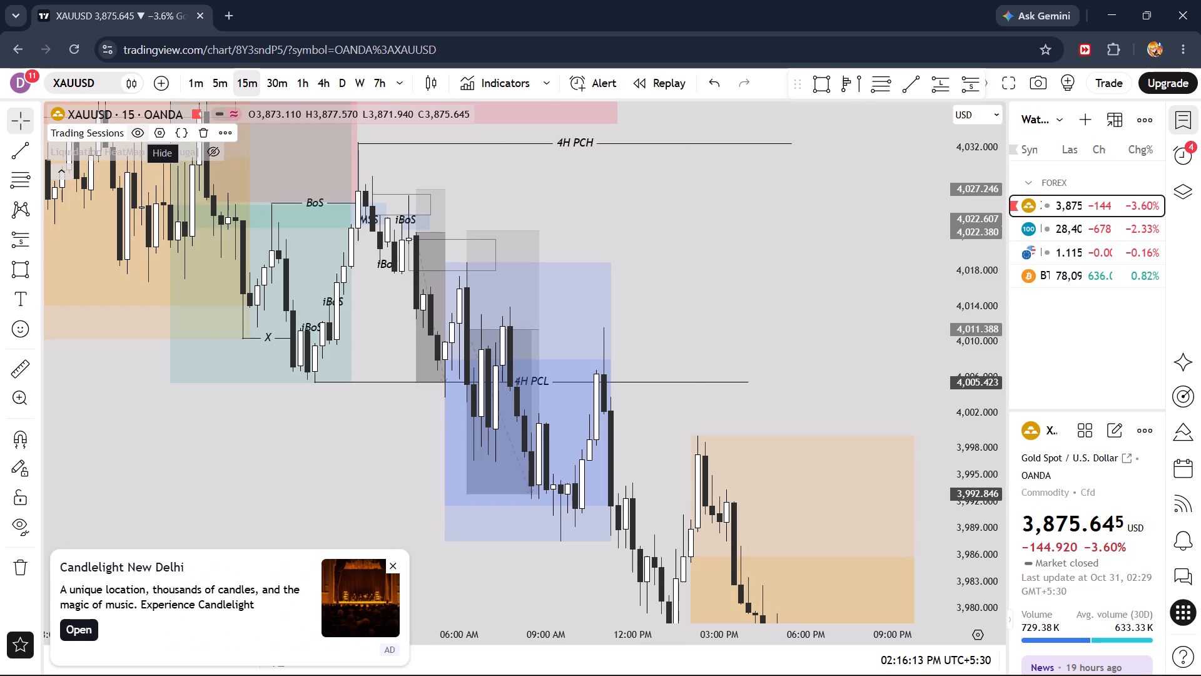
left_click(139, 131)
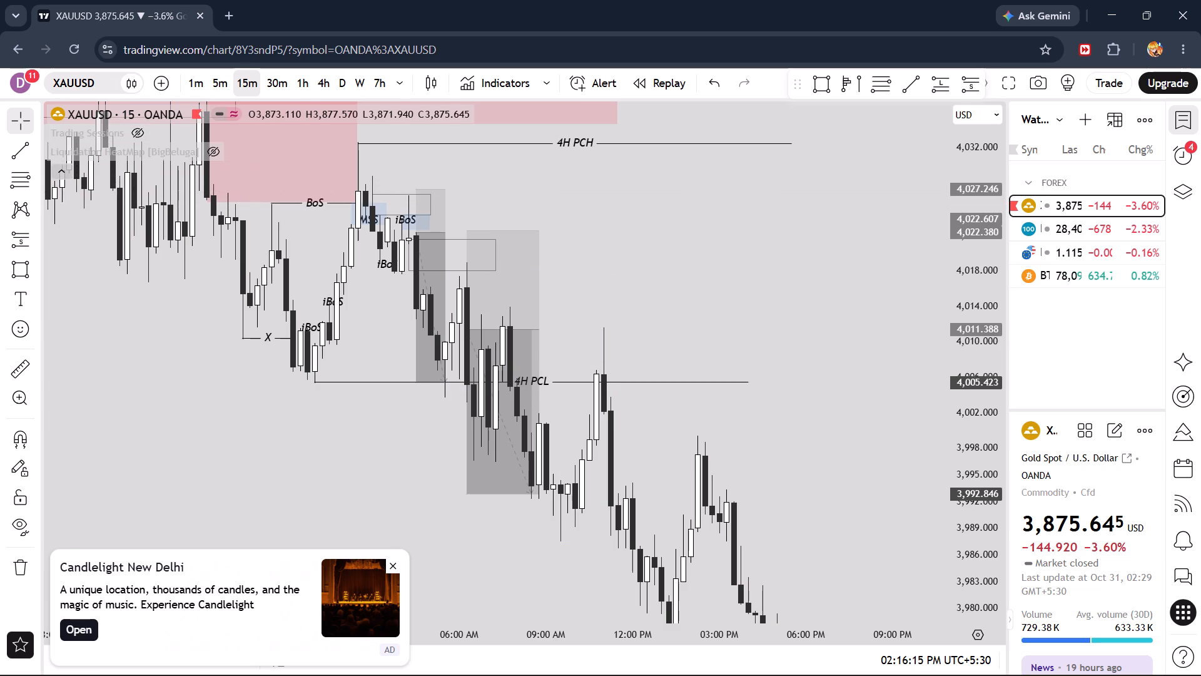
Collapse the indicator legend on the chart.
left_click(68, 171)
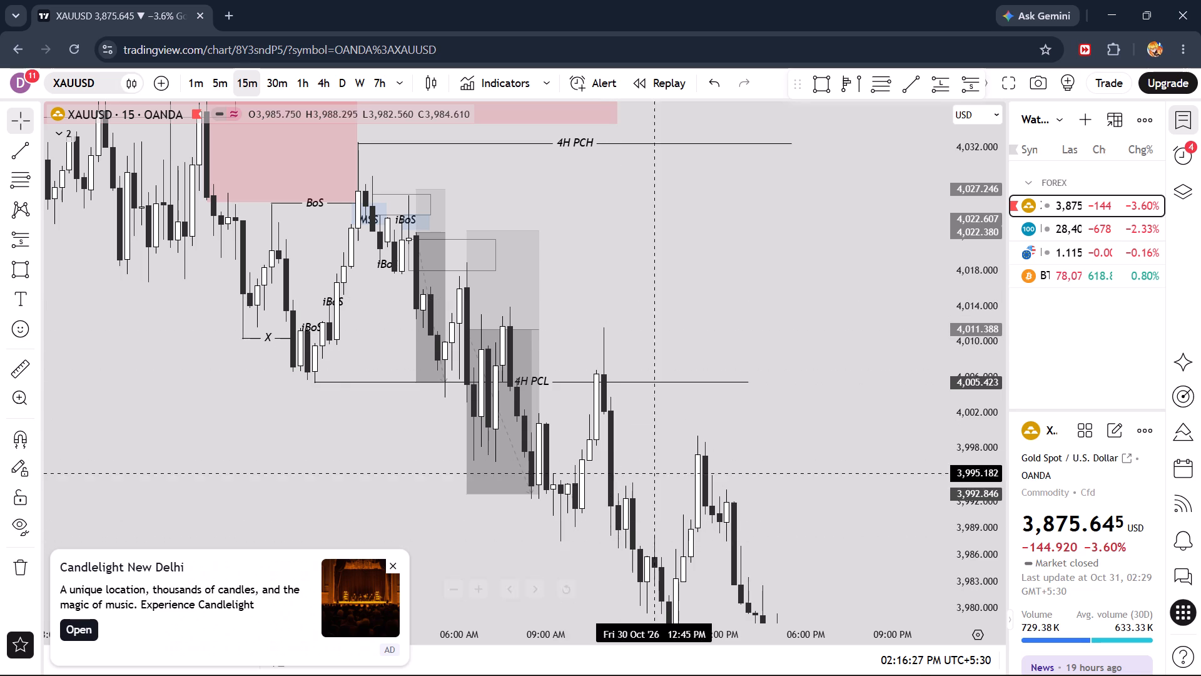
Draw a rectangle zone just below the 4H PCL line, from about 4,004.35 at 07:30 AM to 4,002.23 at 01:30 PM.
left_click_drag(826, 448, 672, 348)
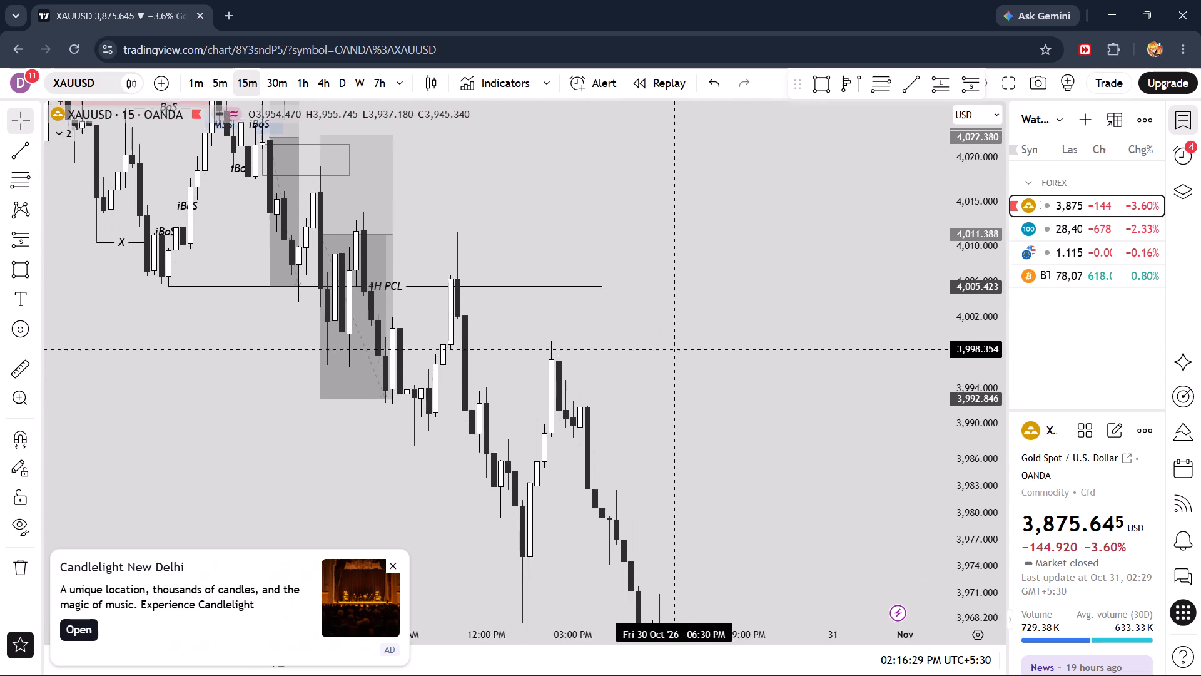
left_click_drag(672, 348, 670, 308)
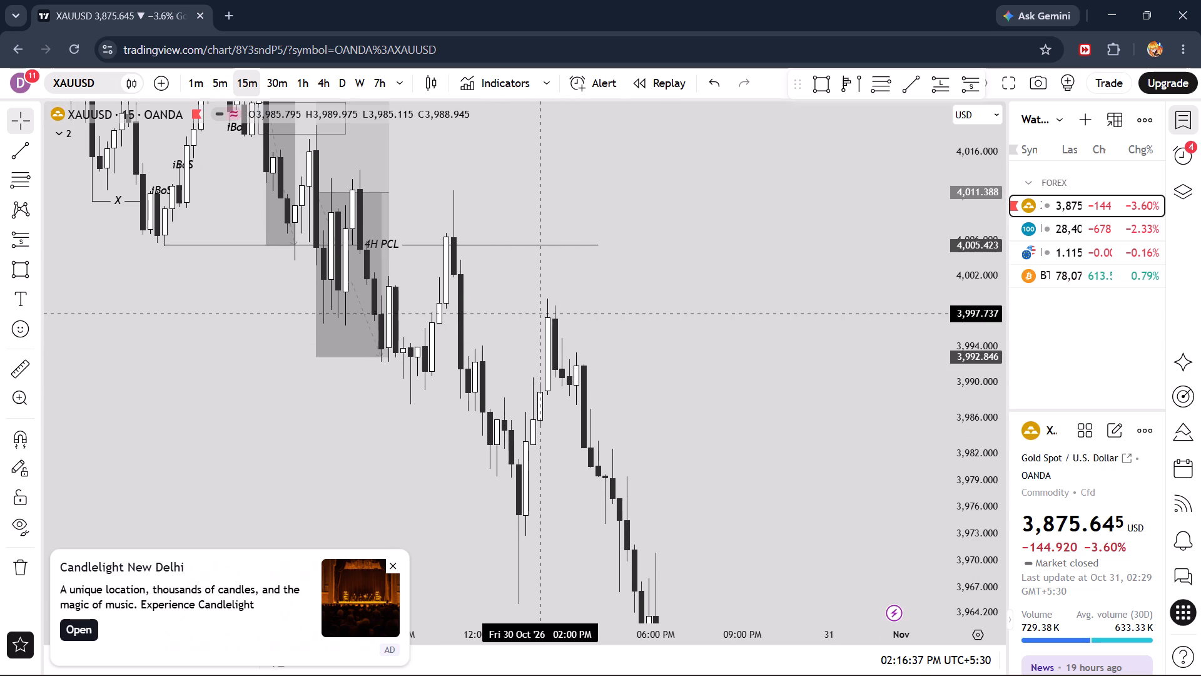
left_click_drag(471, 292, 522, 325)
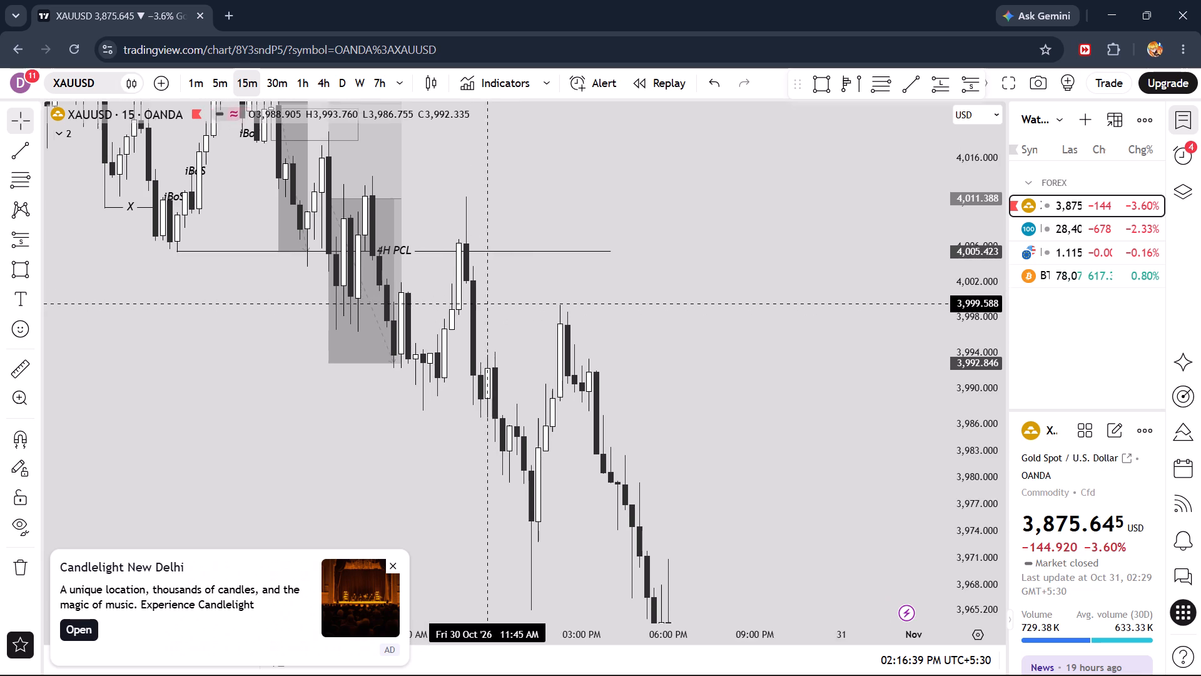
left_click_drag(522, 325, 540, 343)
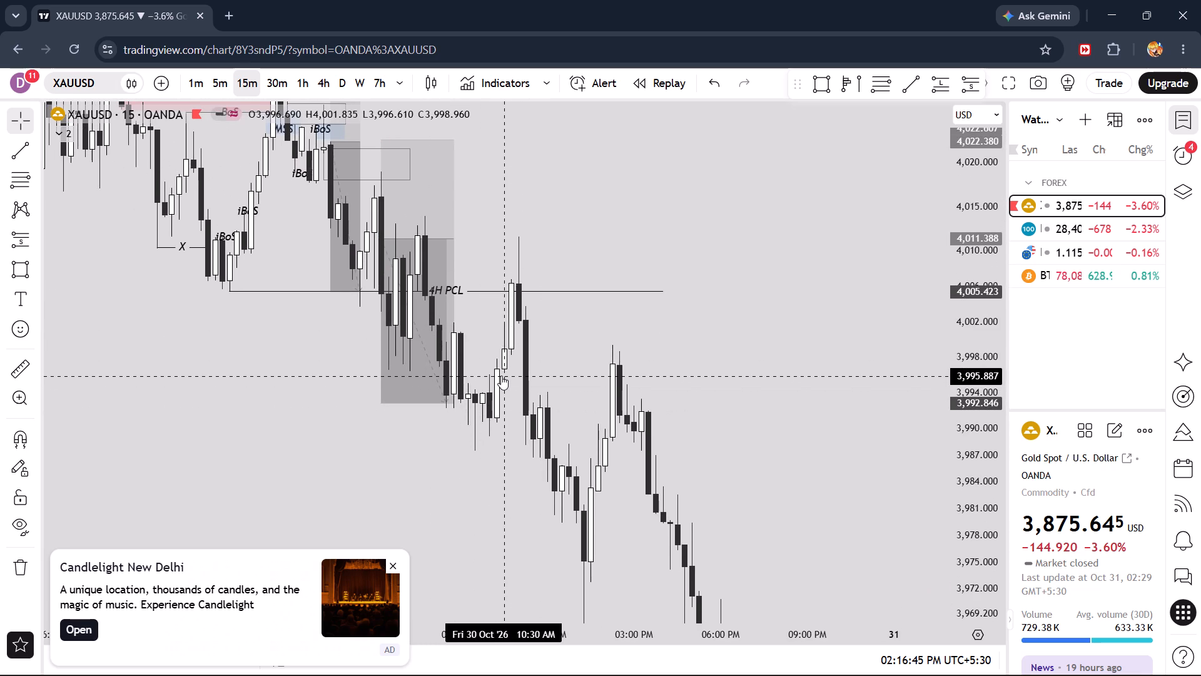
left_click(817, 85)
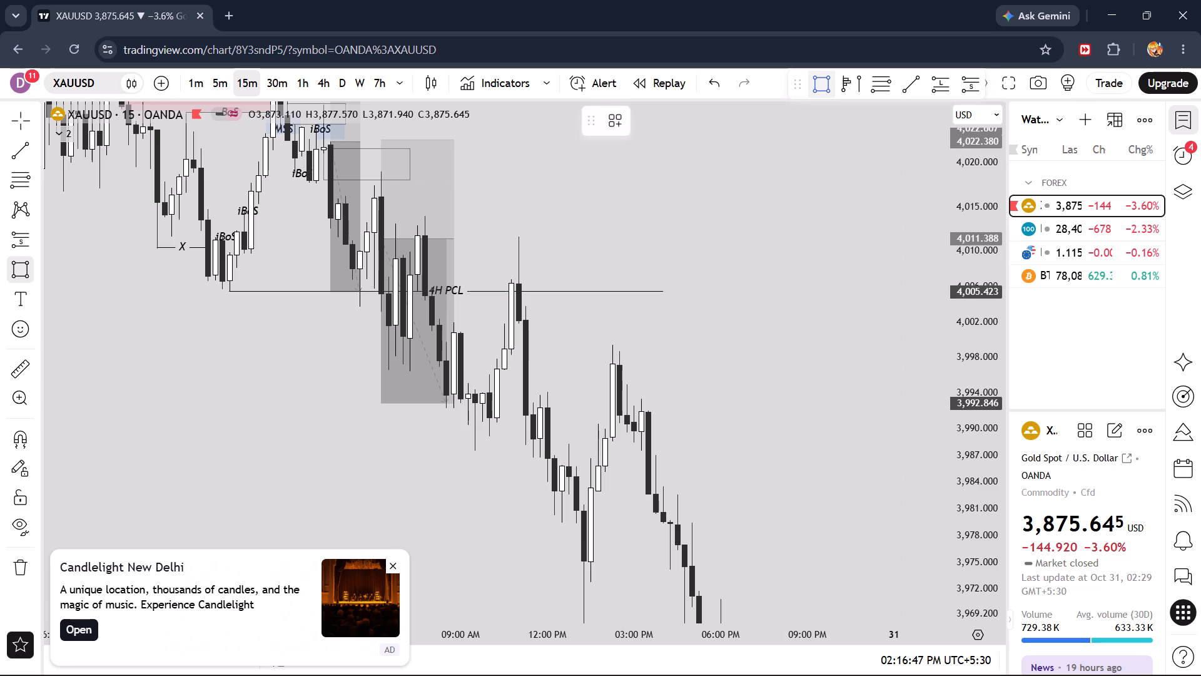
left_click(418, 301)
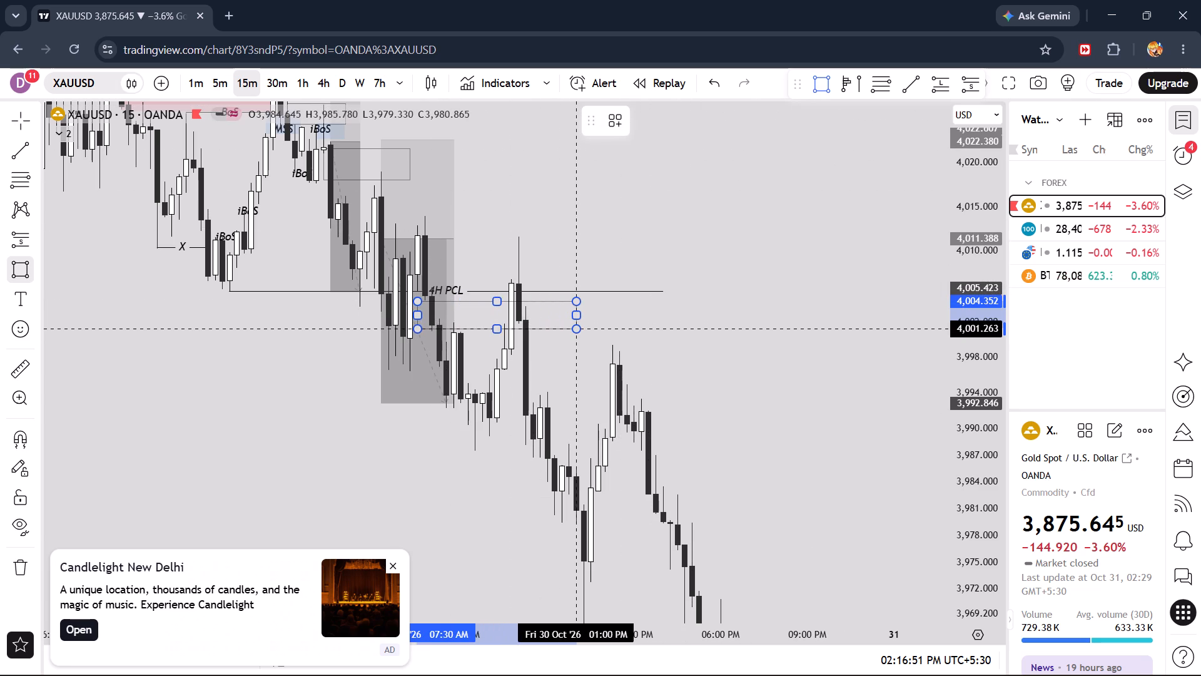
left_click(590, 320)
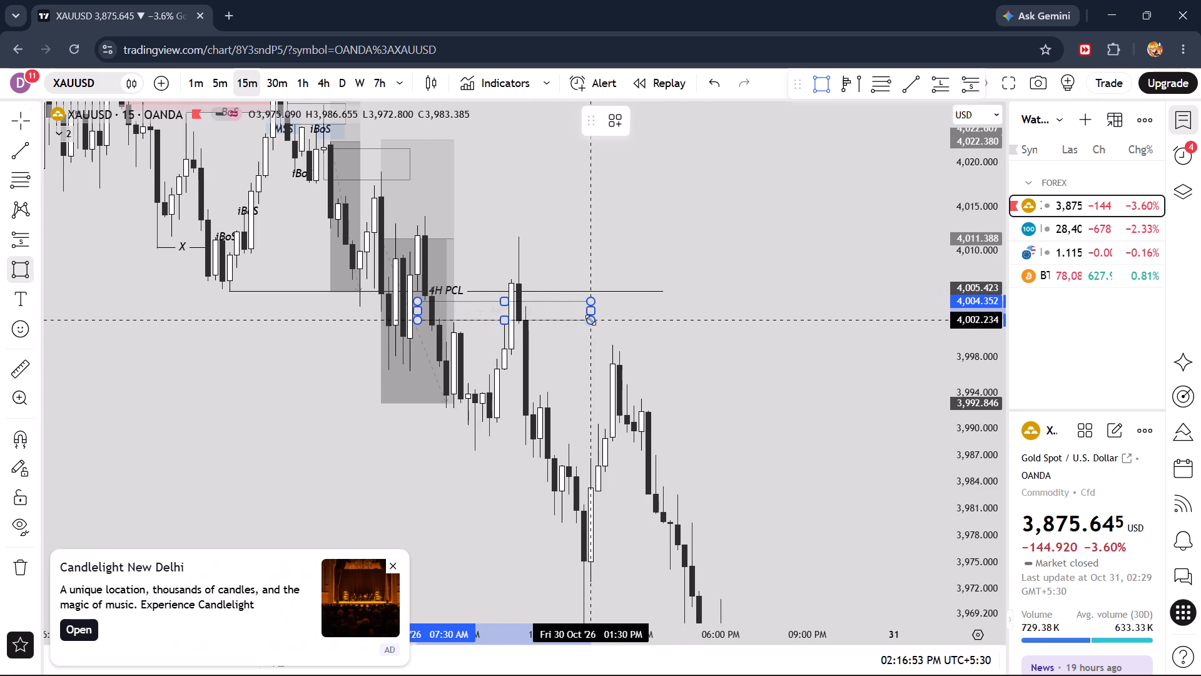
left_click(660, 332)
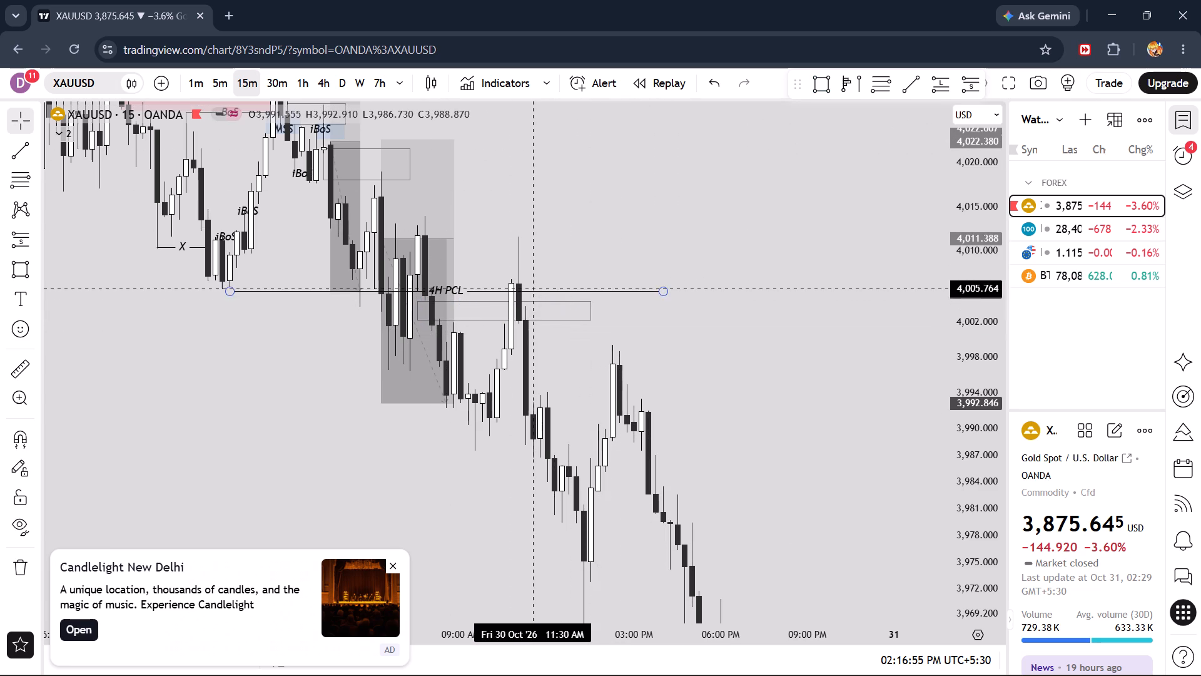
Place a third short position at about 3,992.98 with its stop lowered to about 4,012.2 and its end edge extended to about 06:00 PM.
left_click(960, 88)
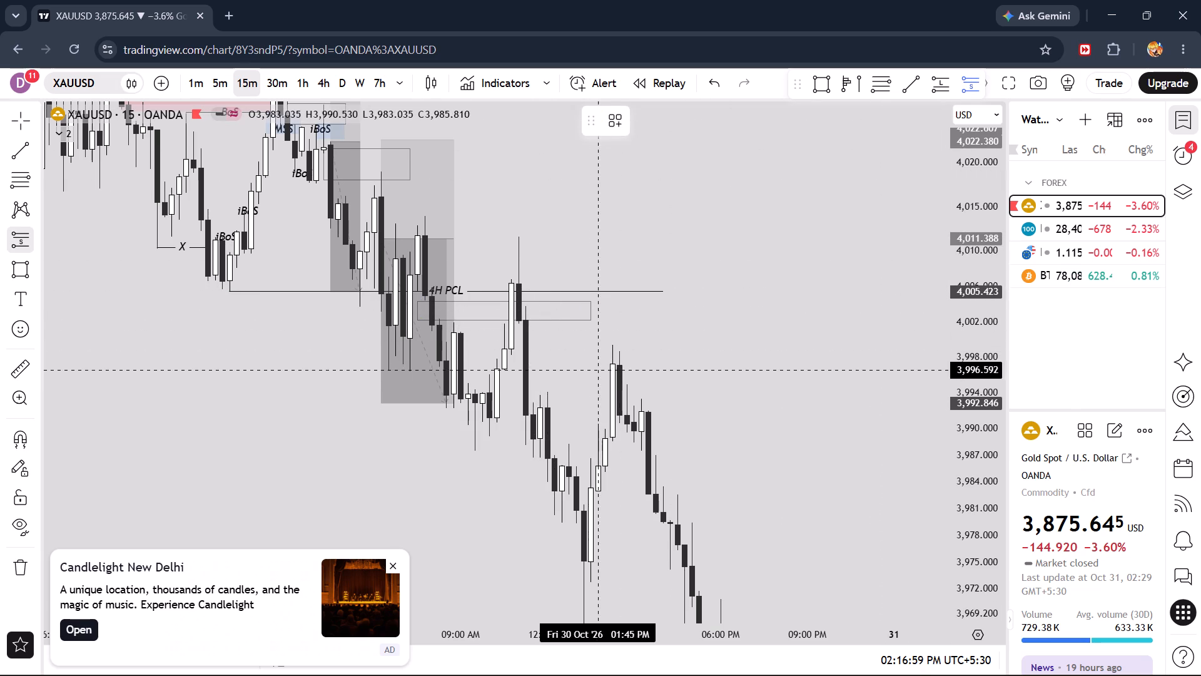
left_click(534, 402)
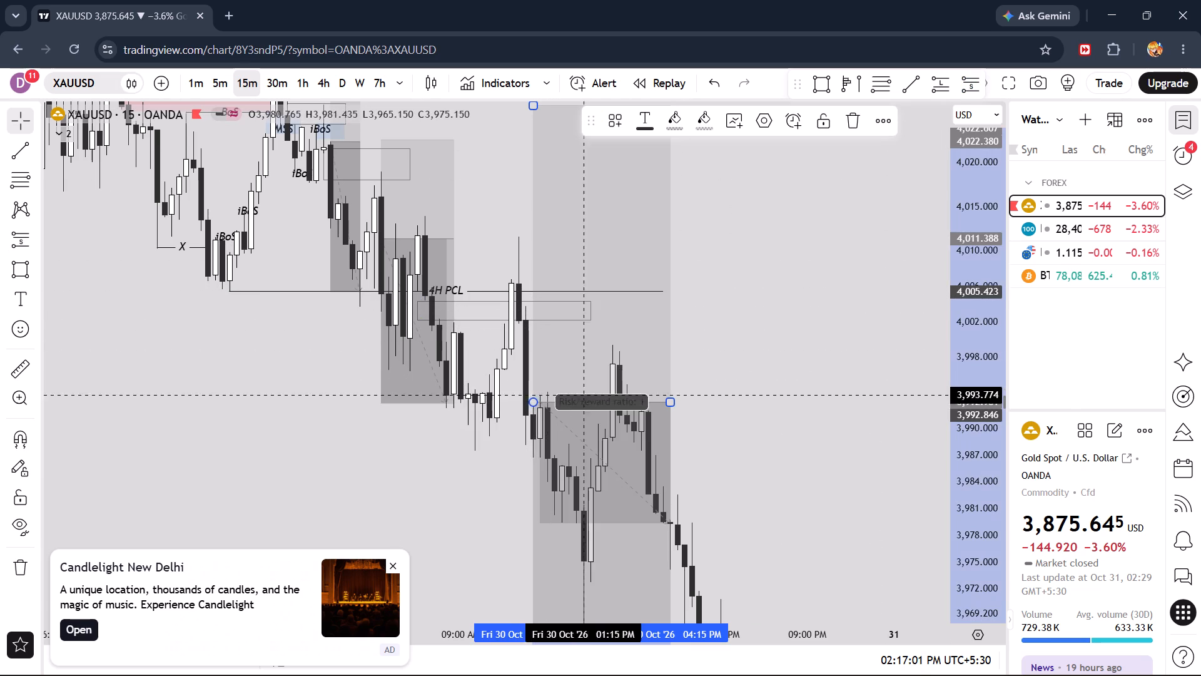
left_click_drag(814, 304, 815, 409)
left_click_drag(532, 202, 539, 329)
left_click_drag(798, 474, 714, 165)
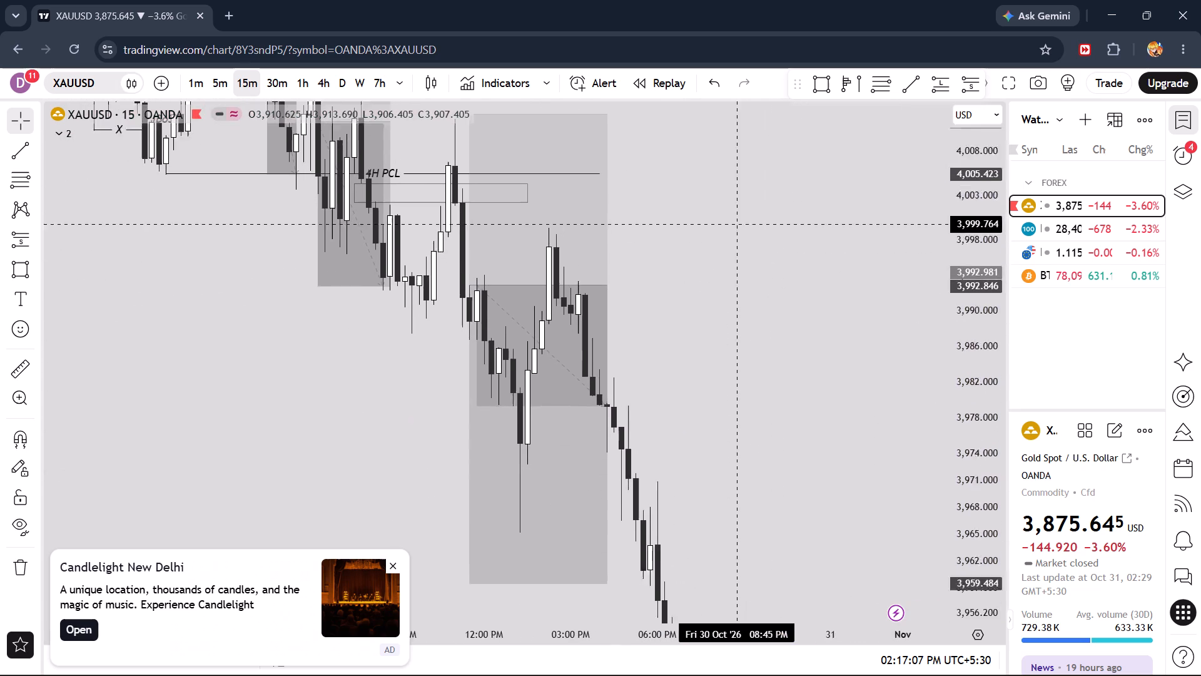
left_click_drag(714, 165, 699, 136)
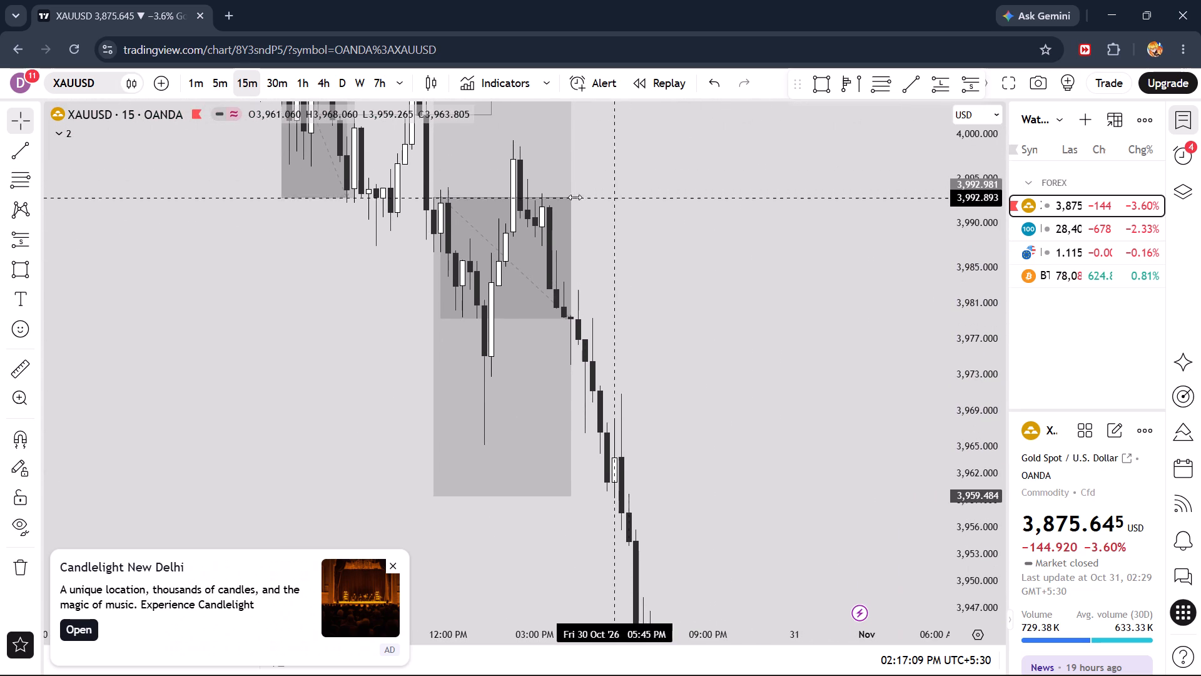
left_click_drag(574, 197, 619, 200)
Review all three short positions on the 15-minute chart and dismiss the Candlelight New Delhi advertisement.
left_click_drag(669, 271, 692, 382)
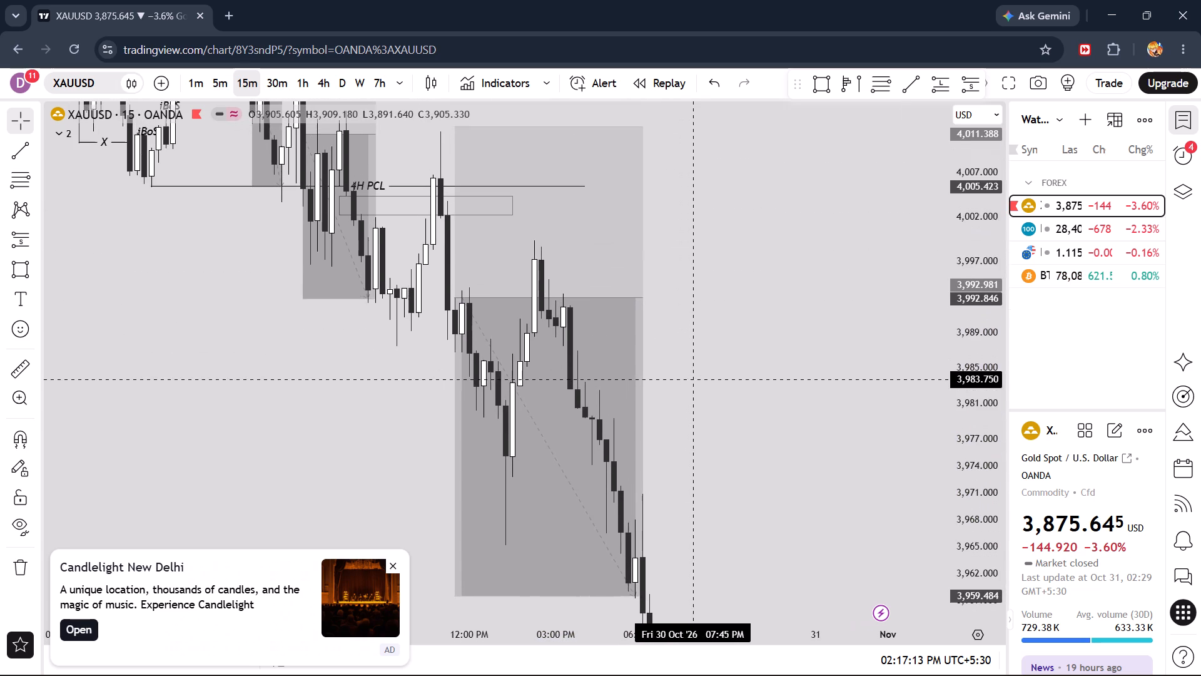
scroll(692, 382, "down", 2)
left_click_drag(802, 243, 844, 490)
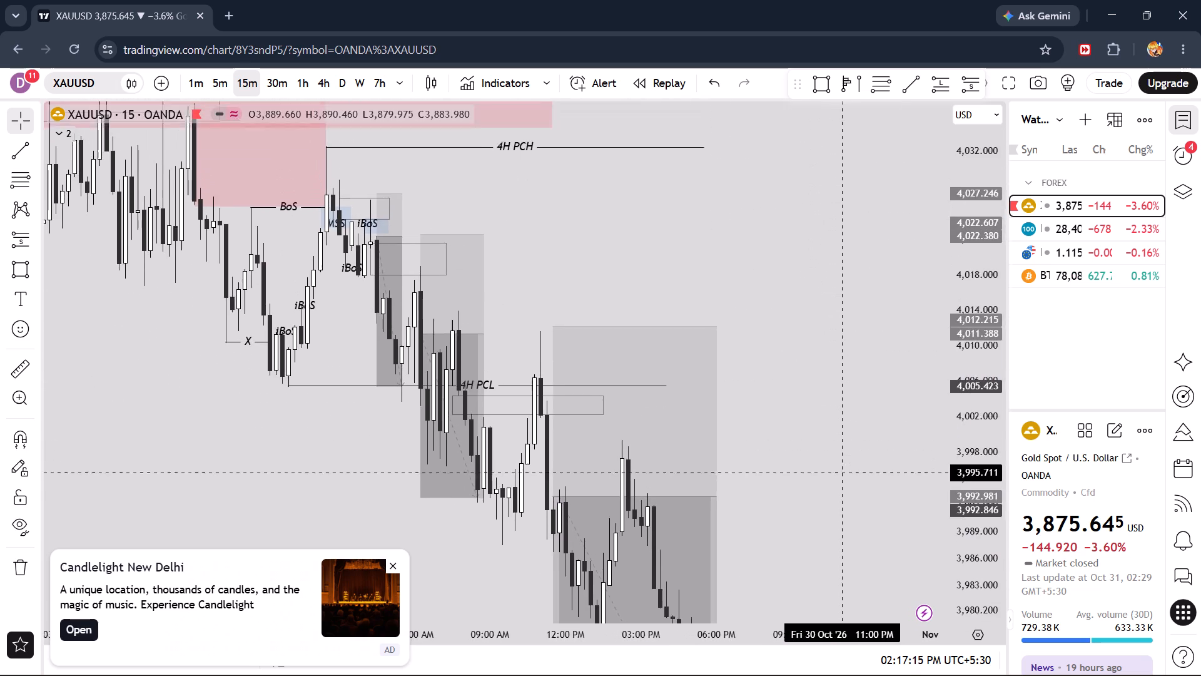
left_click_drag(844, 490, 823, 330)
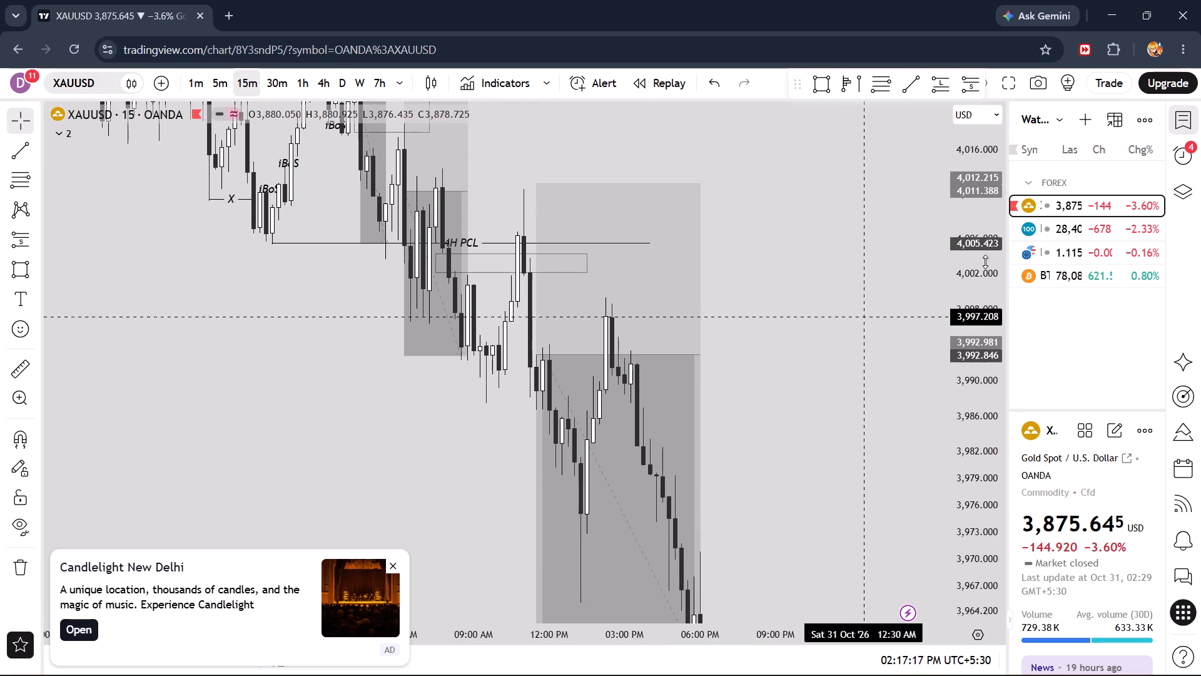
left_click_drag(983, 237, 968, 391)
left_click_drag(806, 222, 839, 254)
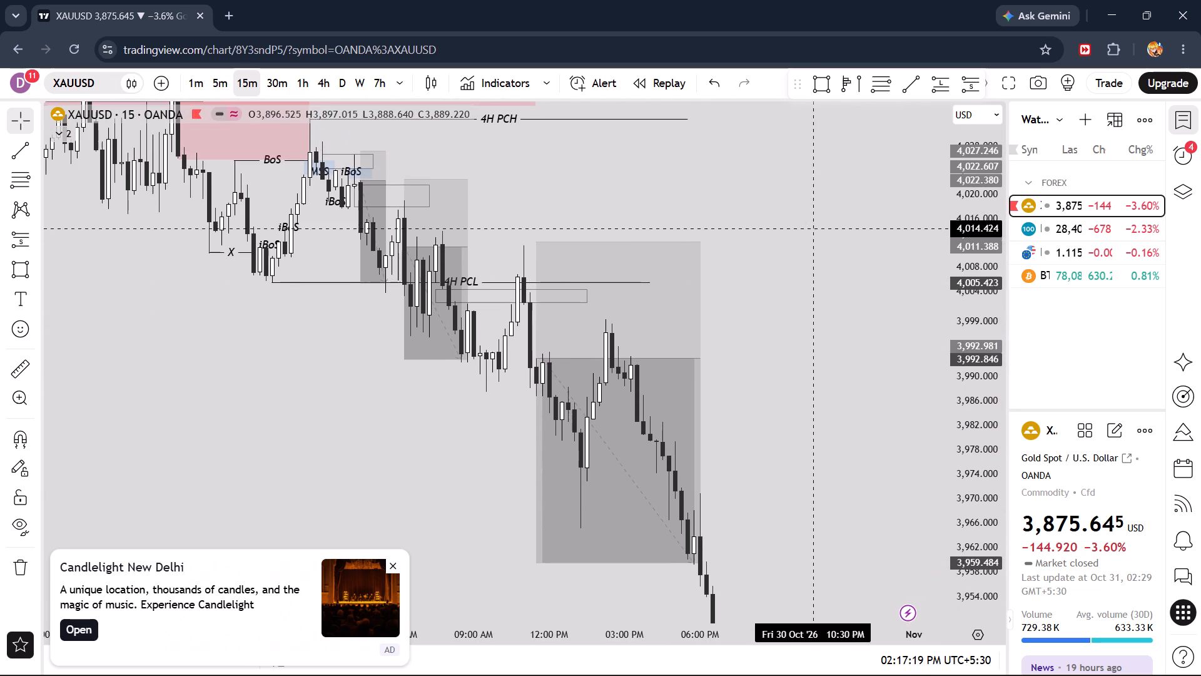
left_click_drag(839, 254, 845, 272)
left_click(393, 564)
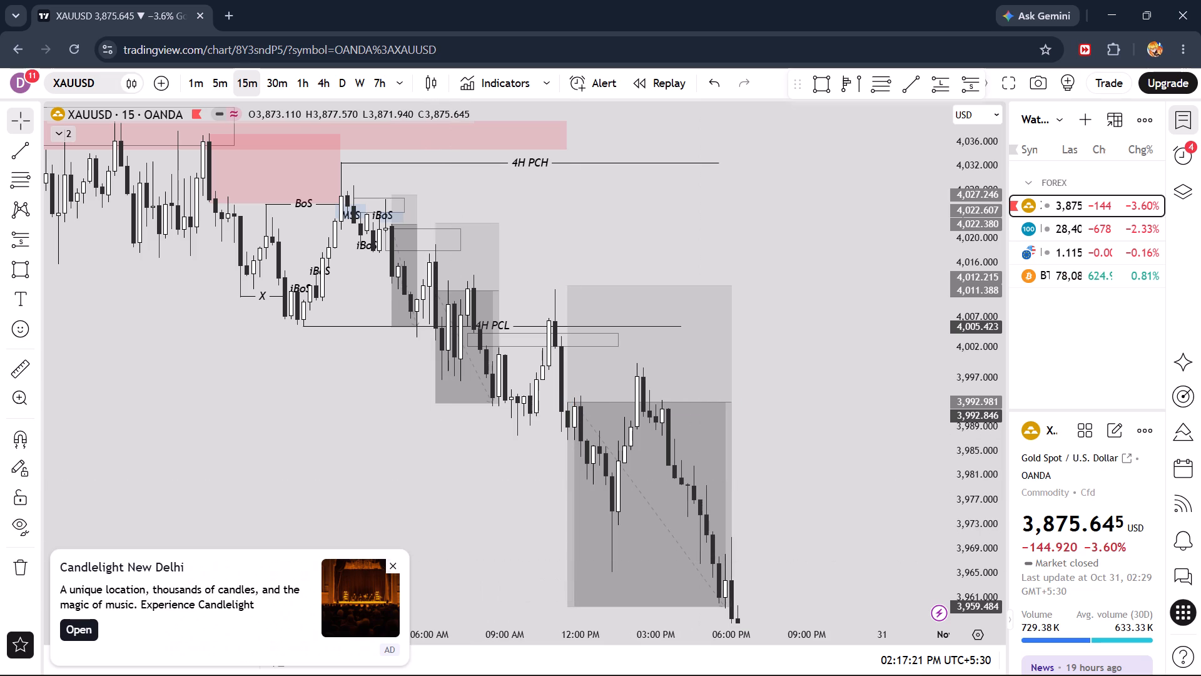
Switch to the 5-minute chart and frame the move from 4H PCH through 4H PCL with the first two short positions.
left_click(216, 92)
scroll(320, 338, "down", 4)
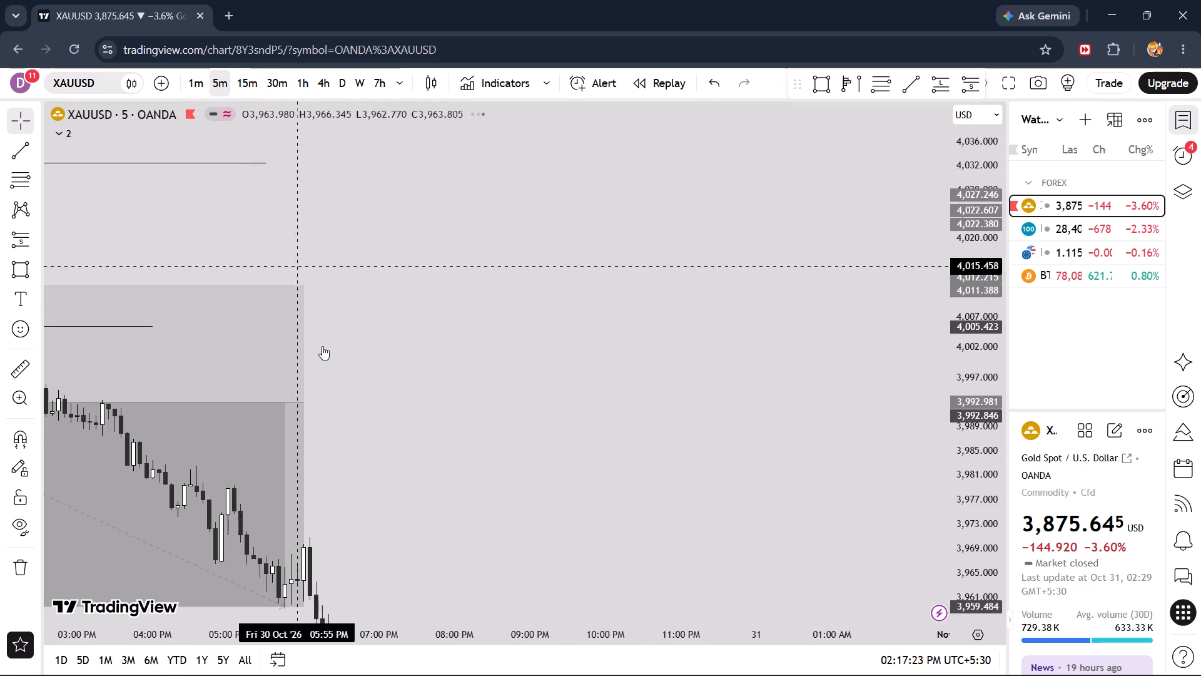
scroll(322, 346, "down", 7)
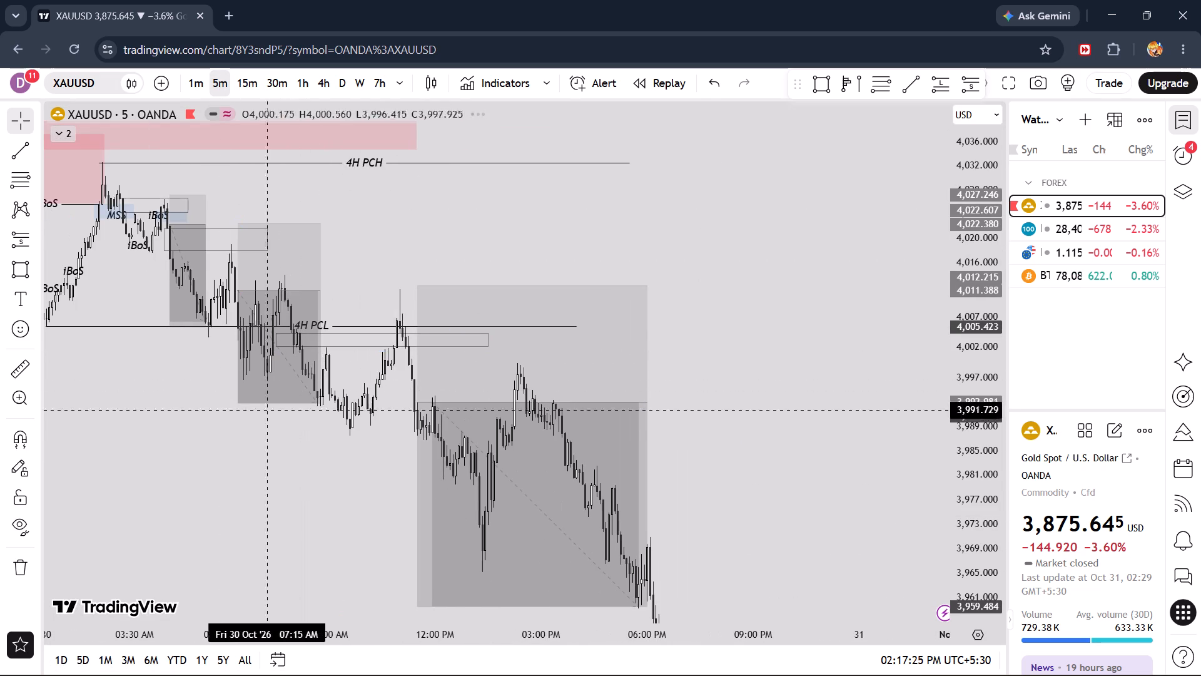
left_click_drag(171, 407, 439, 449)
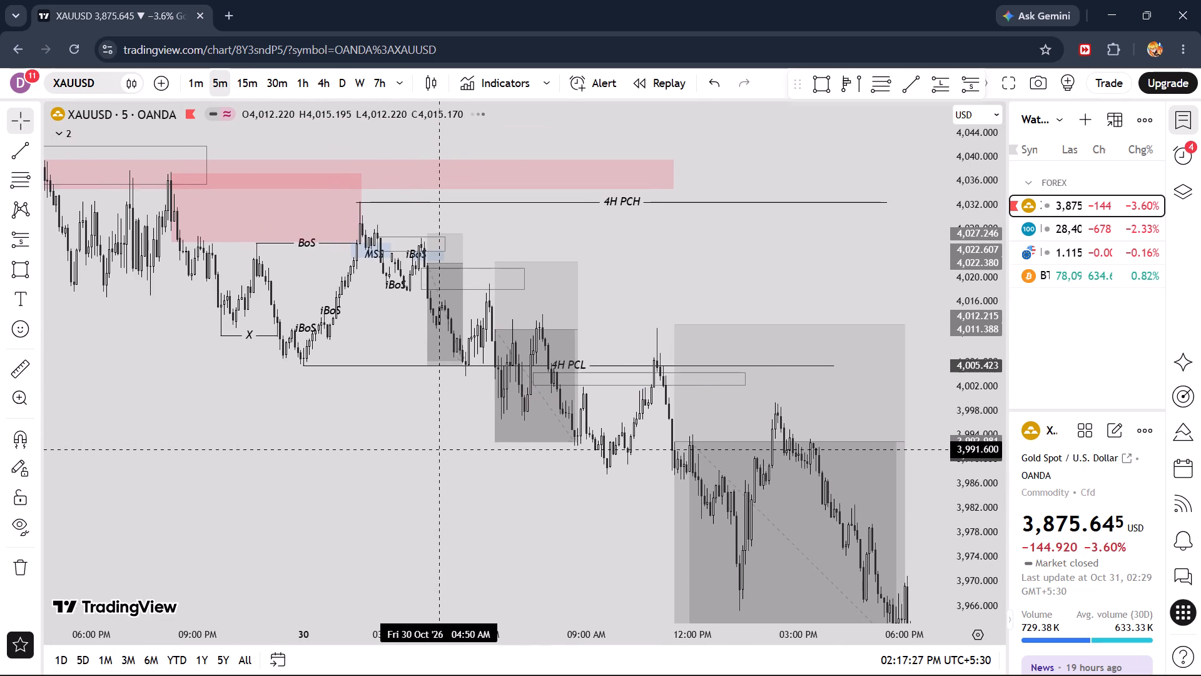
left_click_drag(971, 513, 976, 357)
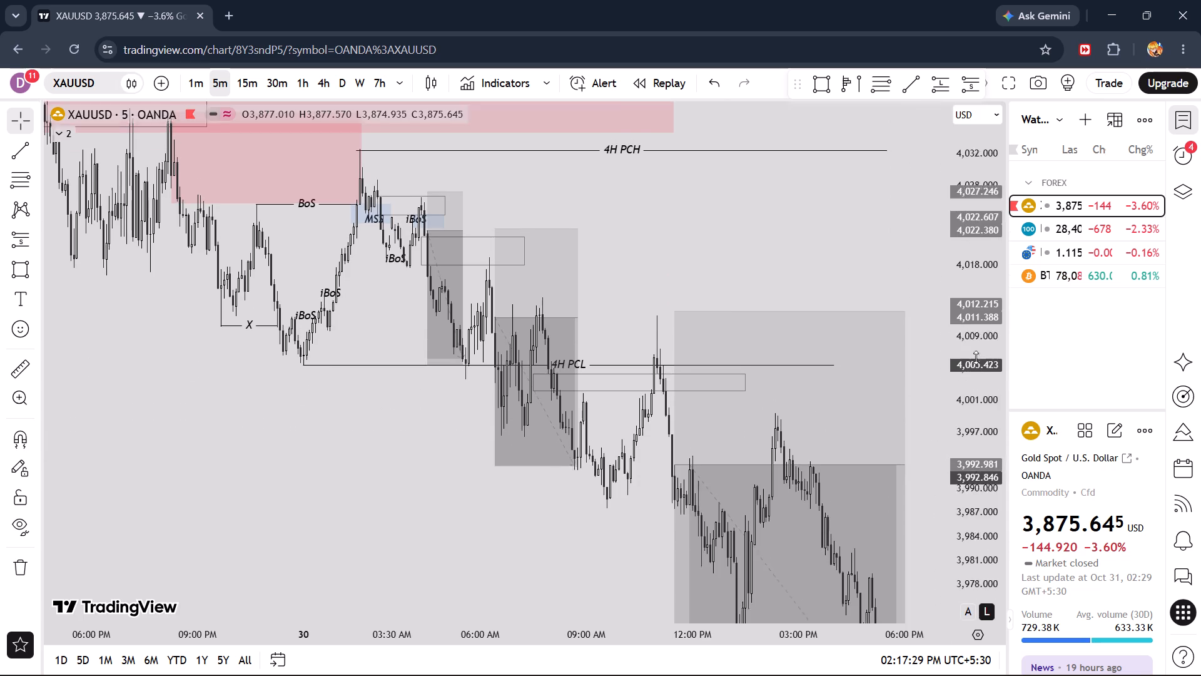
left_click_drag(976, 357, 976, 343)
scroll(637, 359, "up", 2)
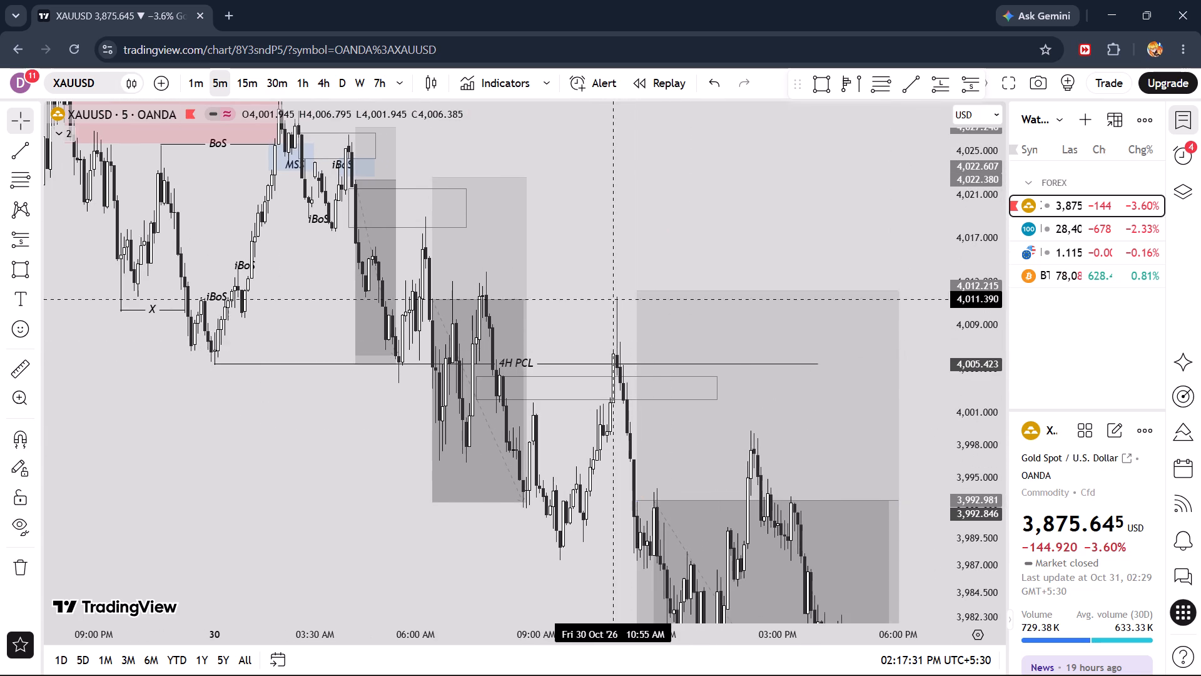
scroll(597, 252, "up", 3)
left_click_drag(571, 198, 701, 158)
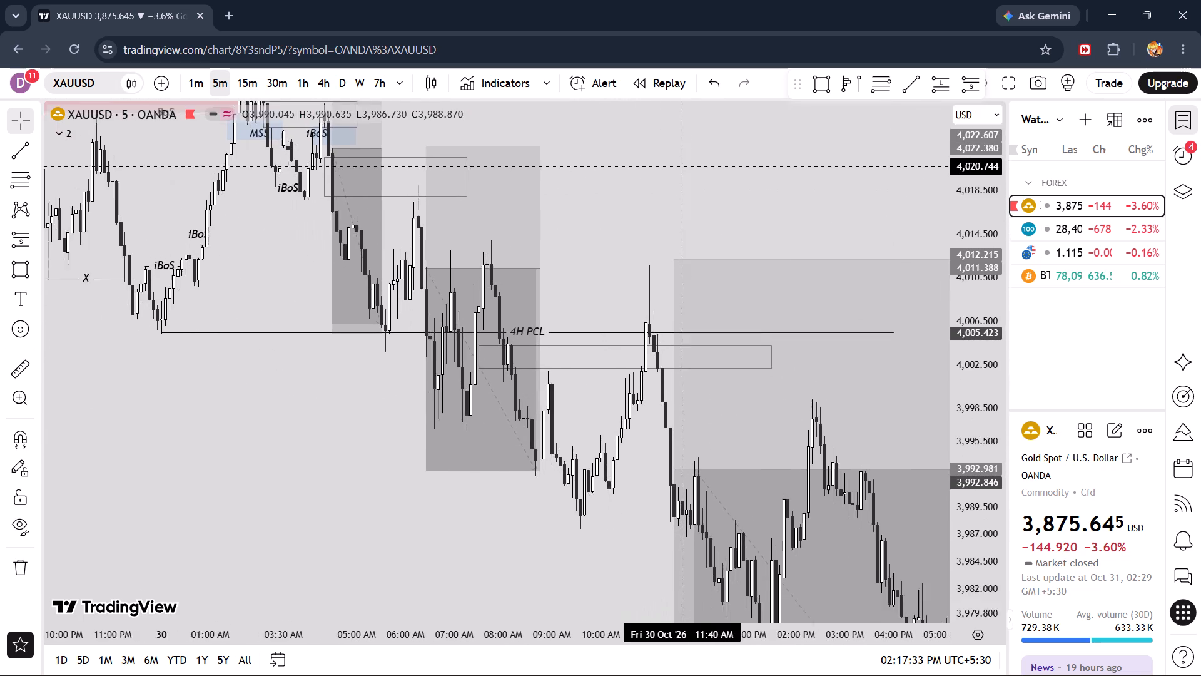
left_click_drag(701, 158, 777, 367)
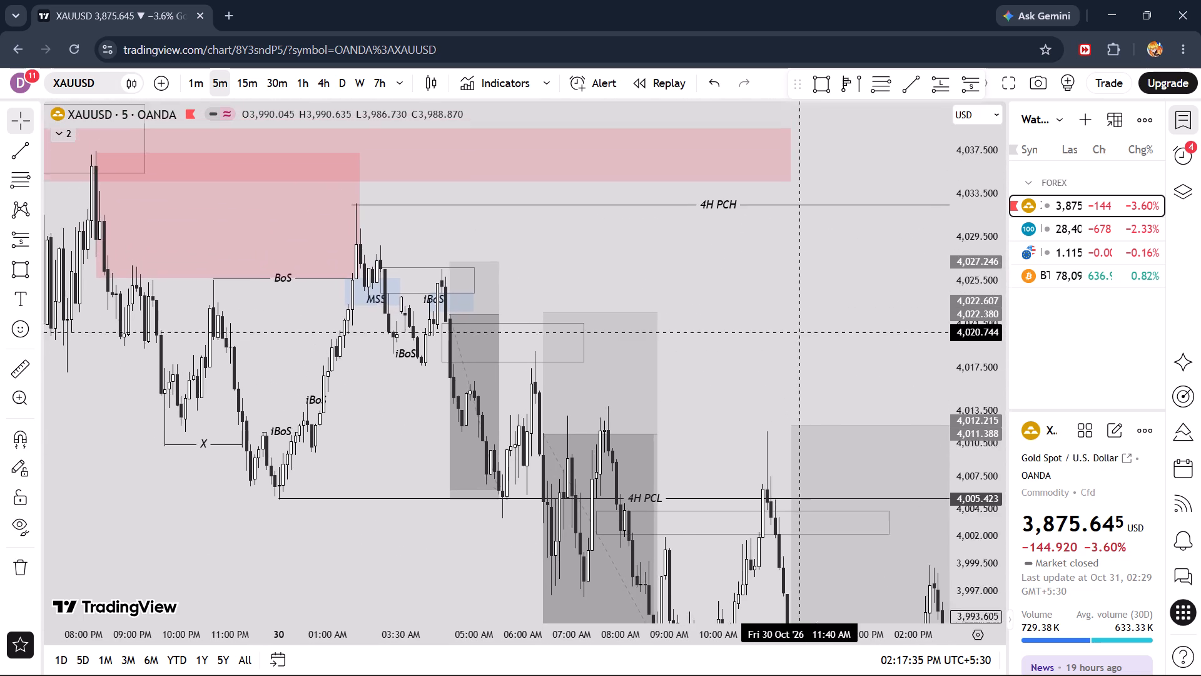
left_click_drag(777, 367, 776, 369)
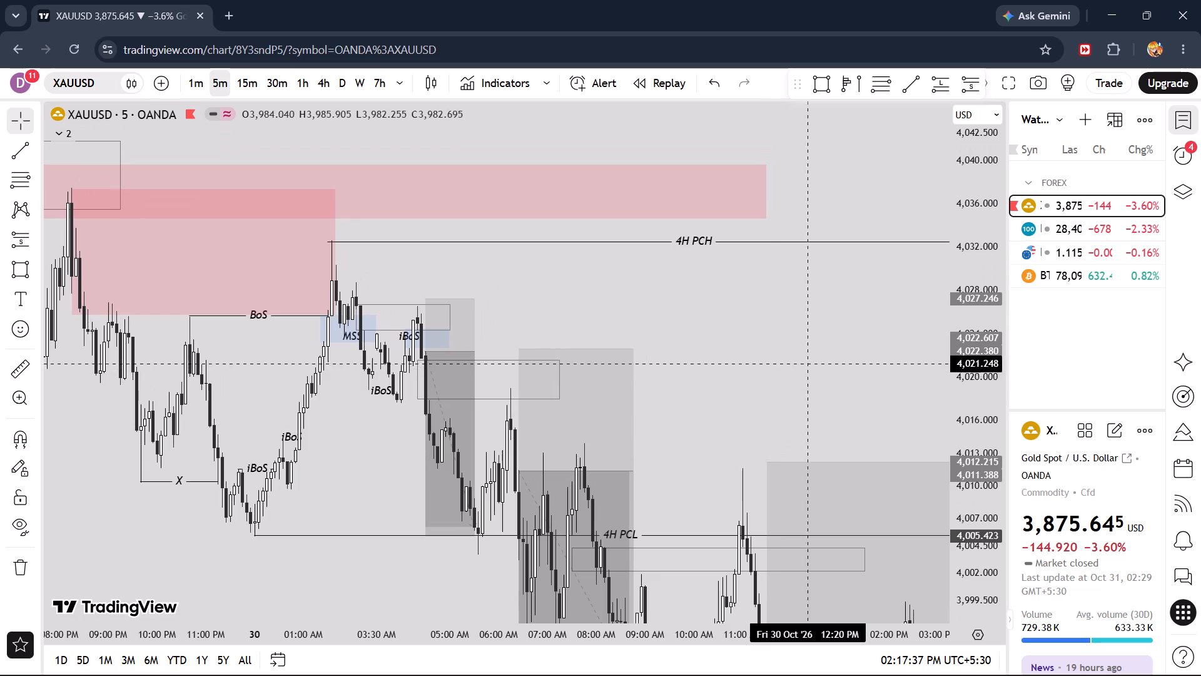
left_click_drag(969, 456, 972, 410)
scroll(848, 424, "up", 6)
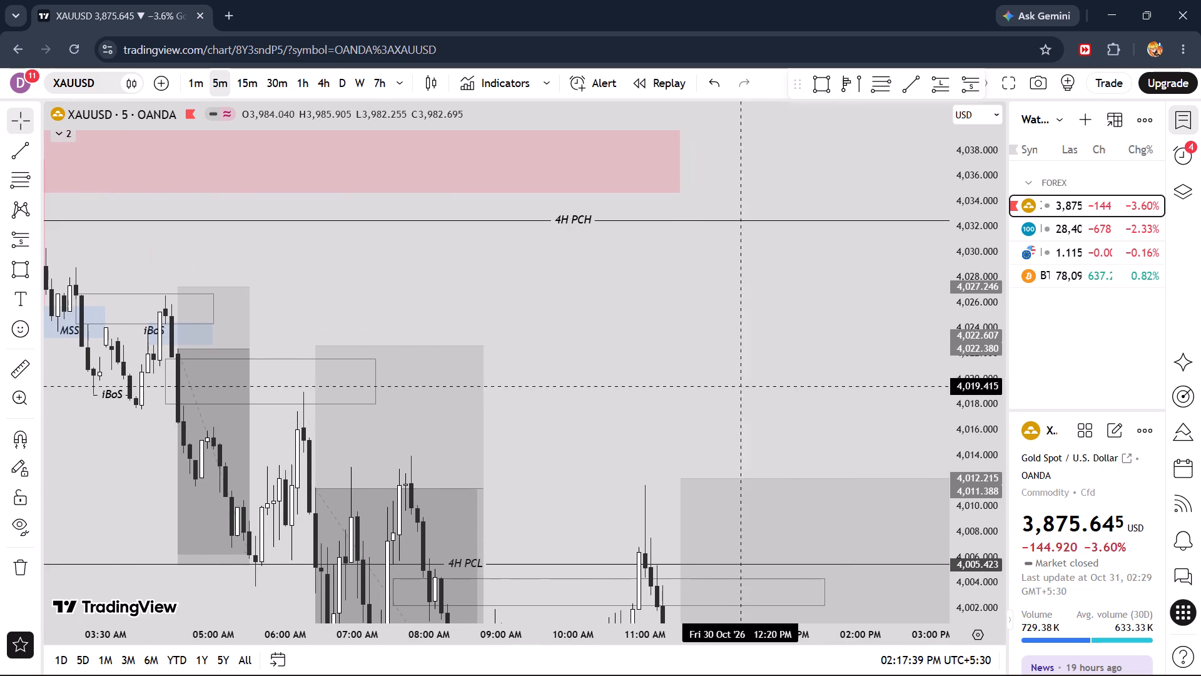
left_click_drag(692, 377, 943, 257)
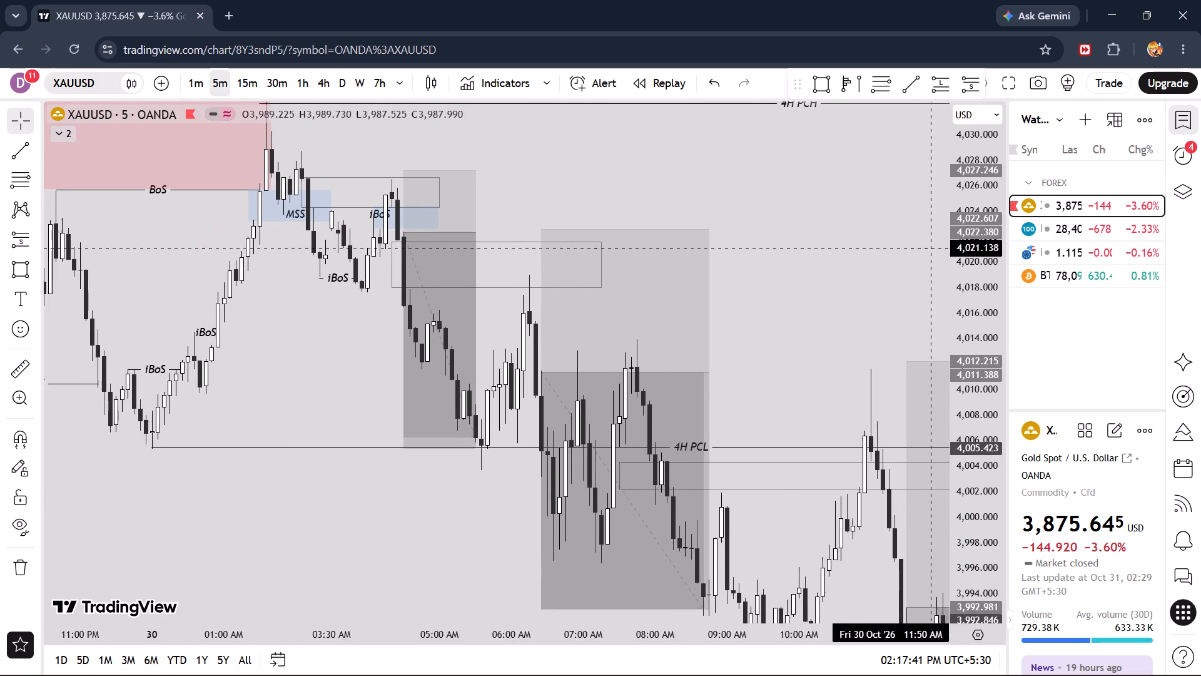
left_click_drag(943, 257, 952, 273)
scroll(825, 298, "down", 3)
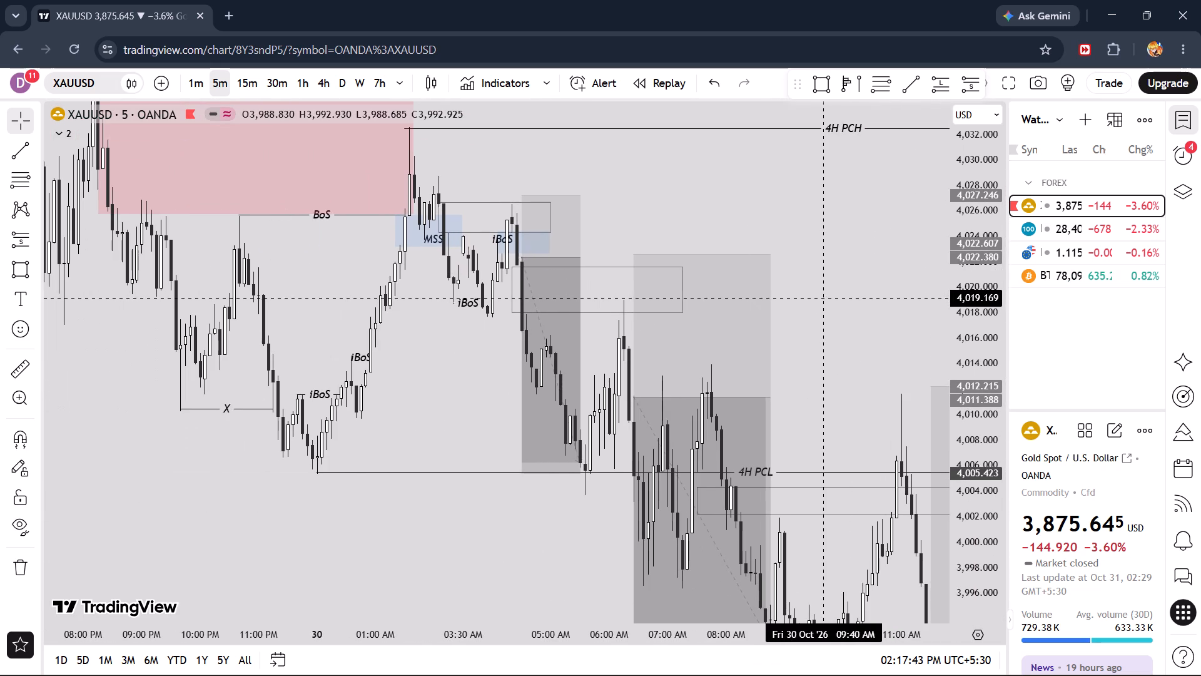
left_click_drag(974, 240, 974, 304)
scroll(799, 320, "up", 1)
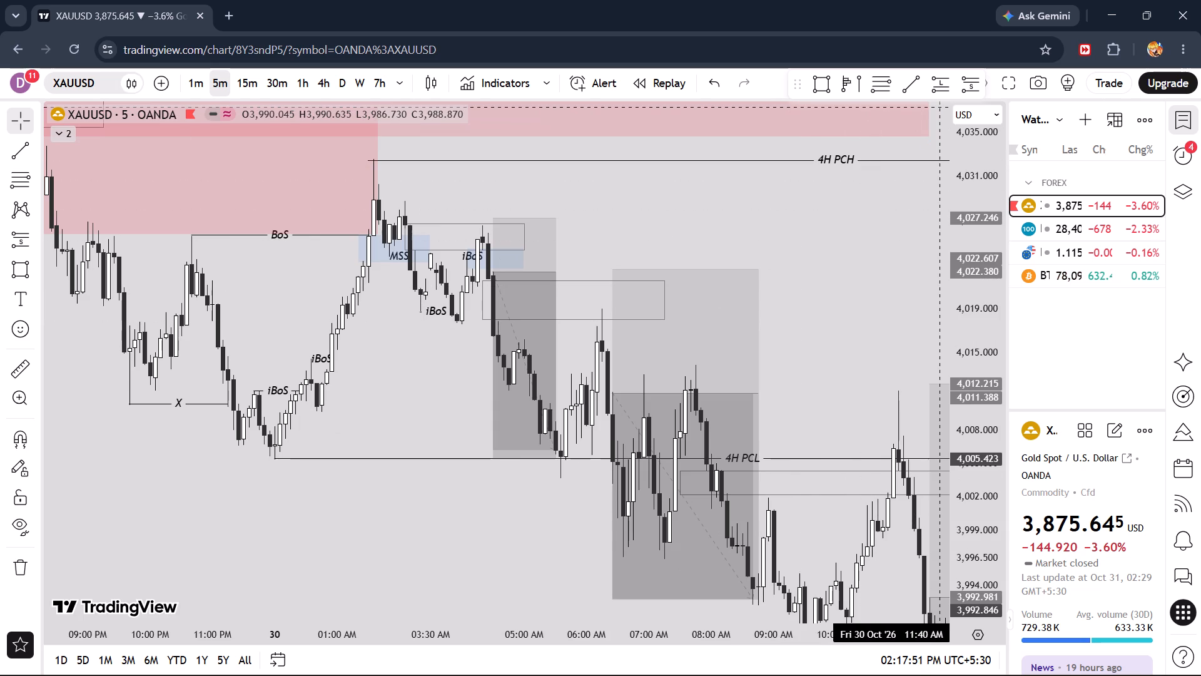
Capture a screen snip of the full 5-minute chart area including its price and time scales, leaving out the watchlist.
key("Print")
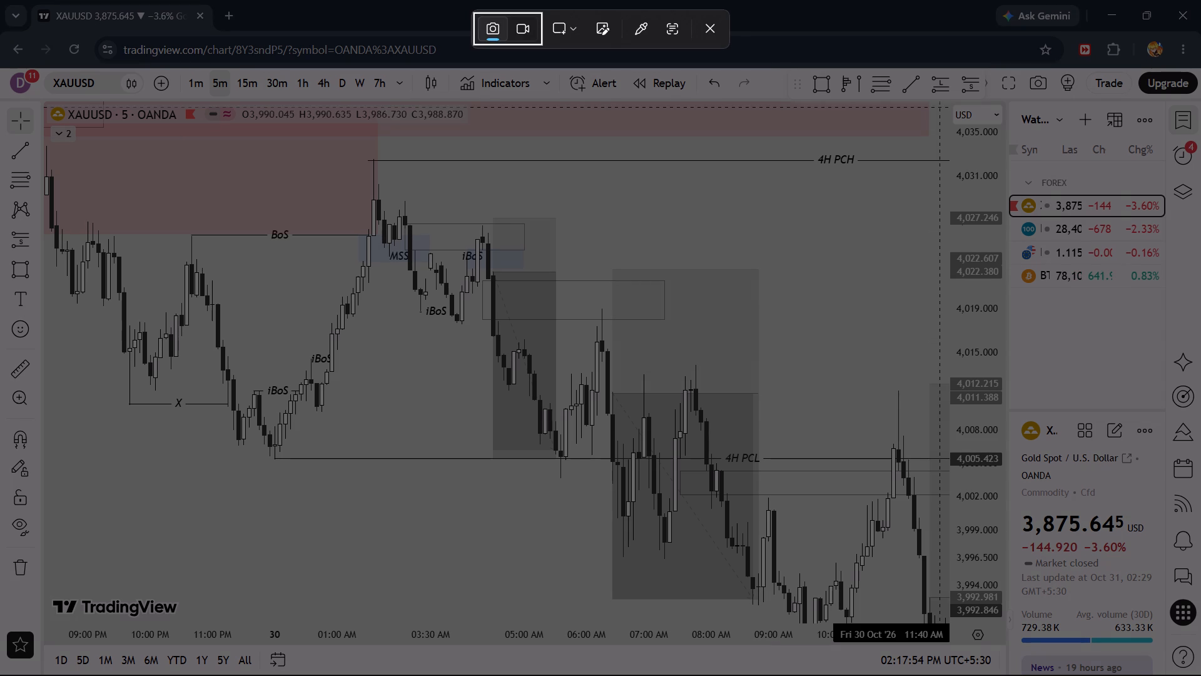
left_click_drag(2, 70, 27, 110)
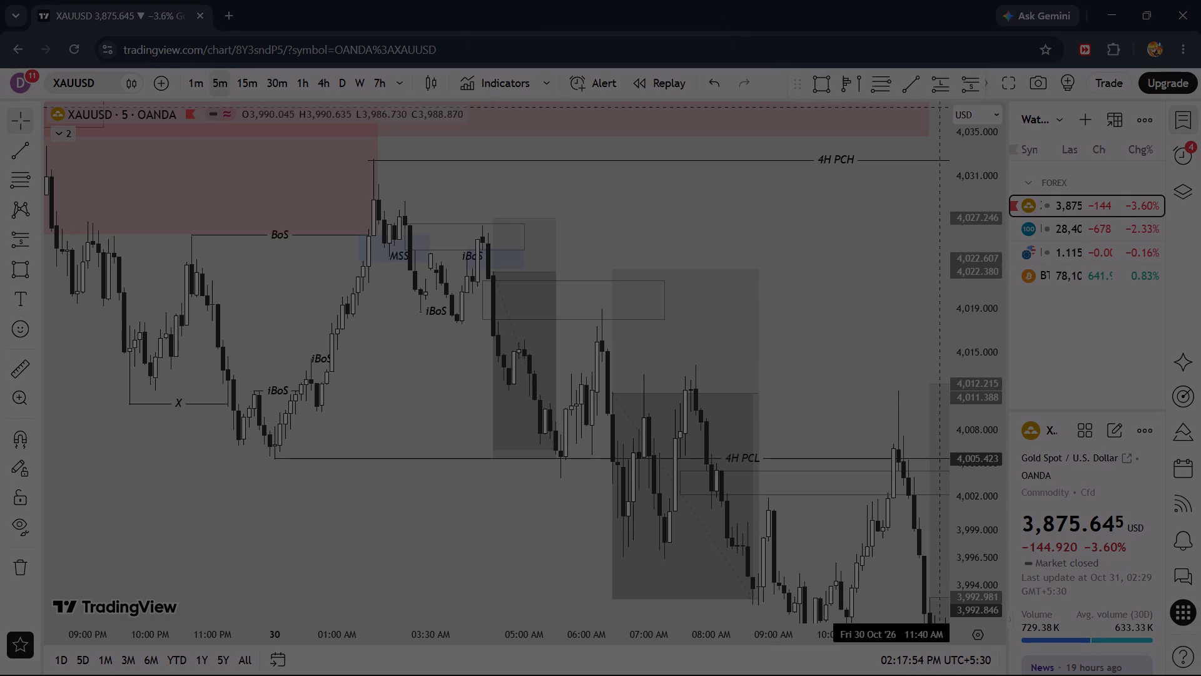
left_click_drag(27, 110, 978, 665)
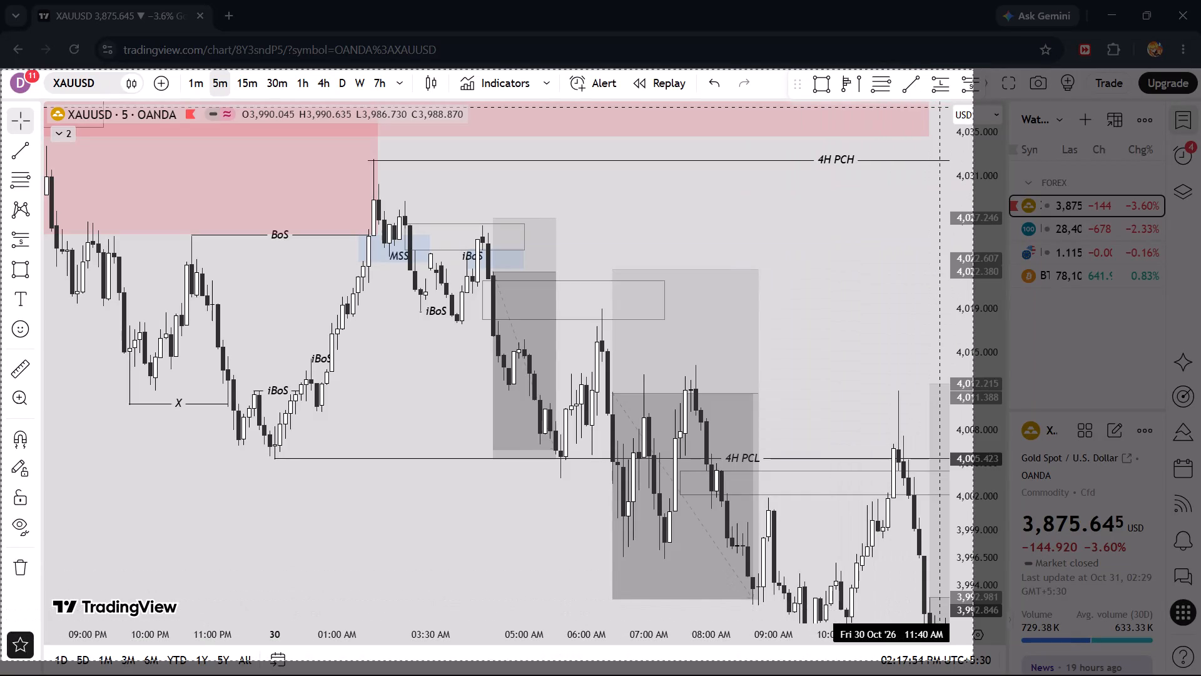
left_click_drag(978, 665, 999, 673)
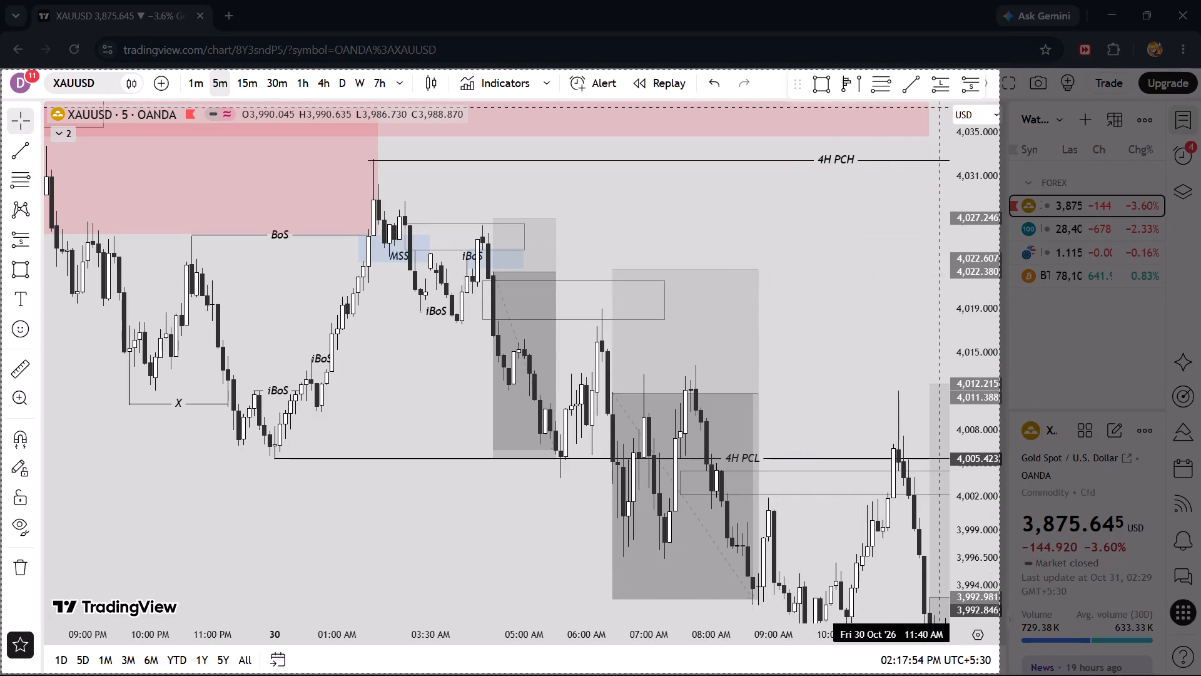
left_click_drag(999, 673, 1006, 675)
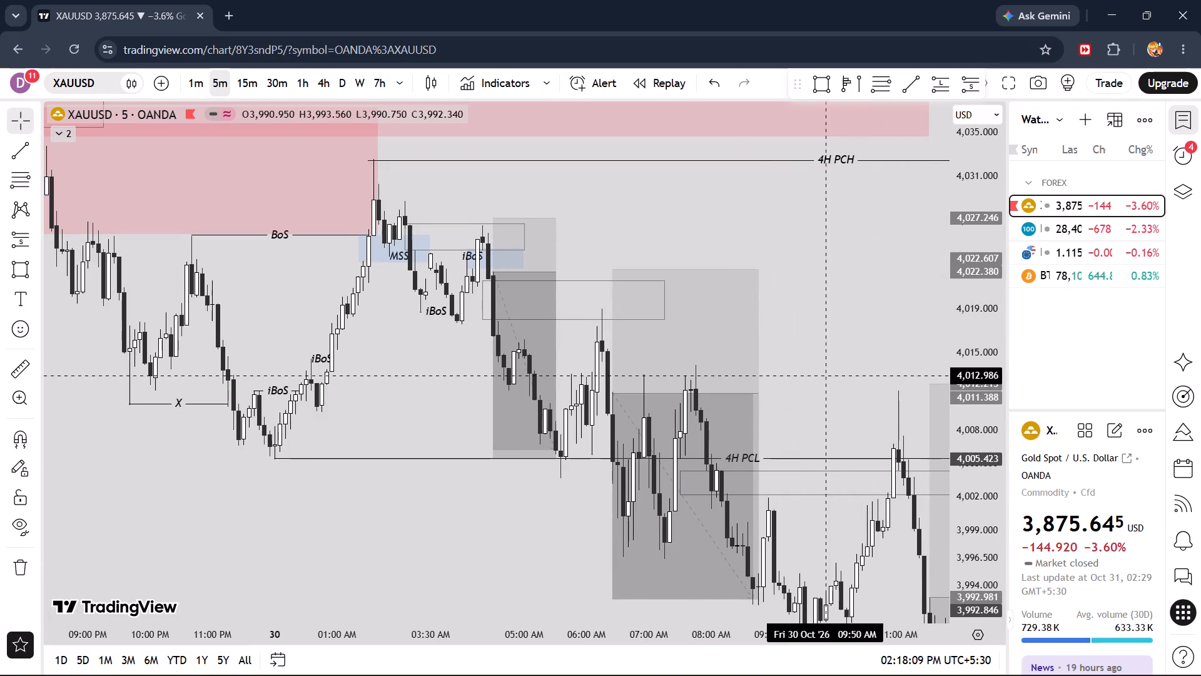
Dismiss the Snipping Tool notification about the captured chart.
left_click_drag(809, 346, 542, 259)
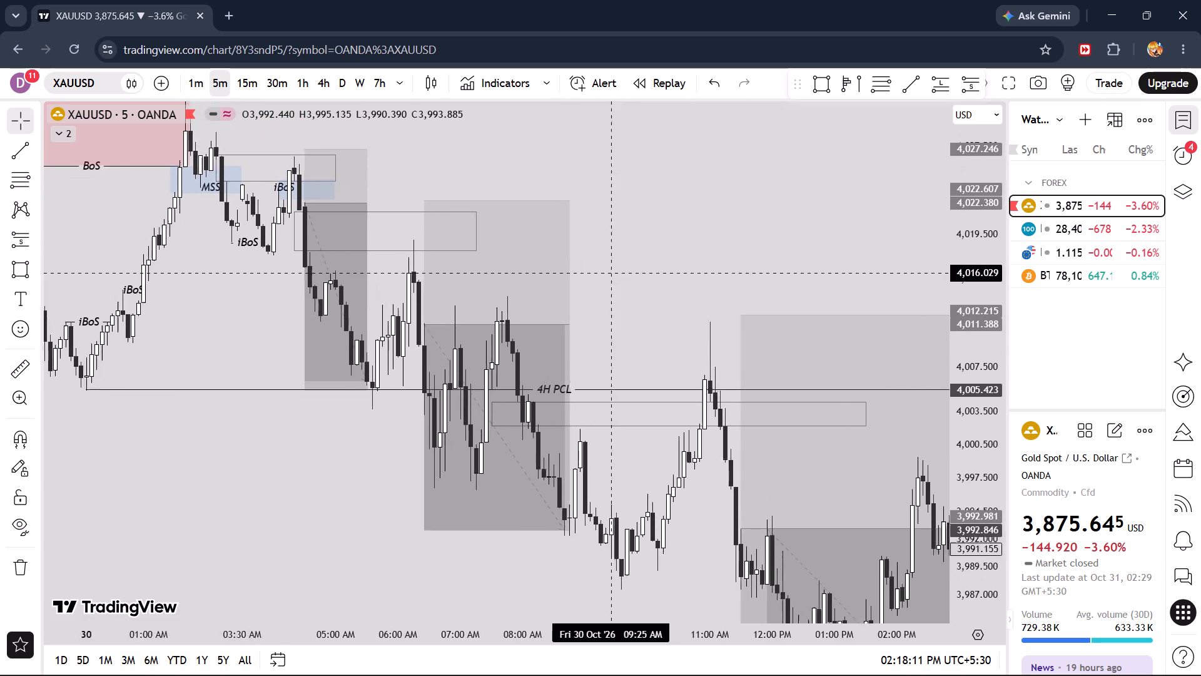
left_click_drag(542, 259, 540, 259)
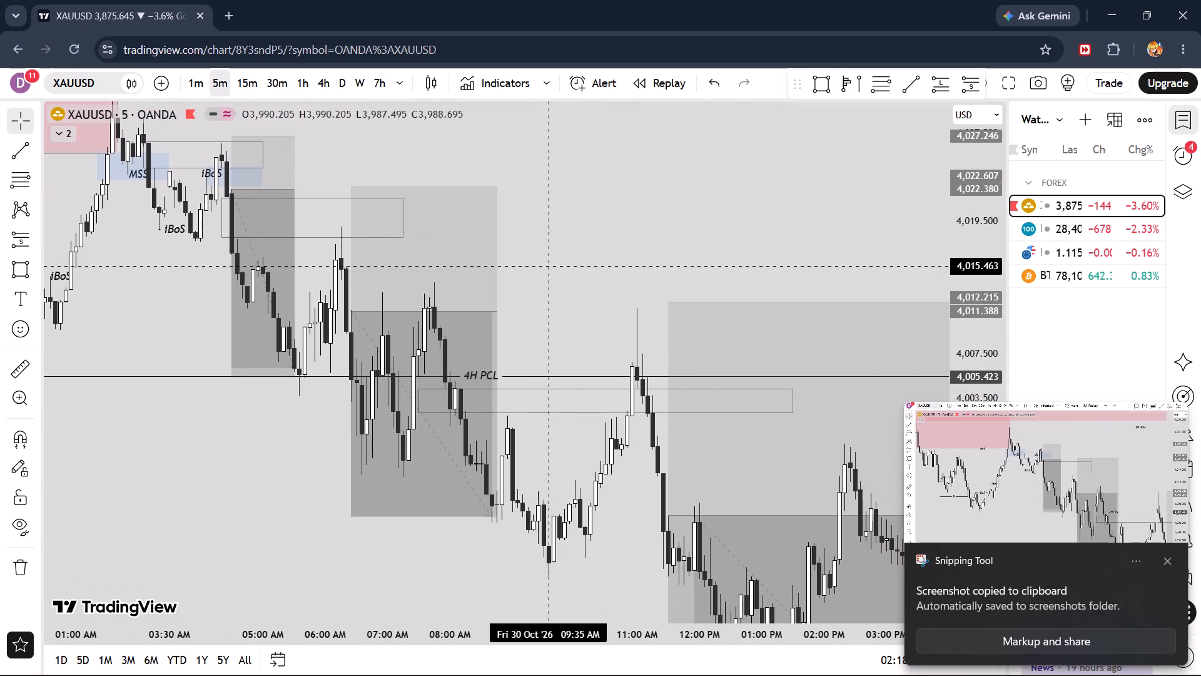
left_click(1168, 559)
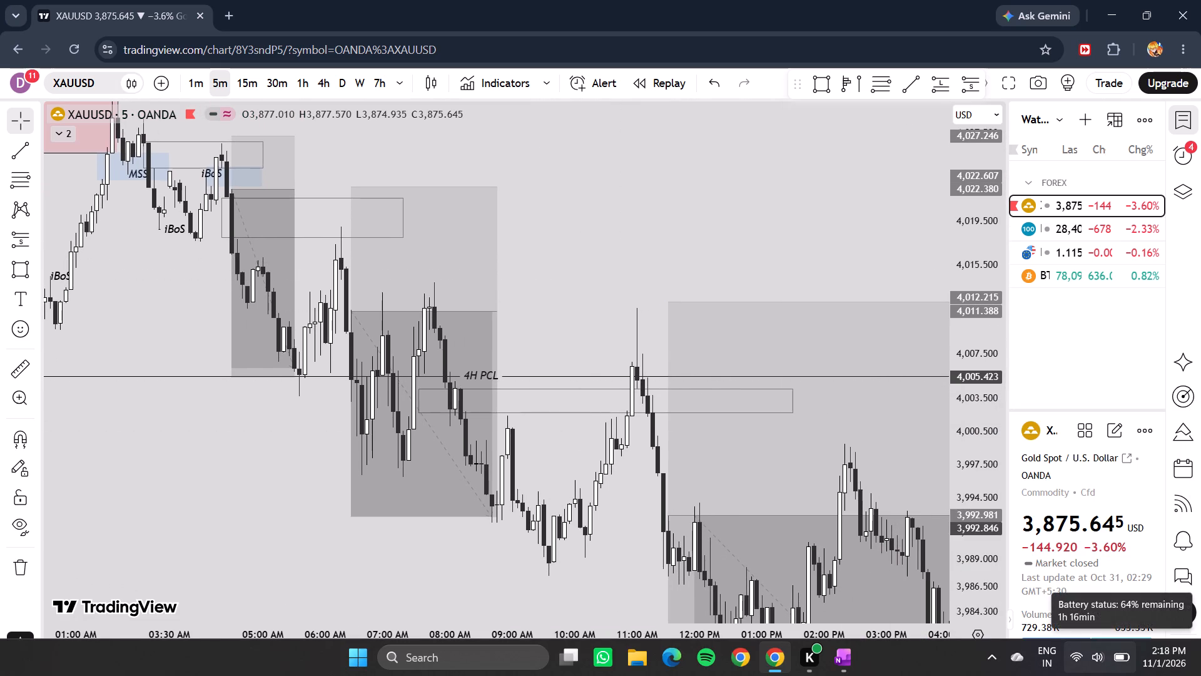
Switch to OneNote and add a note reading "Rules" beneath the title of the CRT Trading Strategy page.
left_click(855, 655)
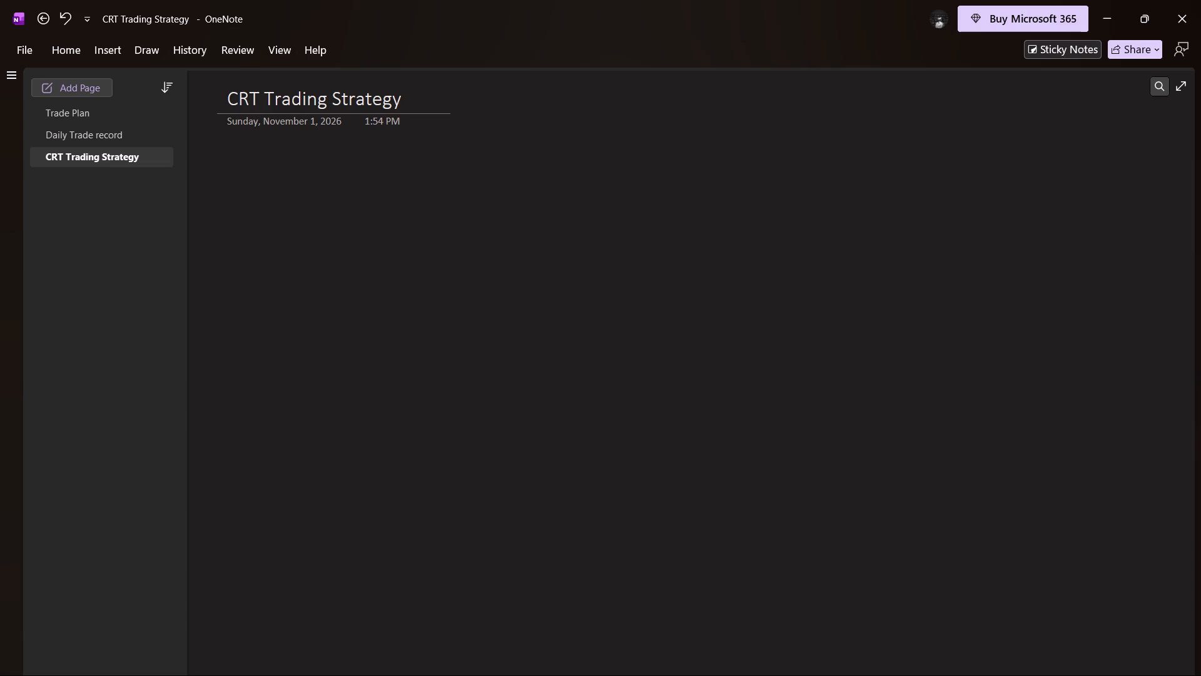
type("RUle")
key("BackSpace")
key("BackSpace")
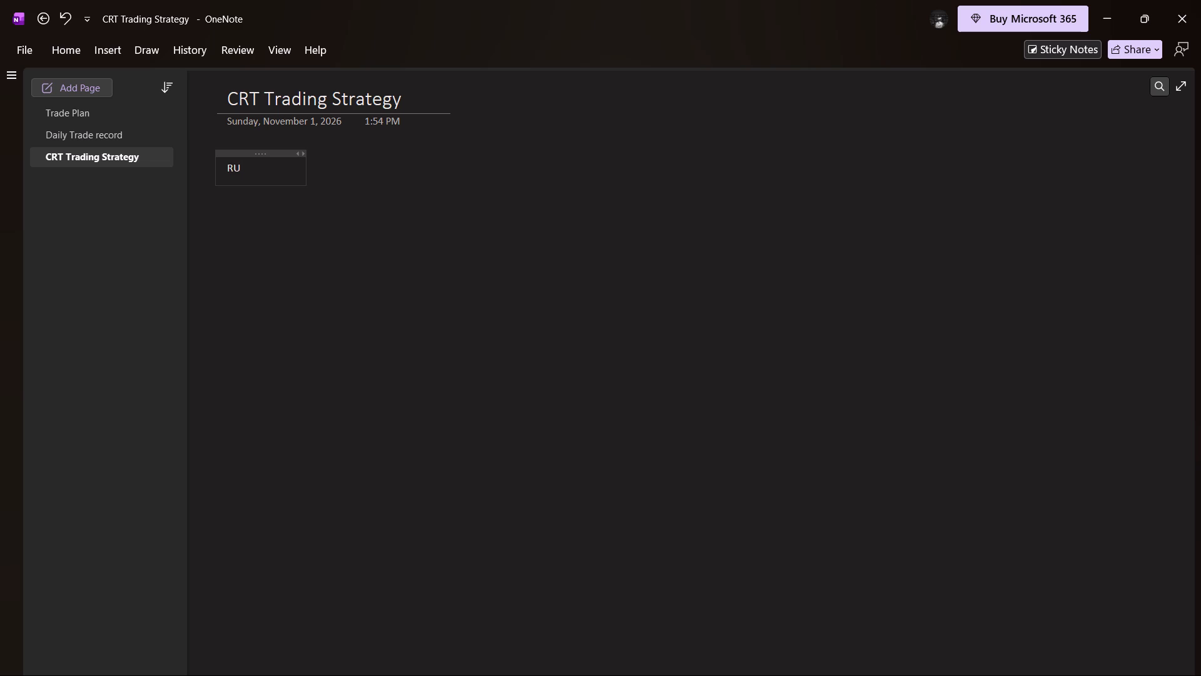
key("BackSpace")
type("ules")
key("space")
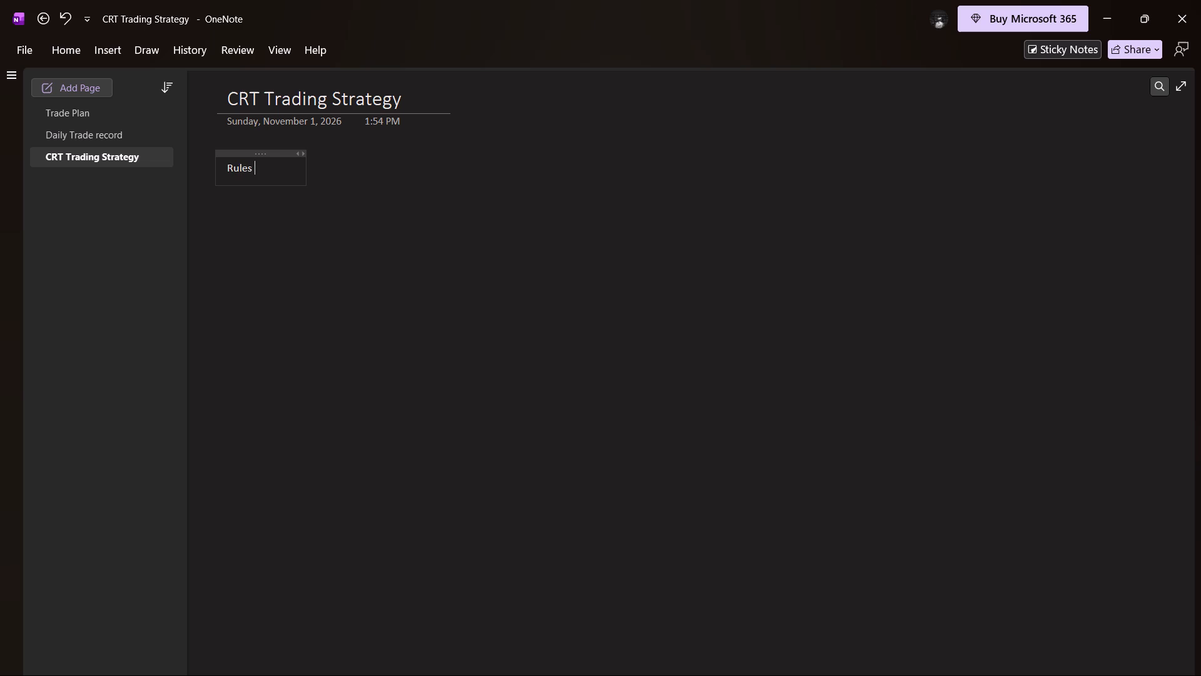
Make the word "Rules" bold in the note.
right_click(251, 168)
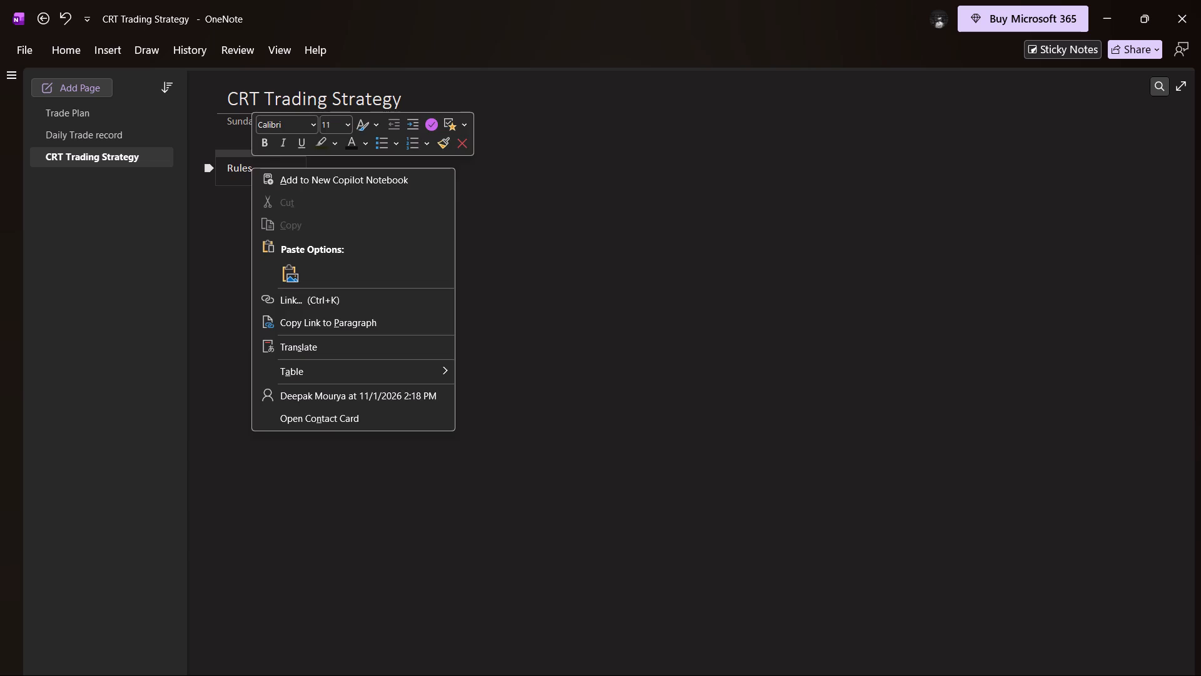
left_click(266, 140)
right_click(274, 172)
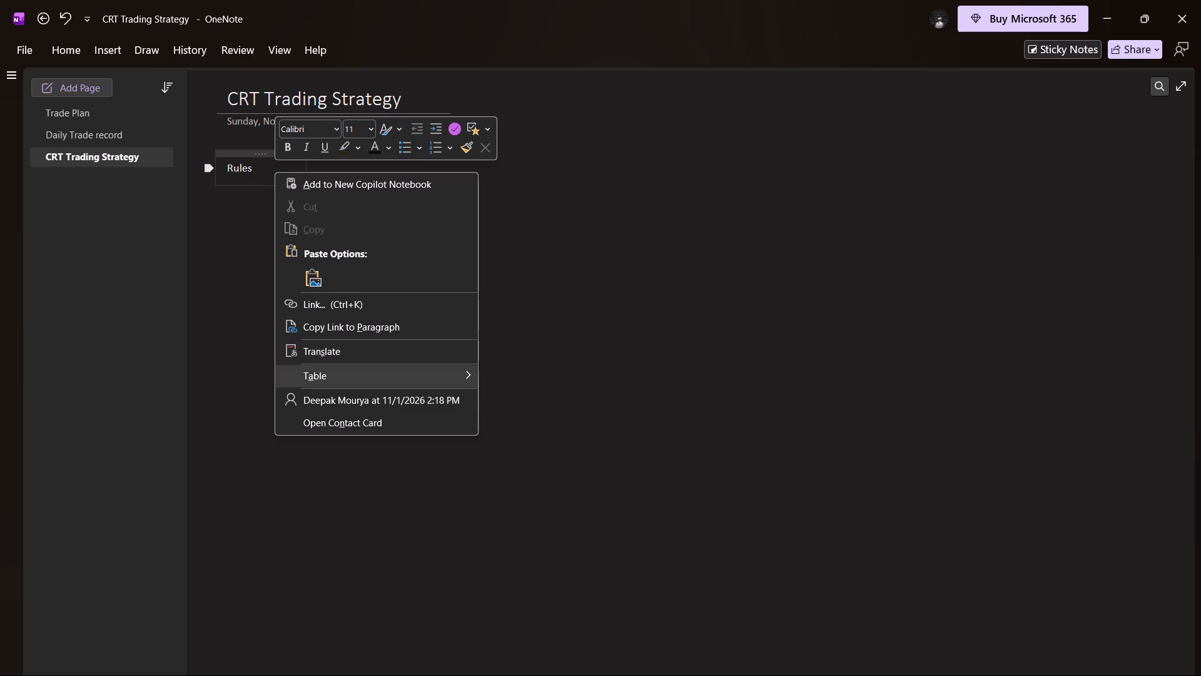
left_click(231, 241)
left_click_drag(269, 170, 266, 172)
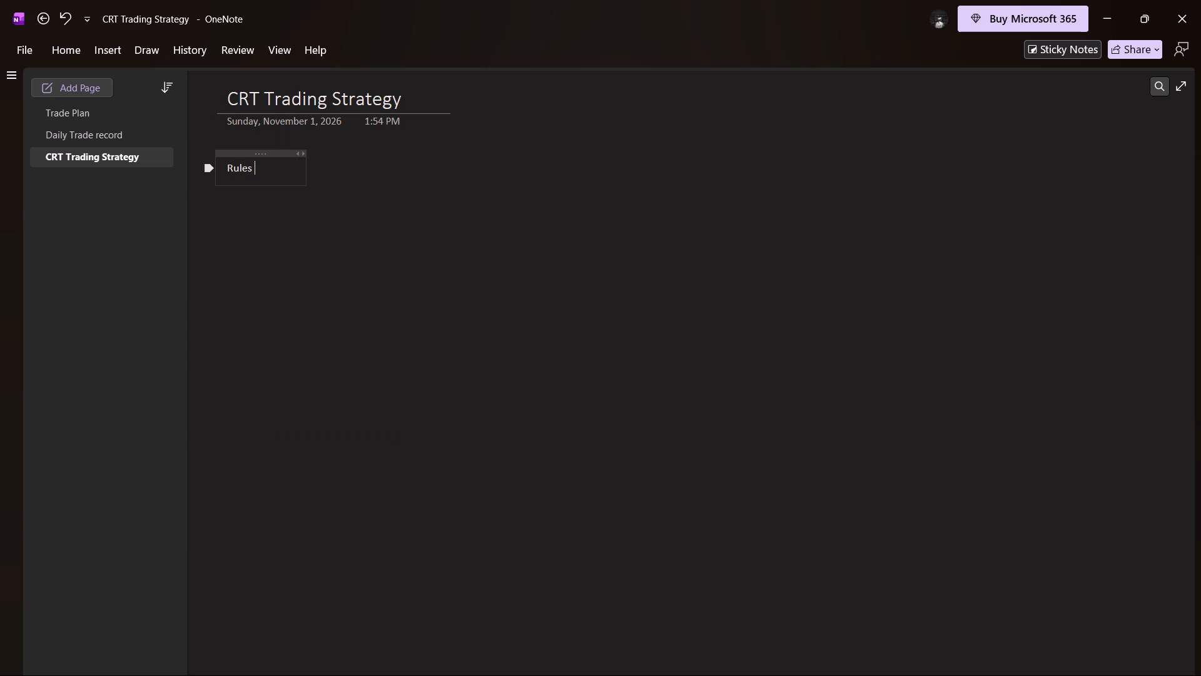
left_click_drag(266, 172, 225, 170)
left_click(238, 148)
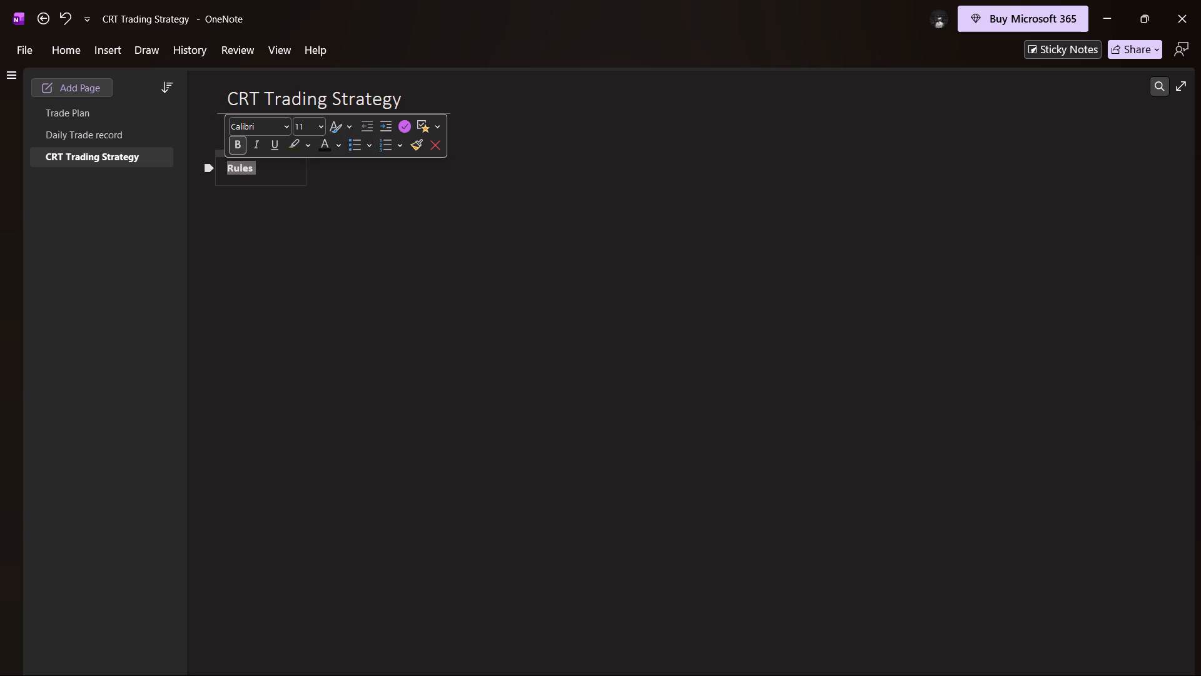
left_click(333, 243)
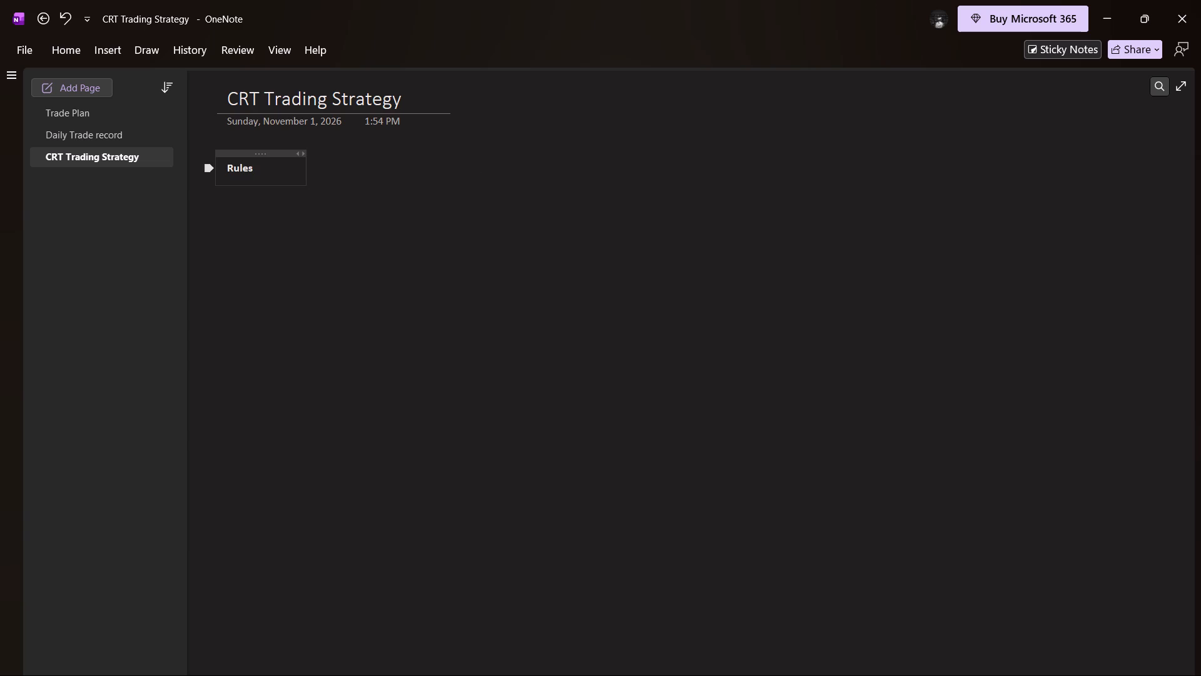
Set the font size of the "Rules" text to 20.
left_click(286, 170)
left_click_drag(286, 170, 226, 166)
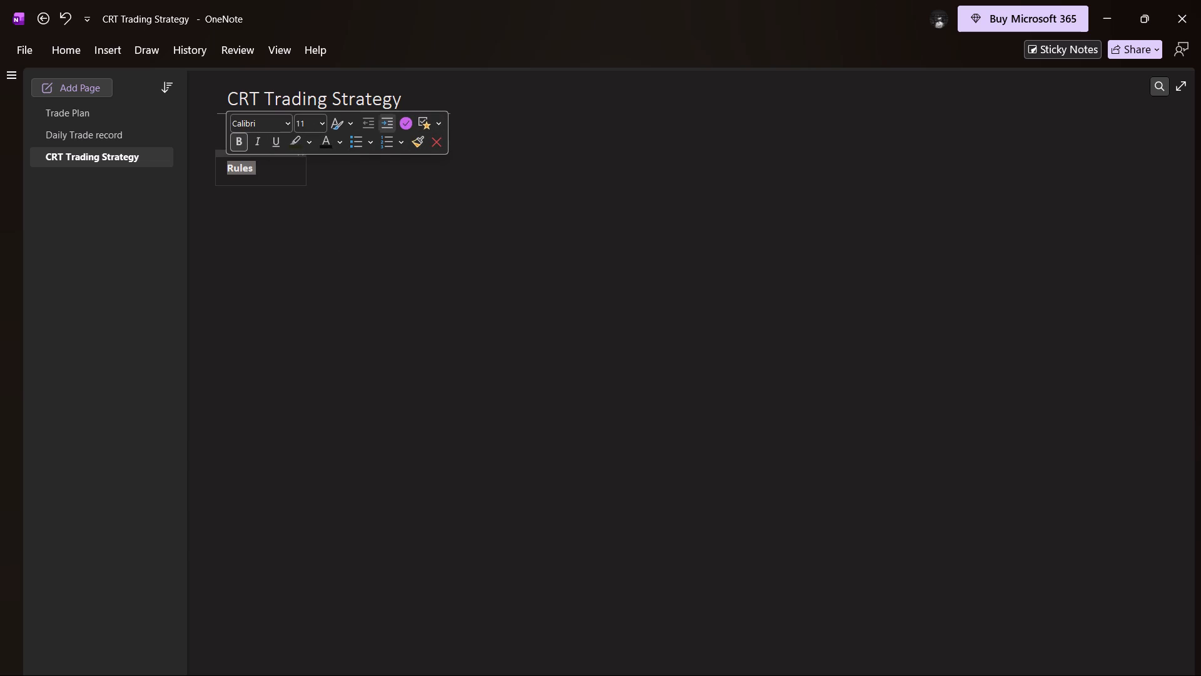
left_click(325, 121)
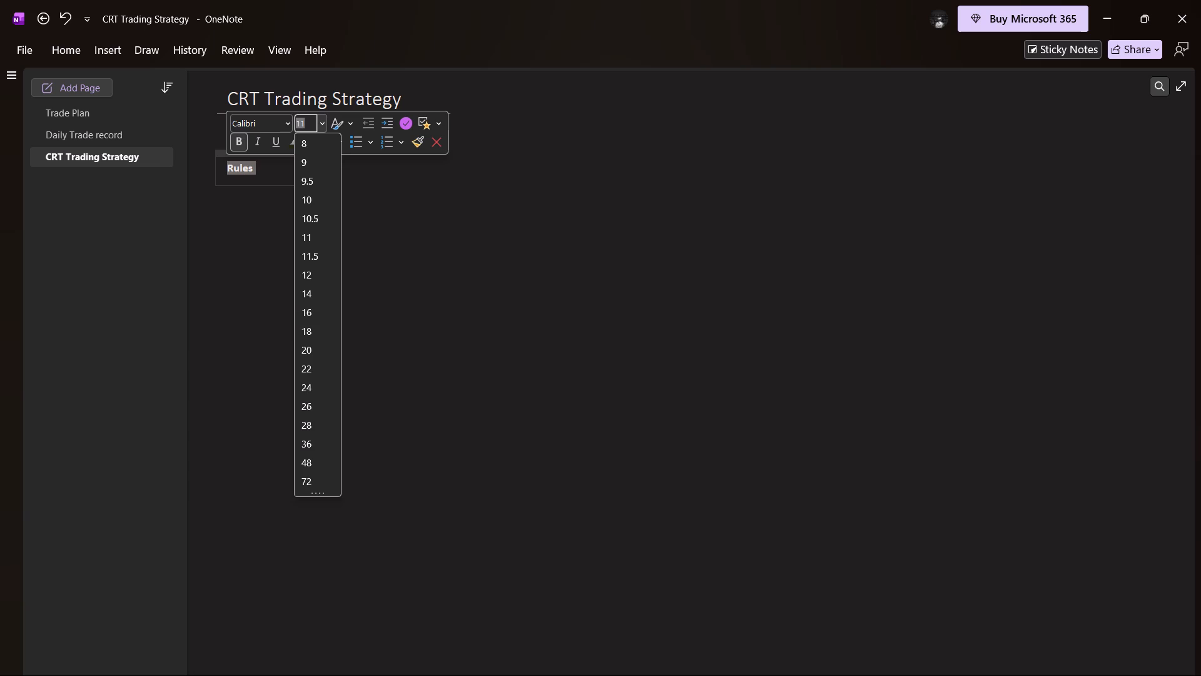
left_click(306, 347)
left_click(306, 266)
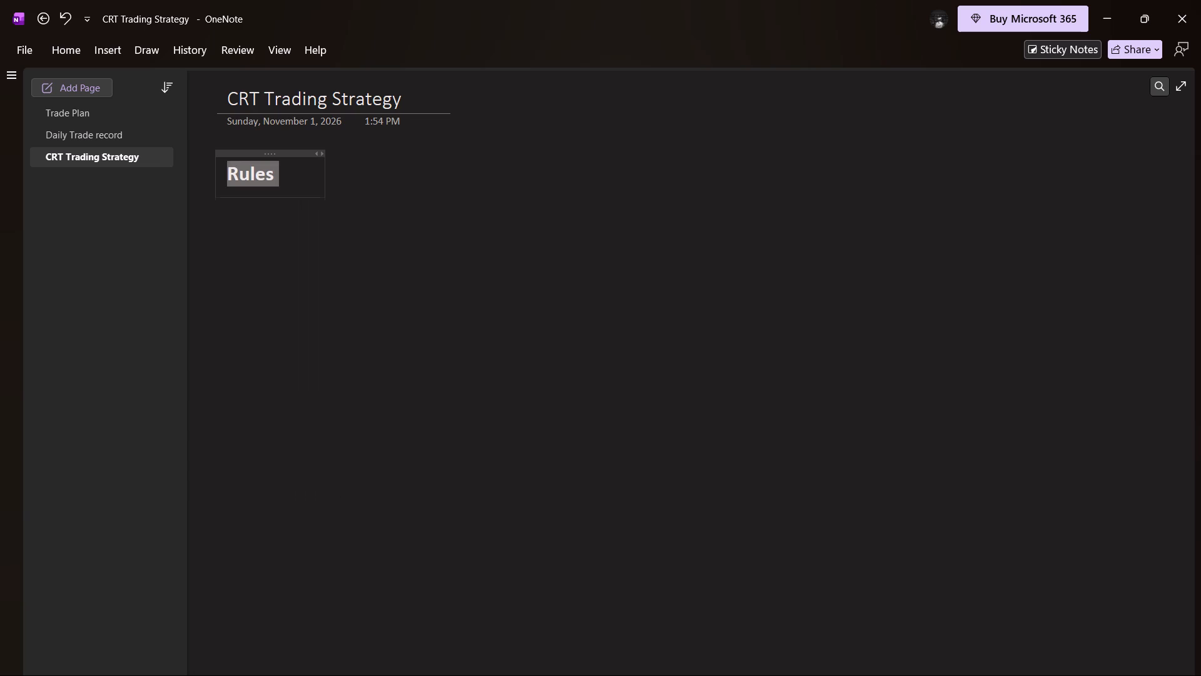
Widen the note container holding "Rules" to almost half again its width.
left_click_drag(325, 188, 349, 188)
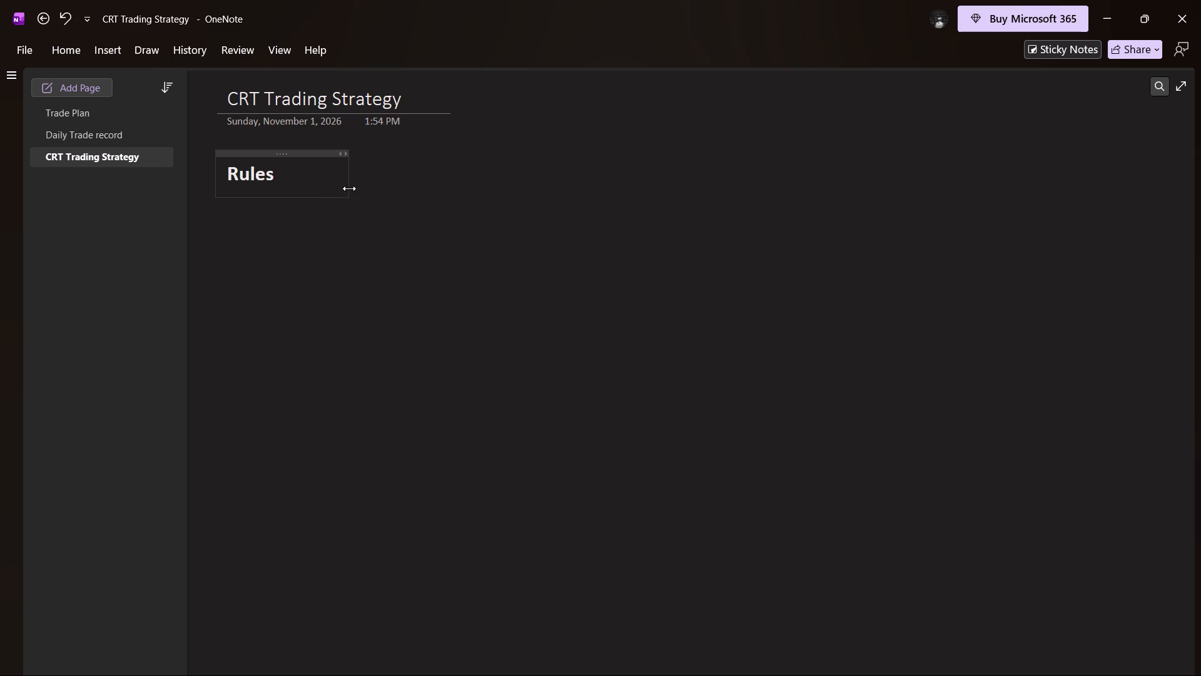
left_click_drag(349, 188, 369, 187)
left_click(471, 193)
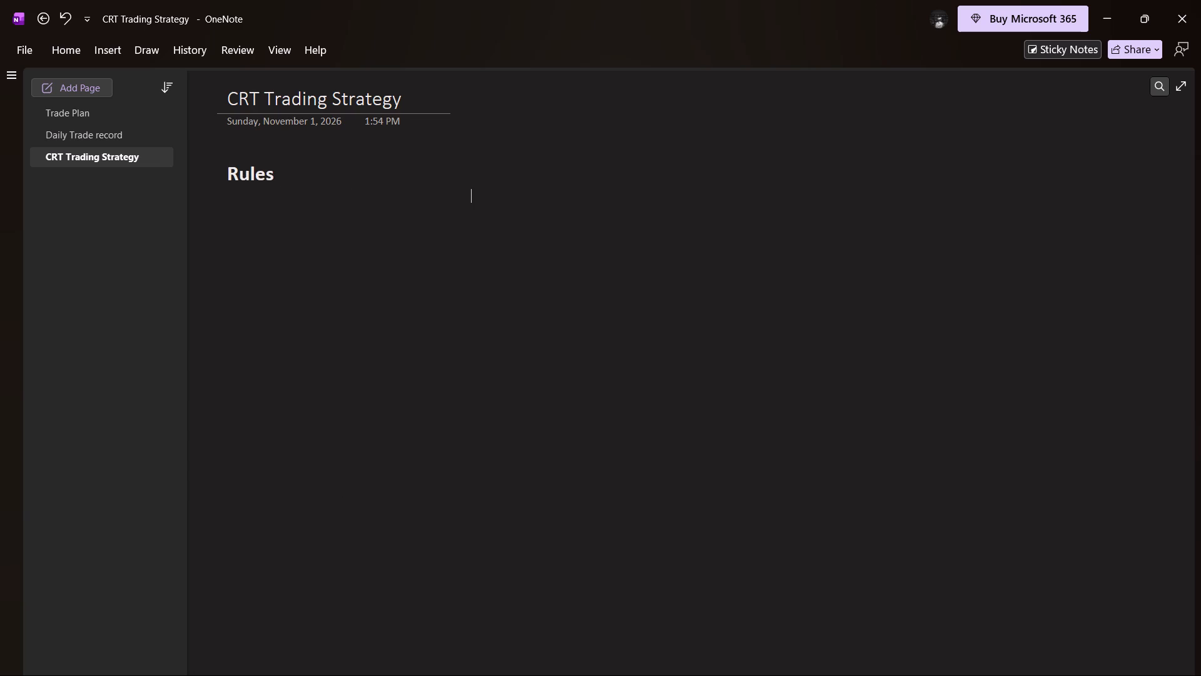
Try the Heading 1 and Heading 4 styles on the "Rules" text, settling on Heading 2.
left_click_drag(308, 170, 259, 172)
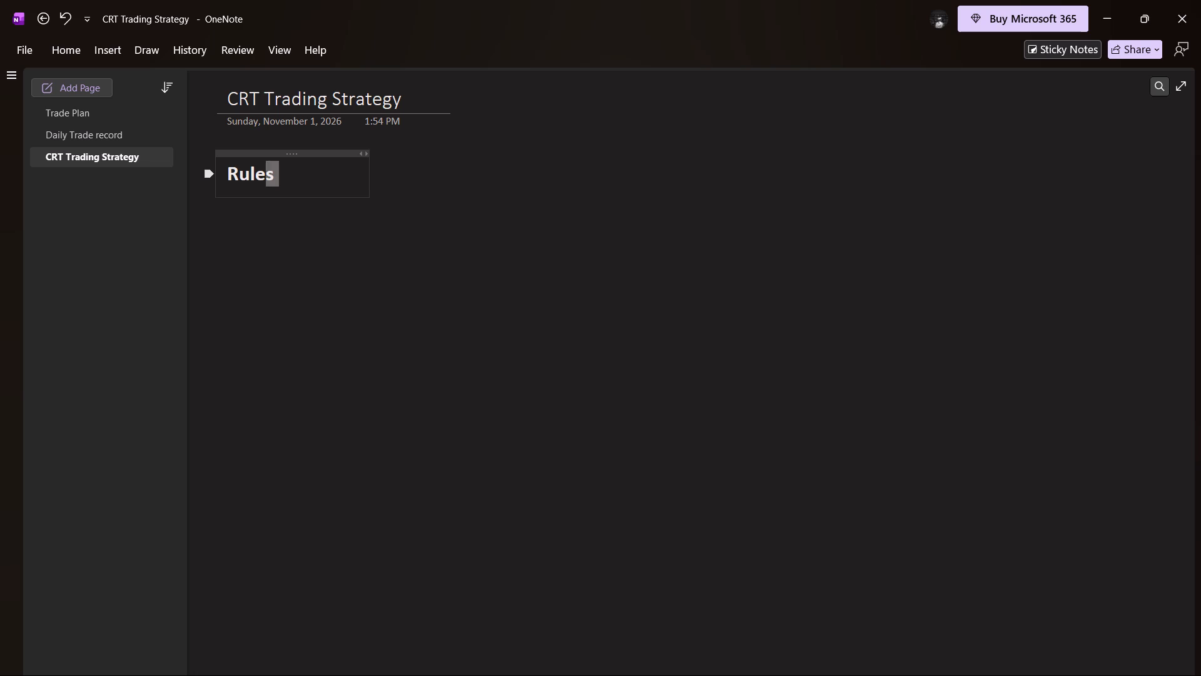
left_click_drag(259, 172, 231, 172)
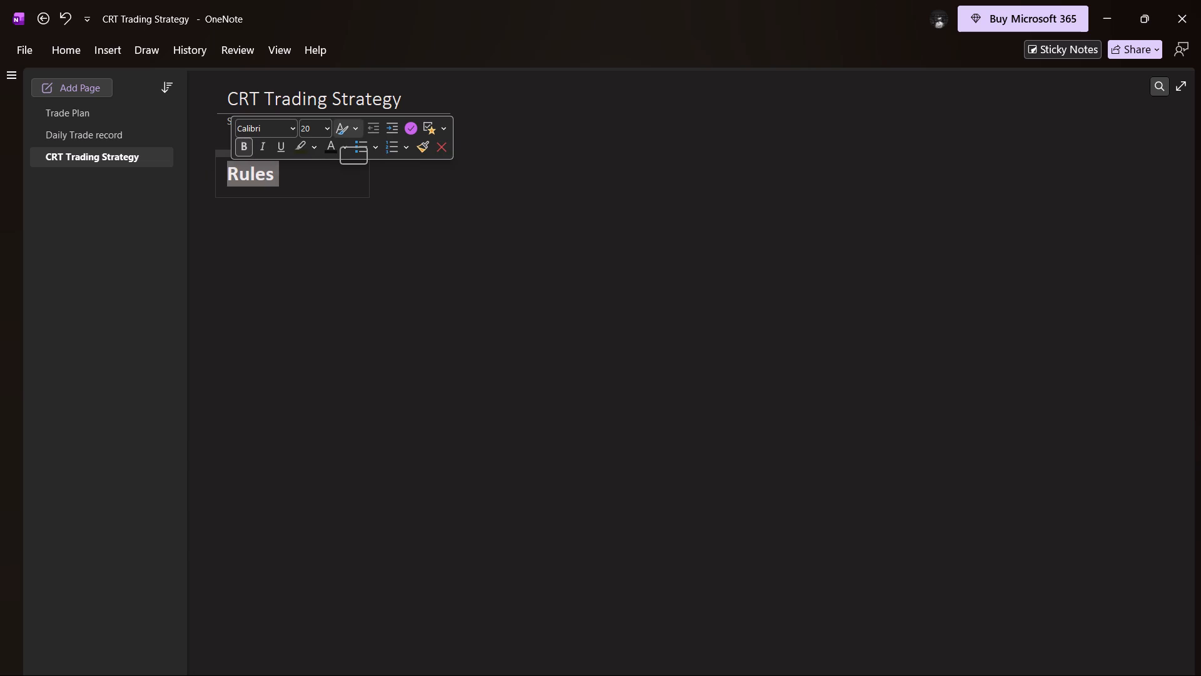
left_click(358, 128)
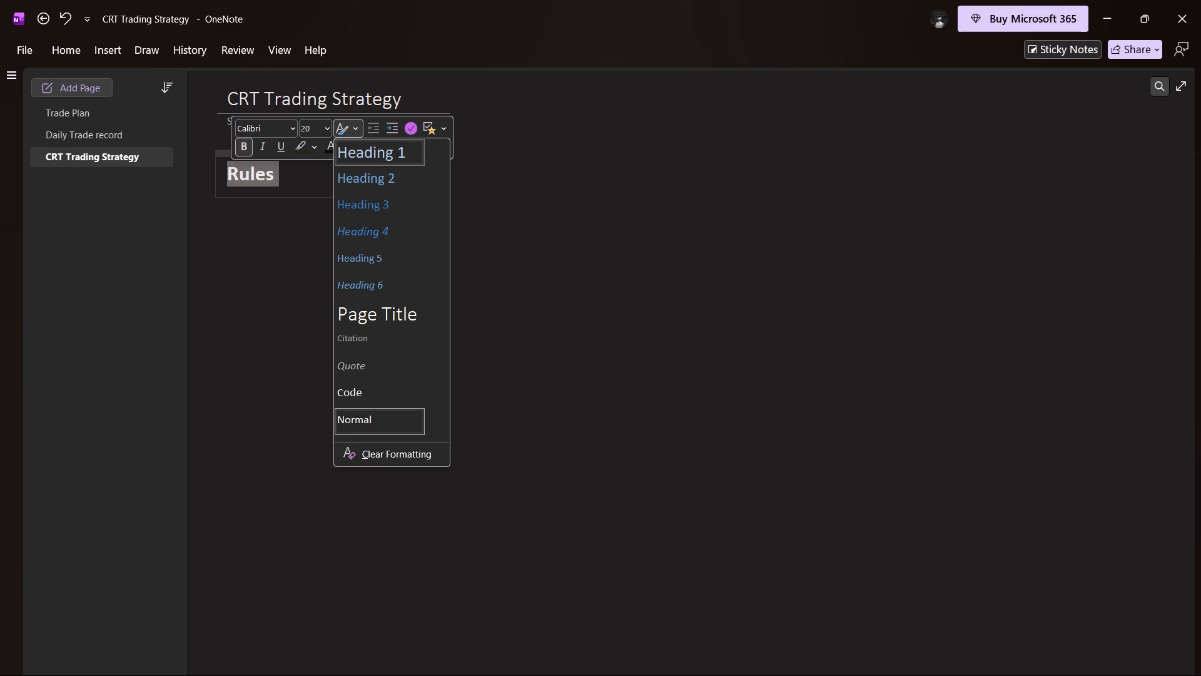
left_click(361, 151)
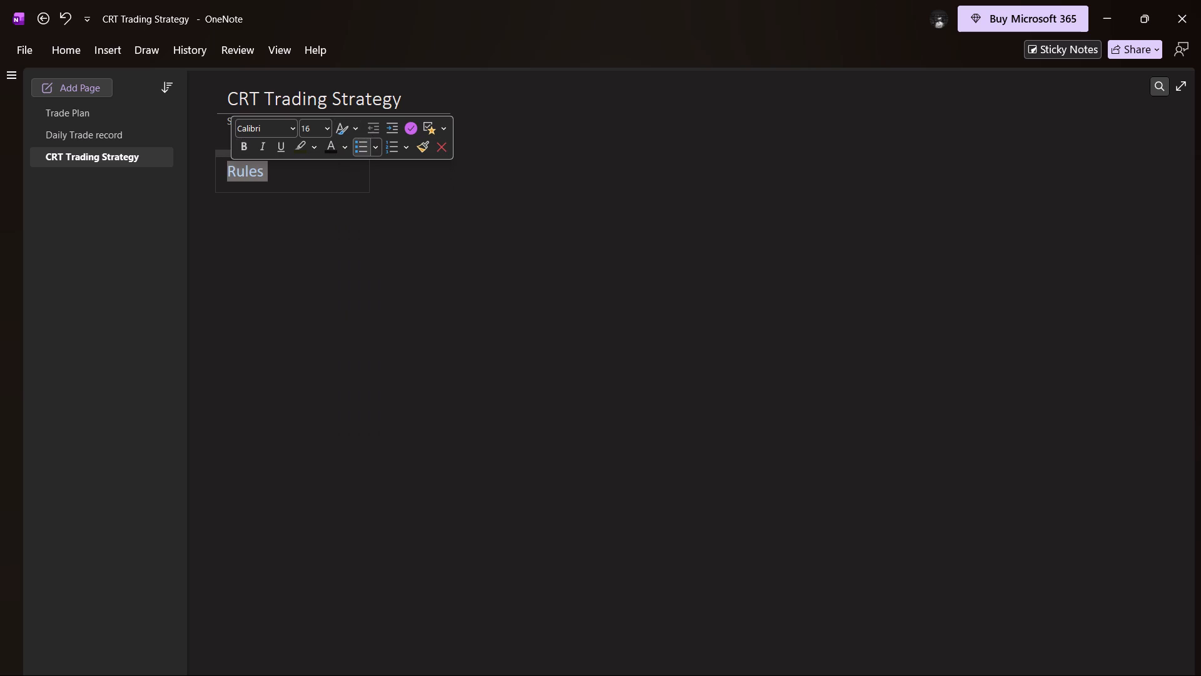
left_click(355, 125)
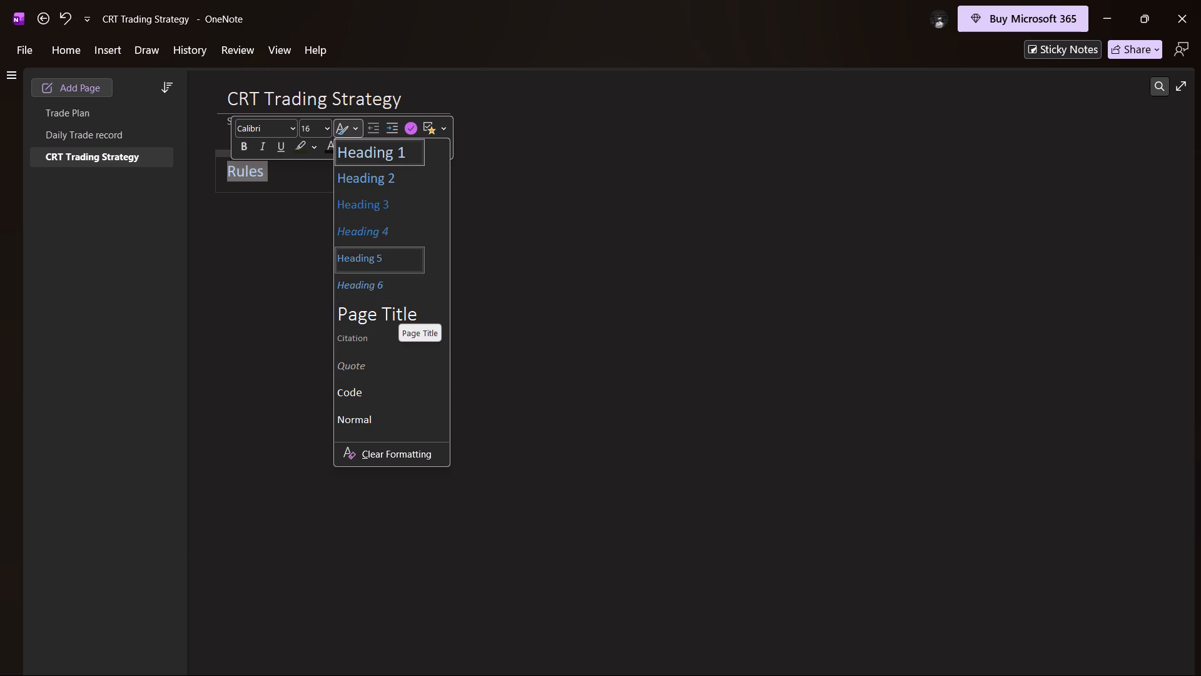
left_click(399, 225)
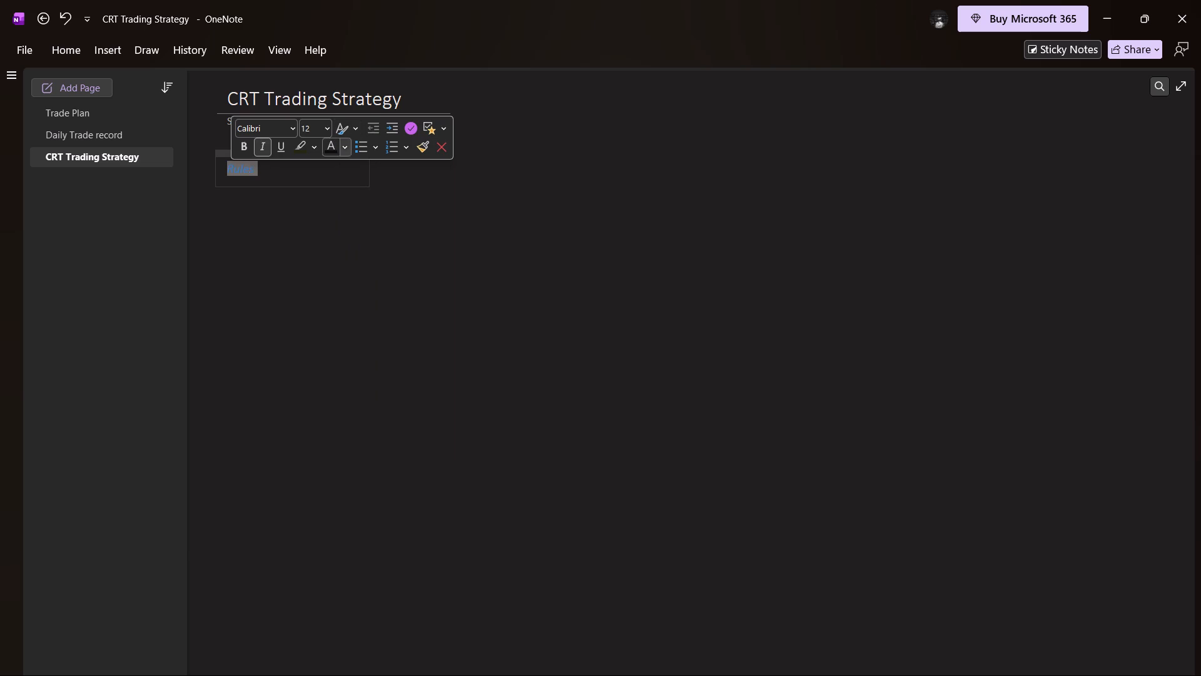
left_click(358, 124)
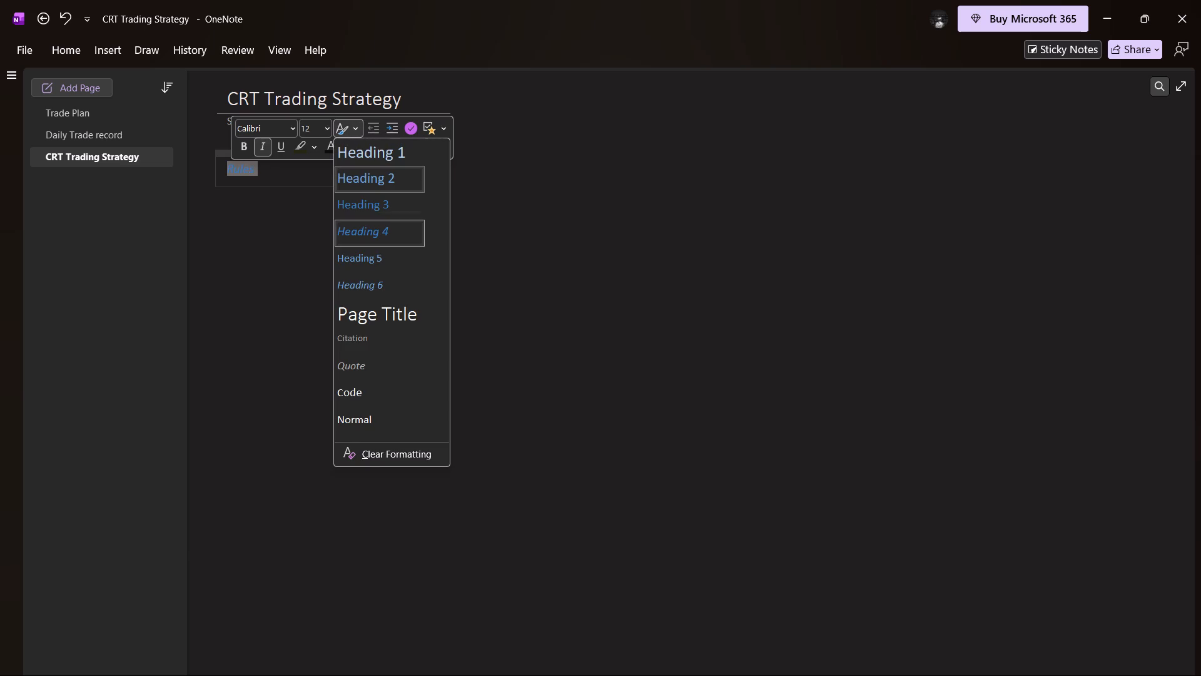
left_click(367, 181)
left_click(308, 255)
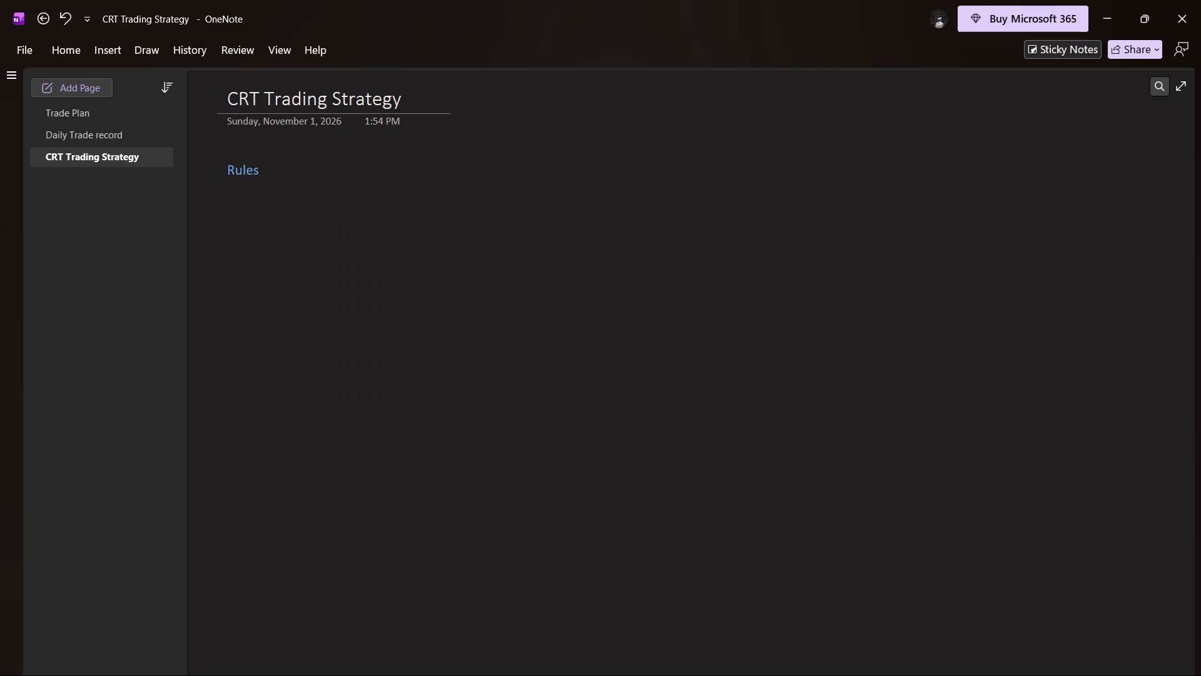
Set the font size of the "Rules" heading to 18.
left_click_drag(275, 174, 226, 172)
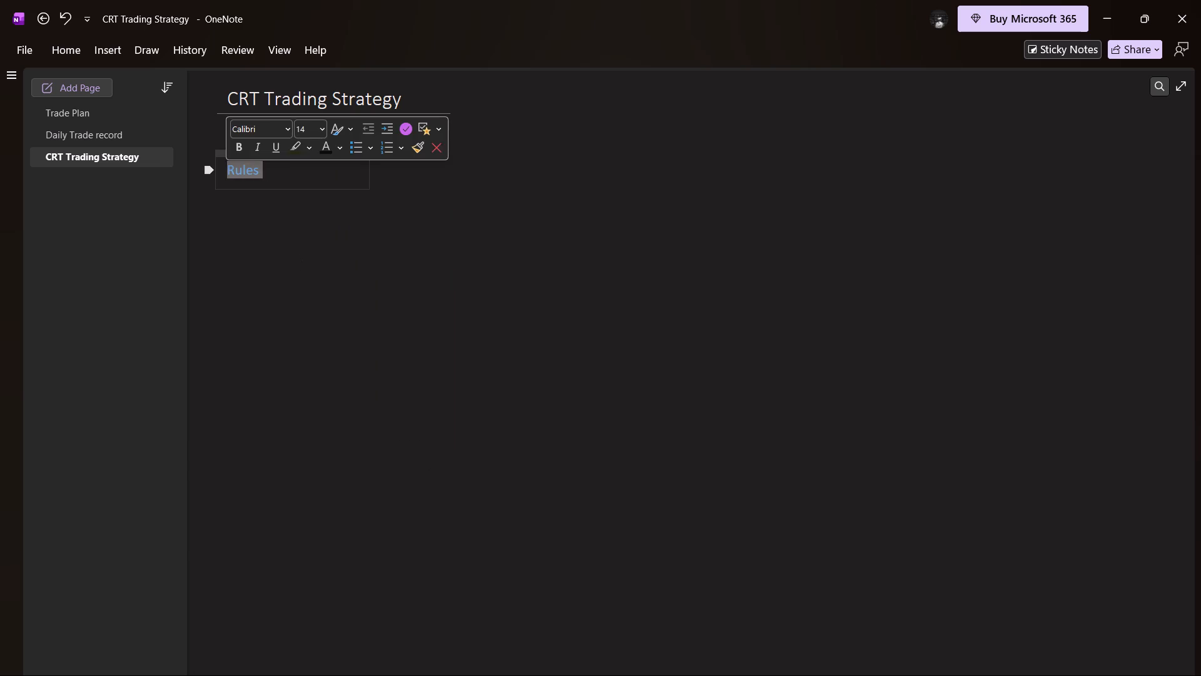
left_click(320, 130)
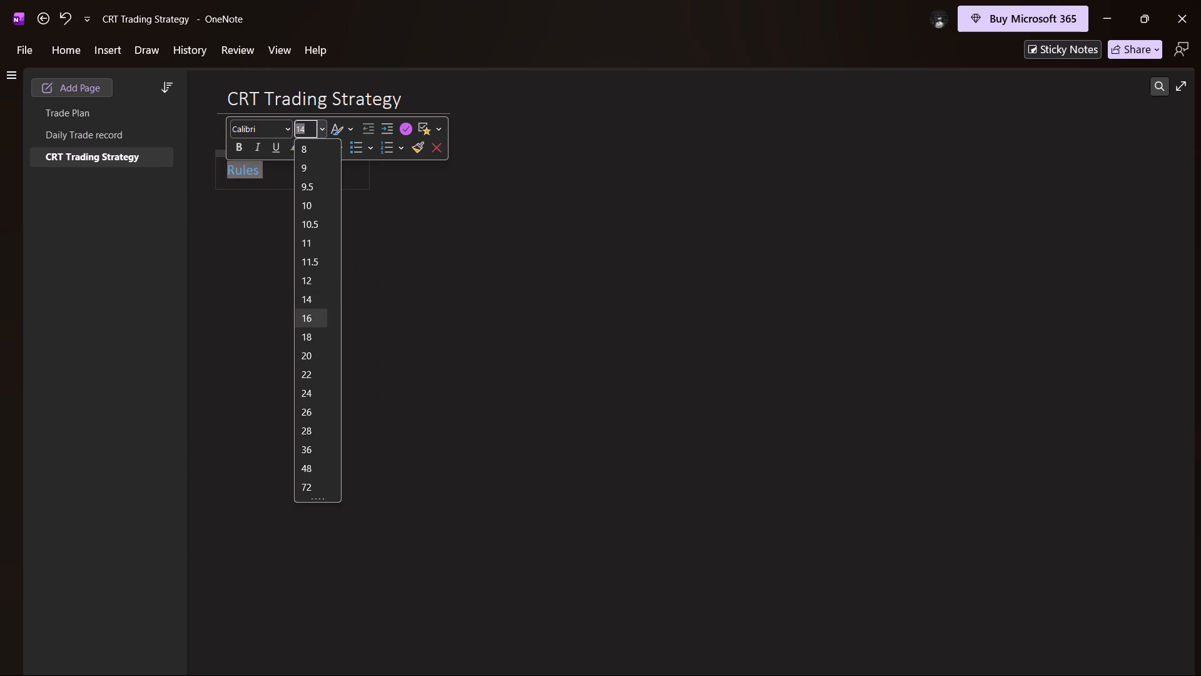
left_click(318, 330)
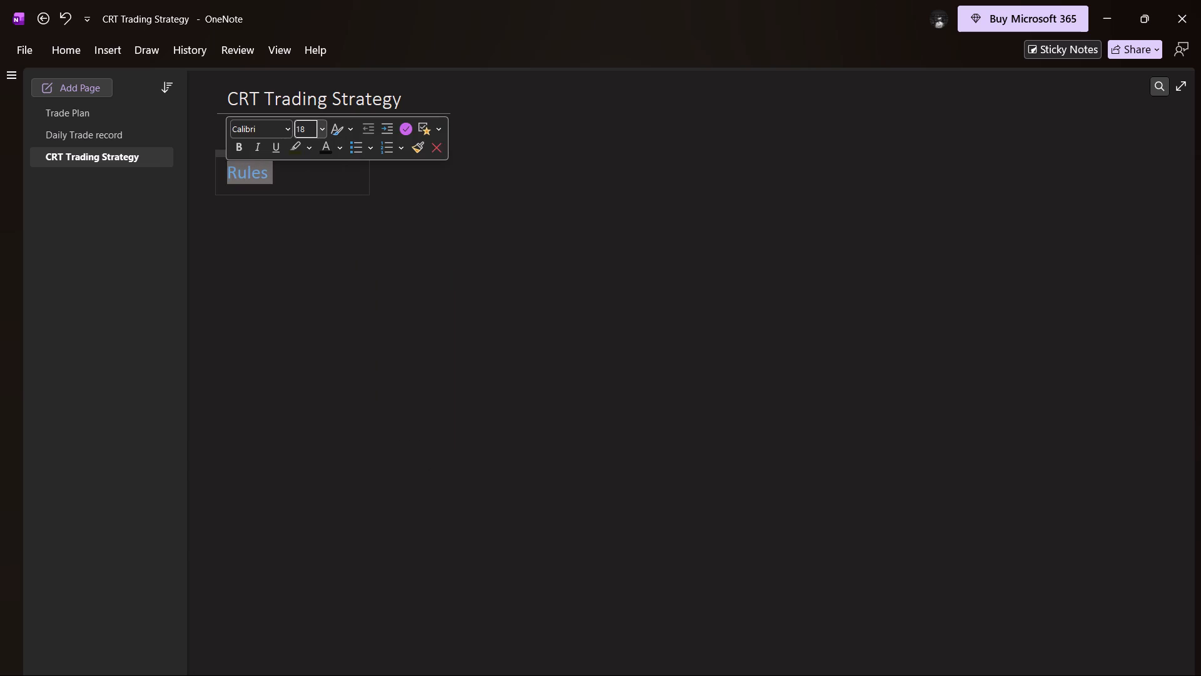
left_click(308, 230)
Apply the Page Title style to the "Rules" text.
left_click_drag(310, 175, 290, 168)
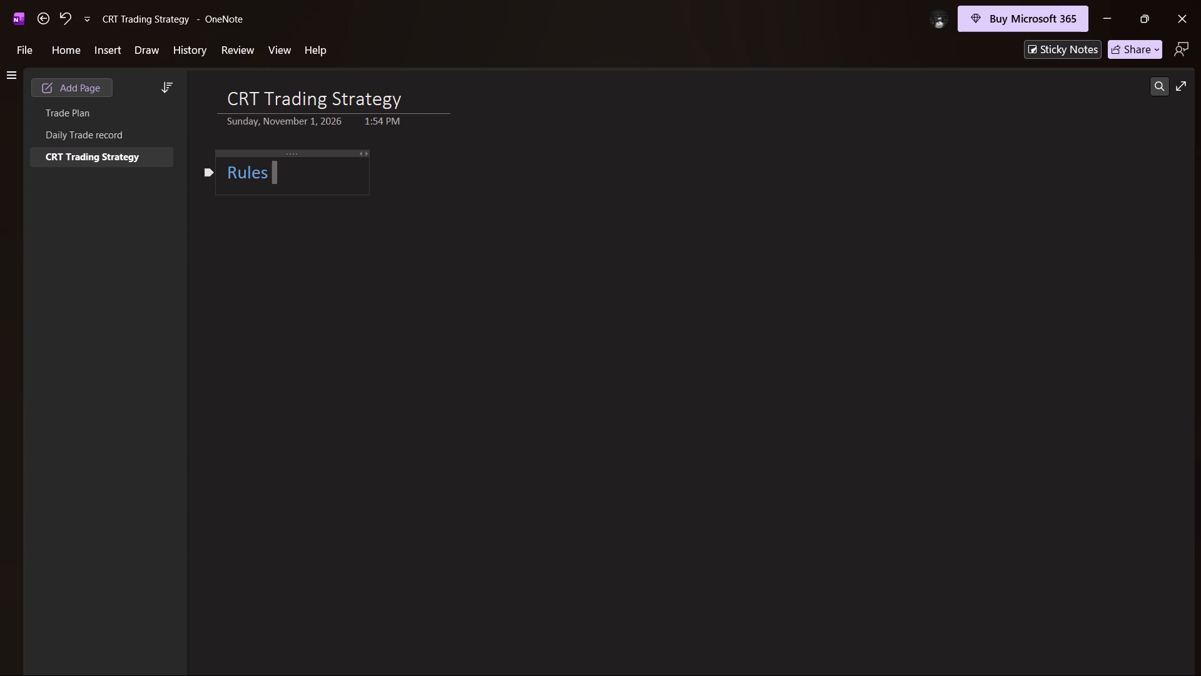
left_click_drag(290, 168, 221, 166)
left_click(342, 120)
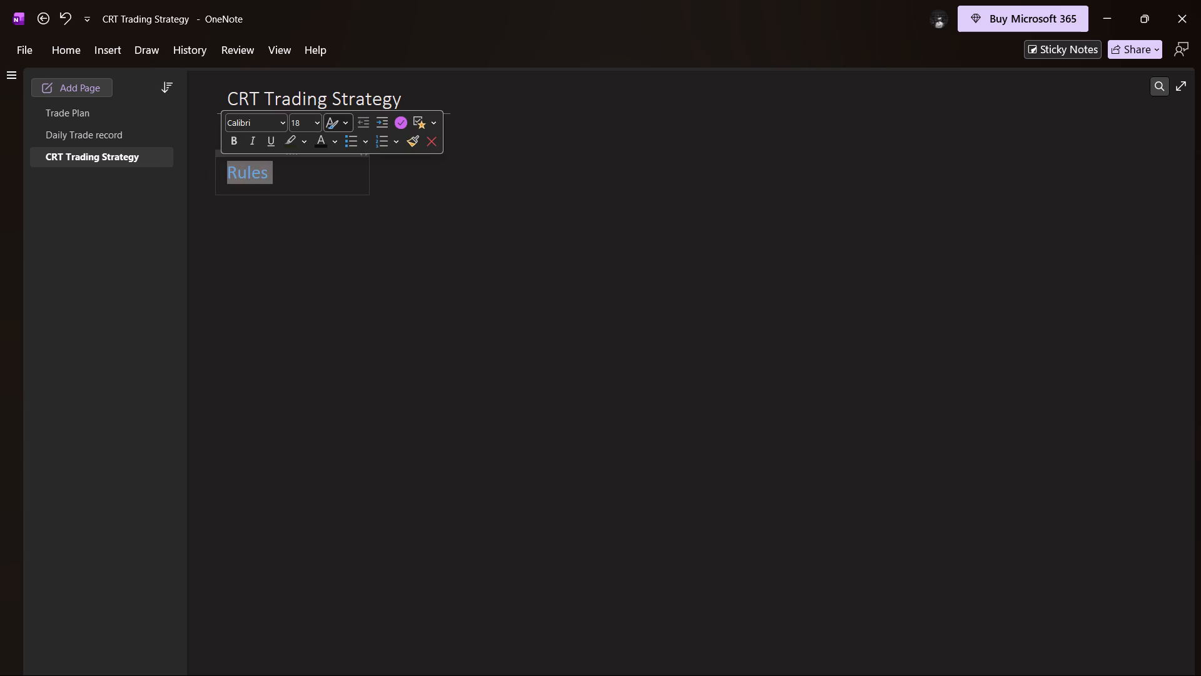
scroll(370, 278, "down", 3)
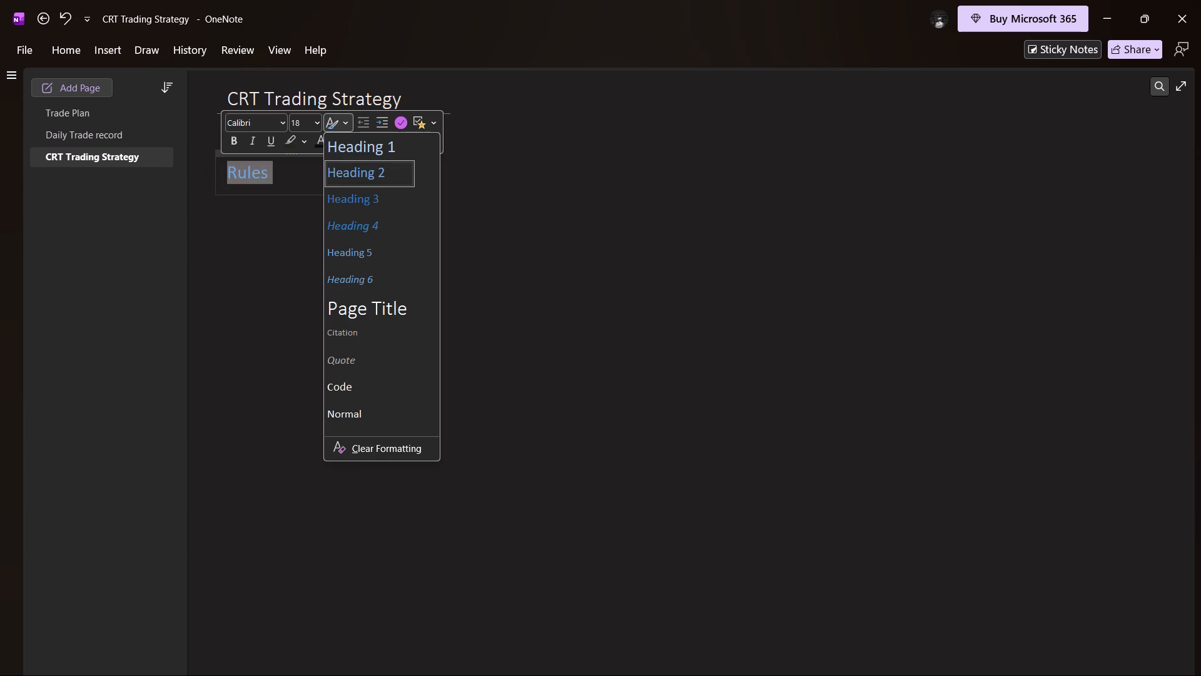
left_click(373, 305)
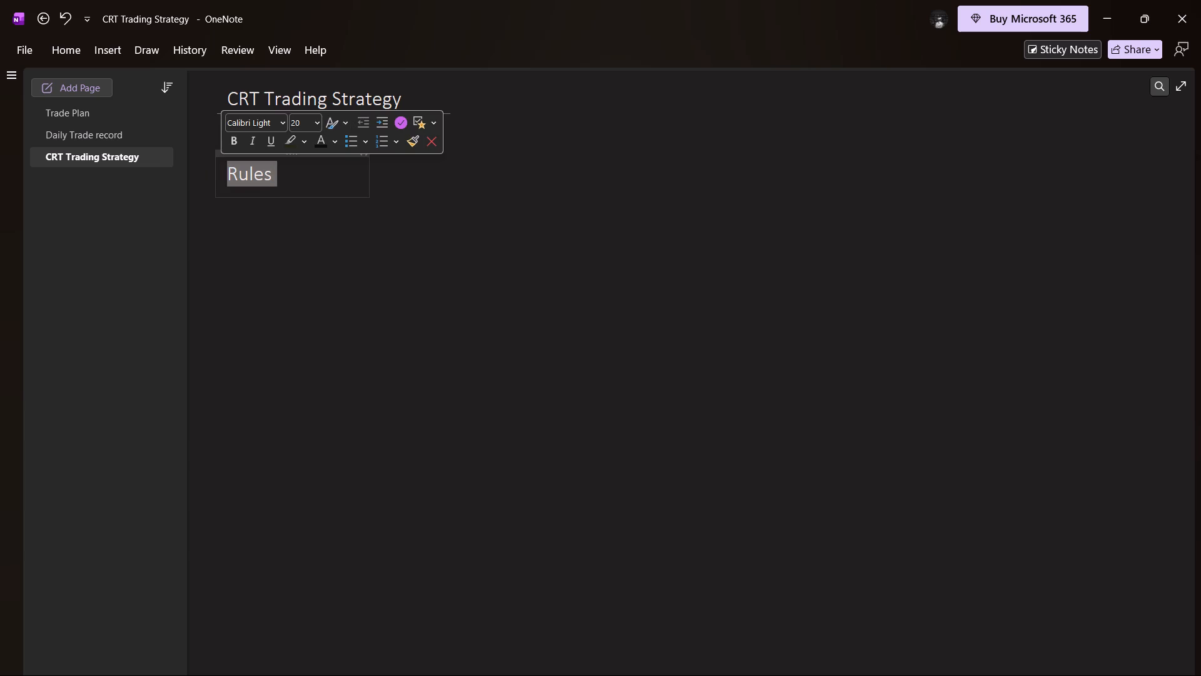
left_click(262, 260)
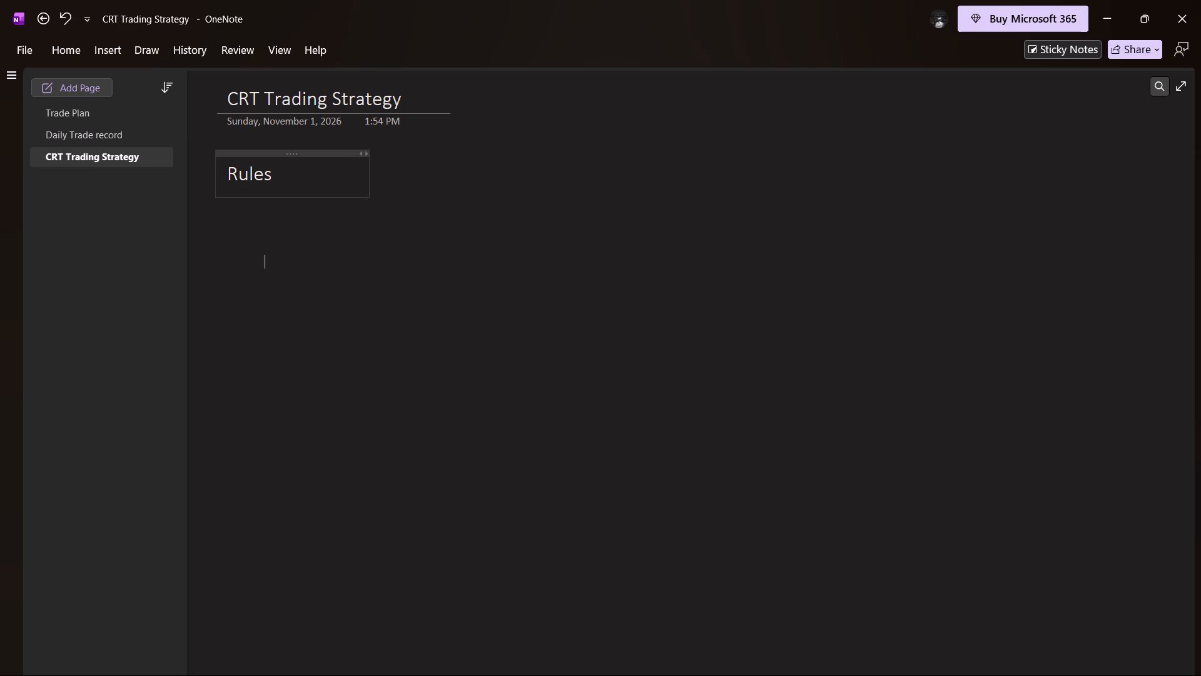
Apply the Heading 1 style to the "Rules" text.
left_click_drag(294, 166, 223, 170)
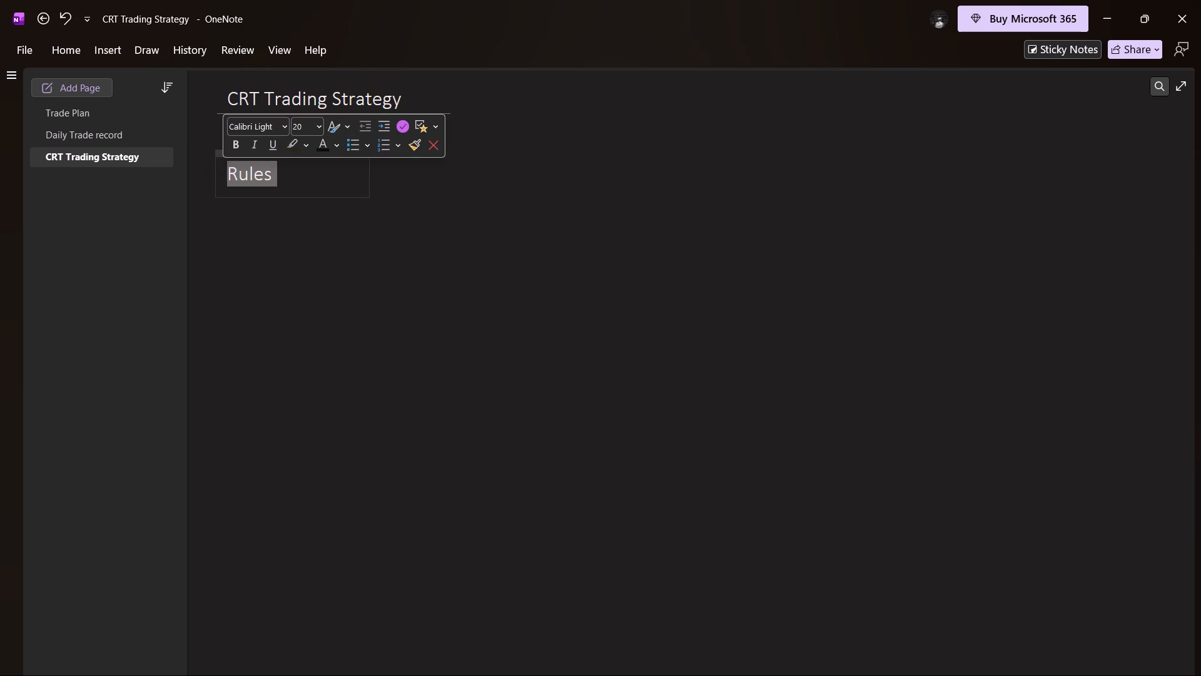
left_click(348, 127)
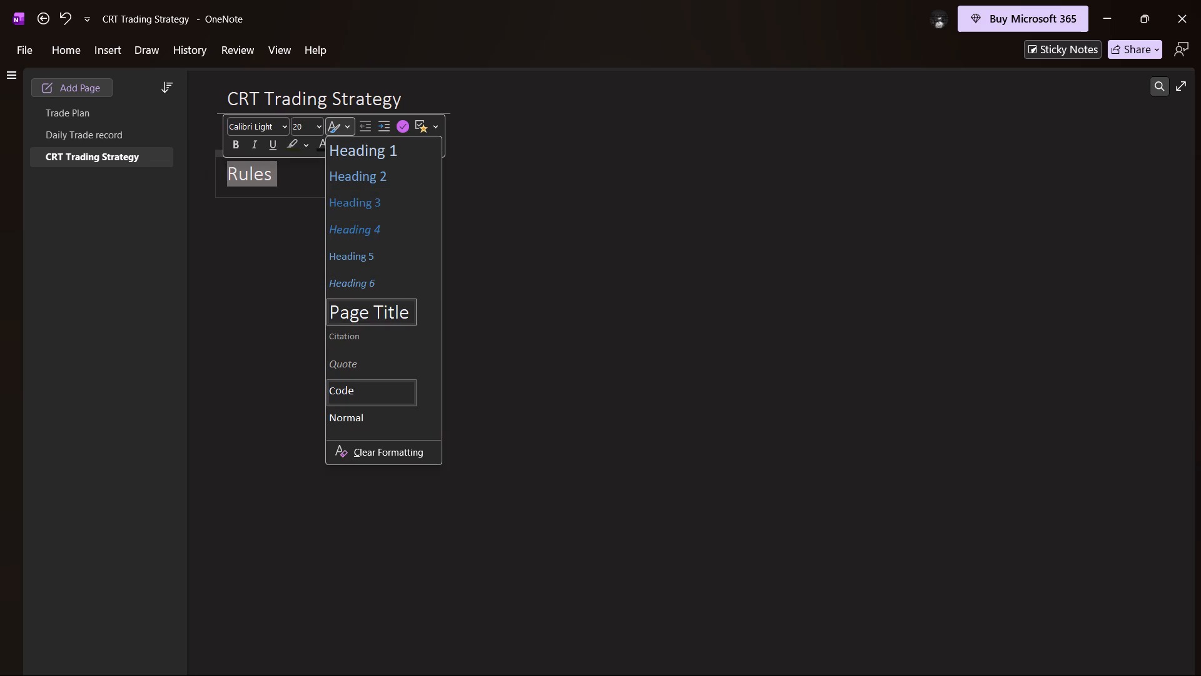
left_click(365, 160)
left_click(320, 273)
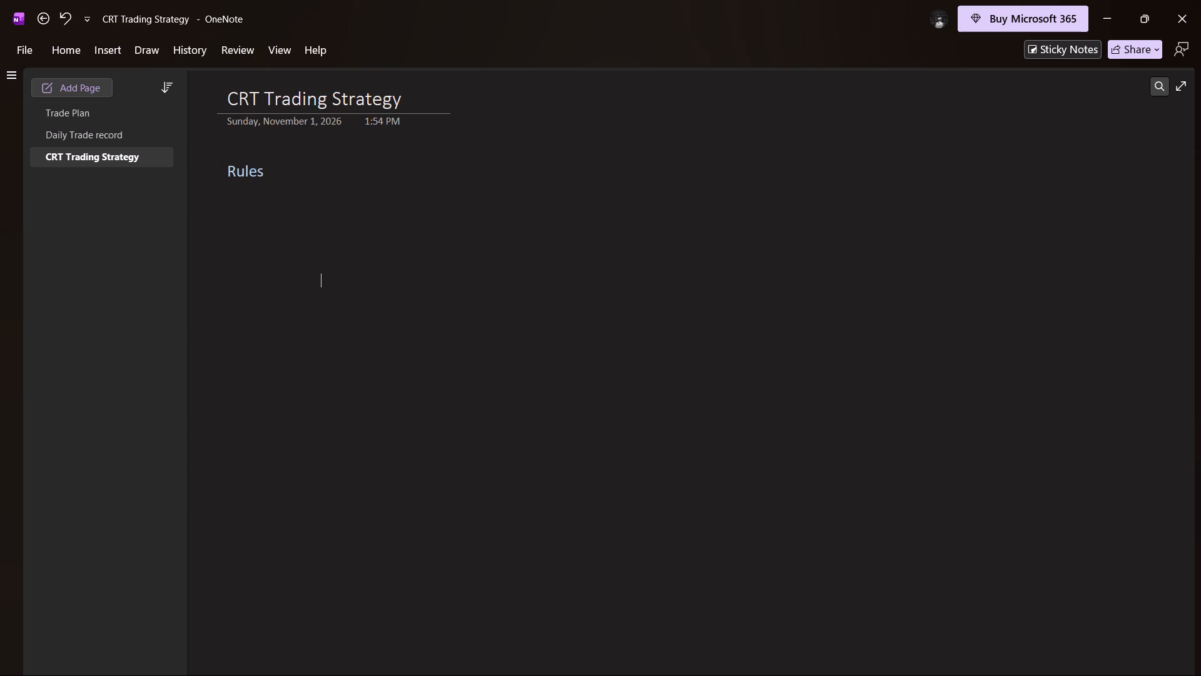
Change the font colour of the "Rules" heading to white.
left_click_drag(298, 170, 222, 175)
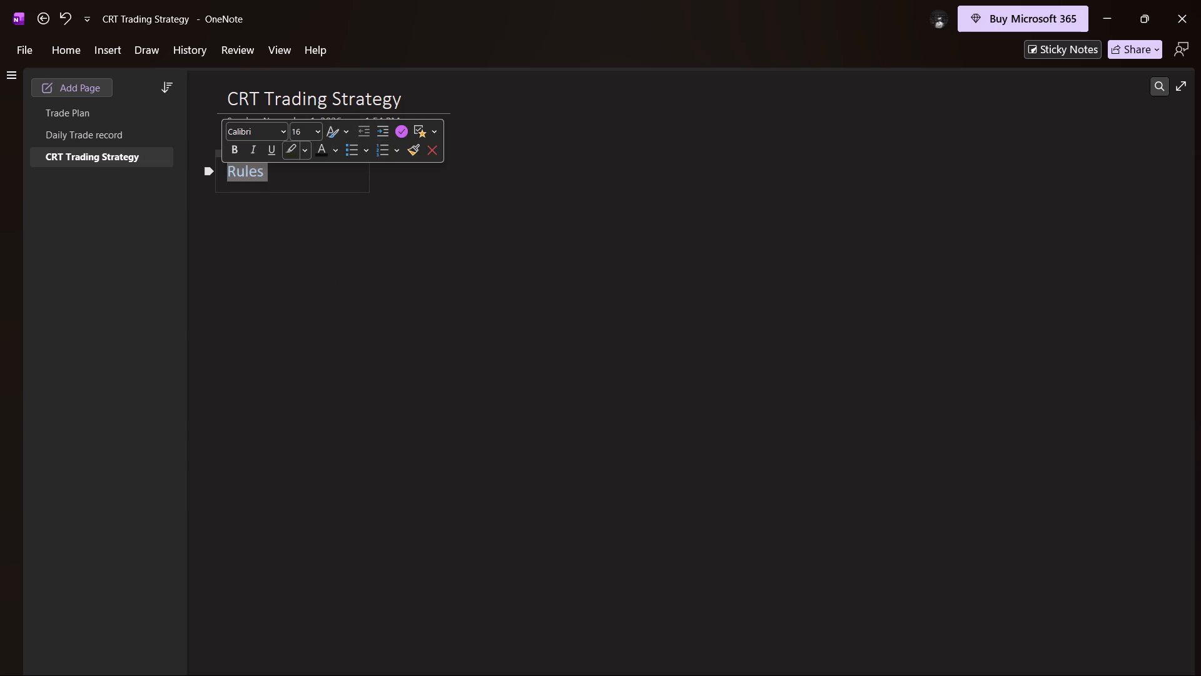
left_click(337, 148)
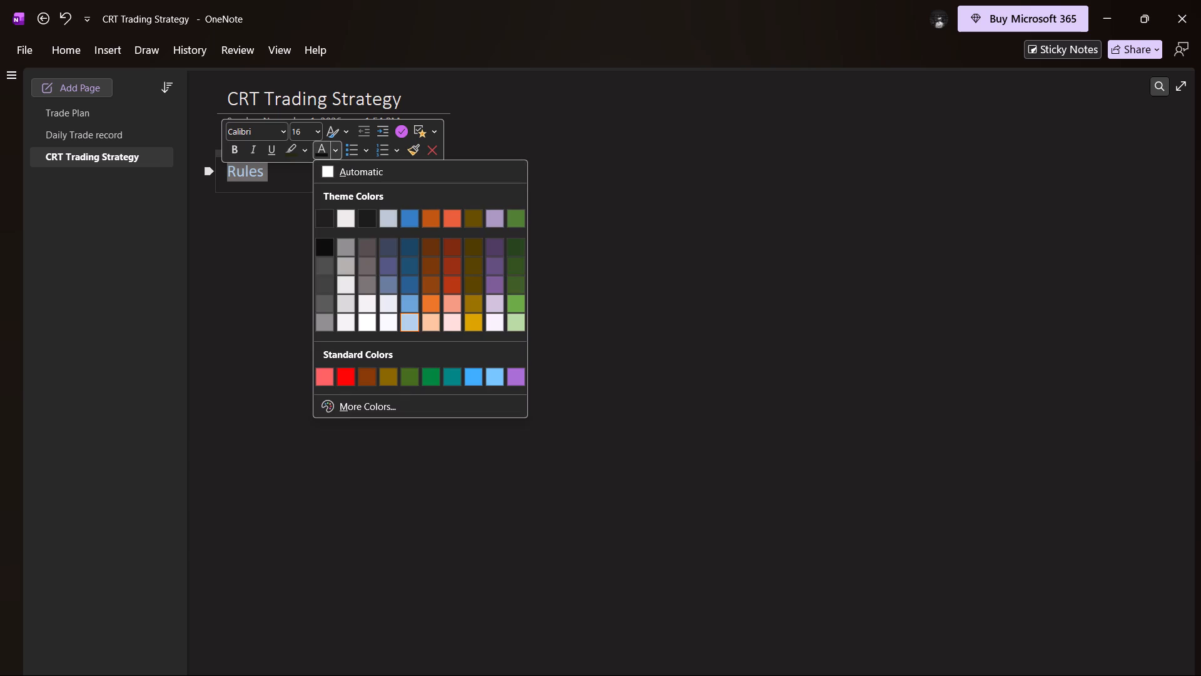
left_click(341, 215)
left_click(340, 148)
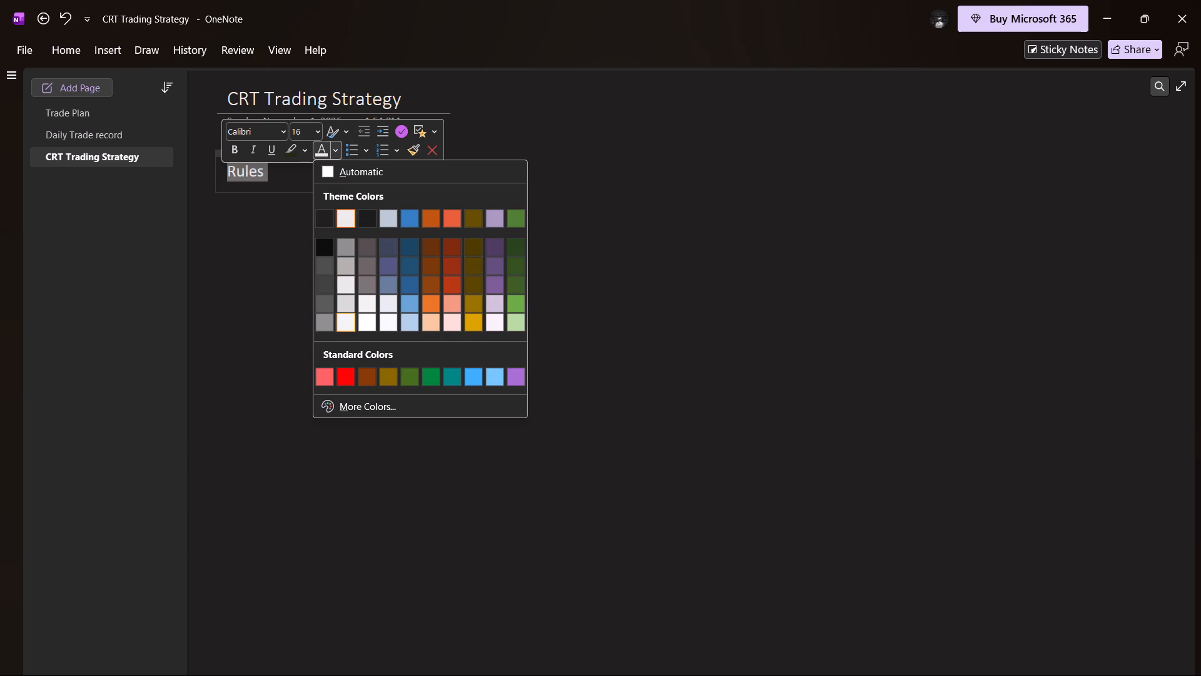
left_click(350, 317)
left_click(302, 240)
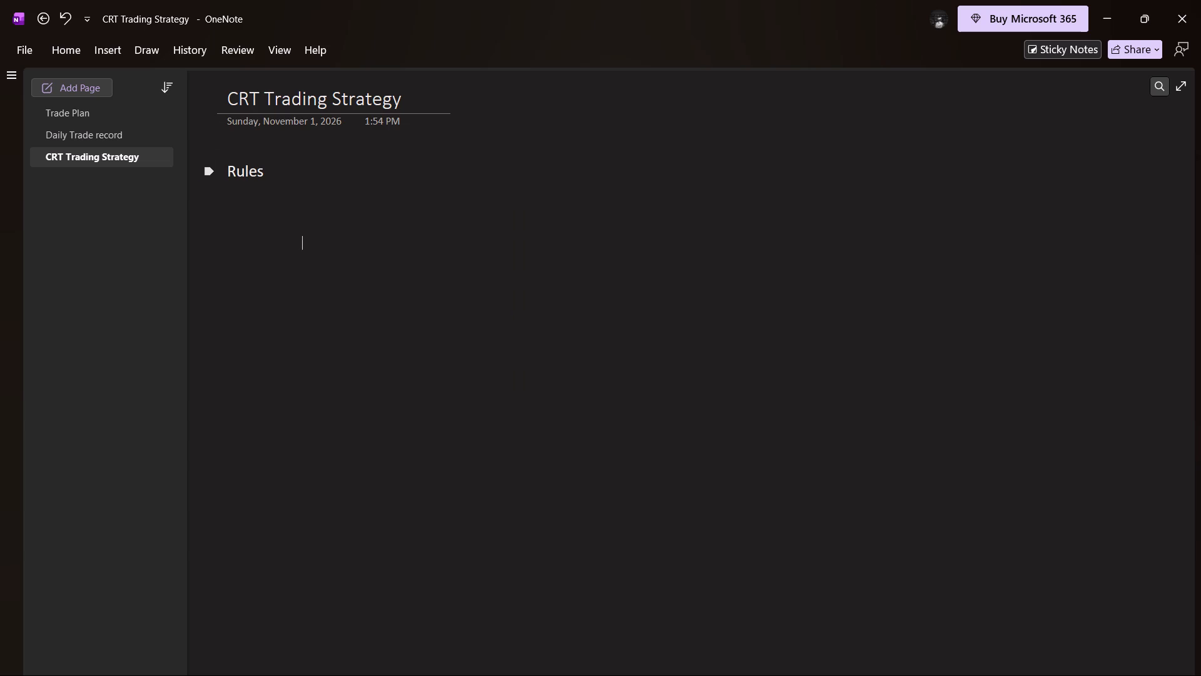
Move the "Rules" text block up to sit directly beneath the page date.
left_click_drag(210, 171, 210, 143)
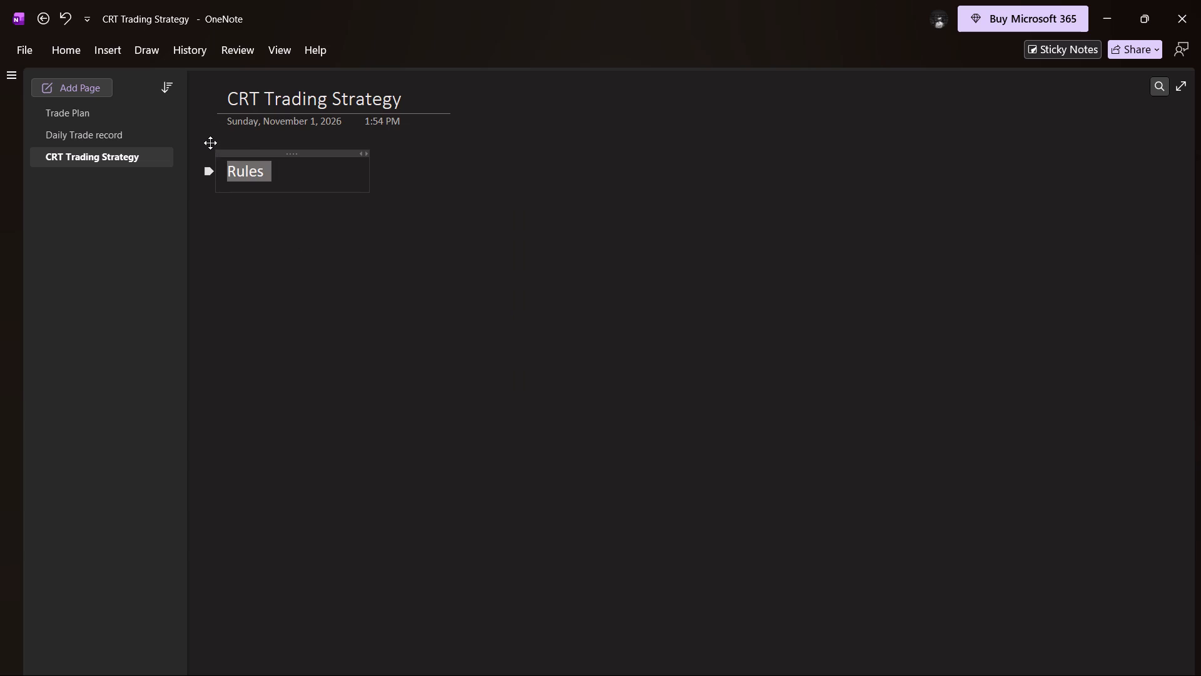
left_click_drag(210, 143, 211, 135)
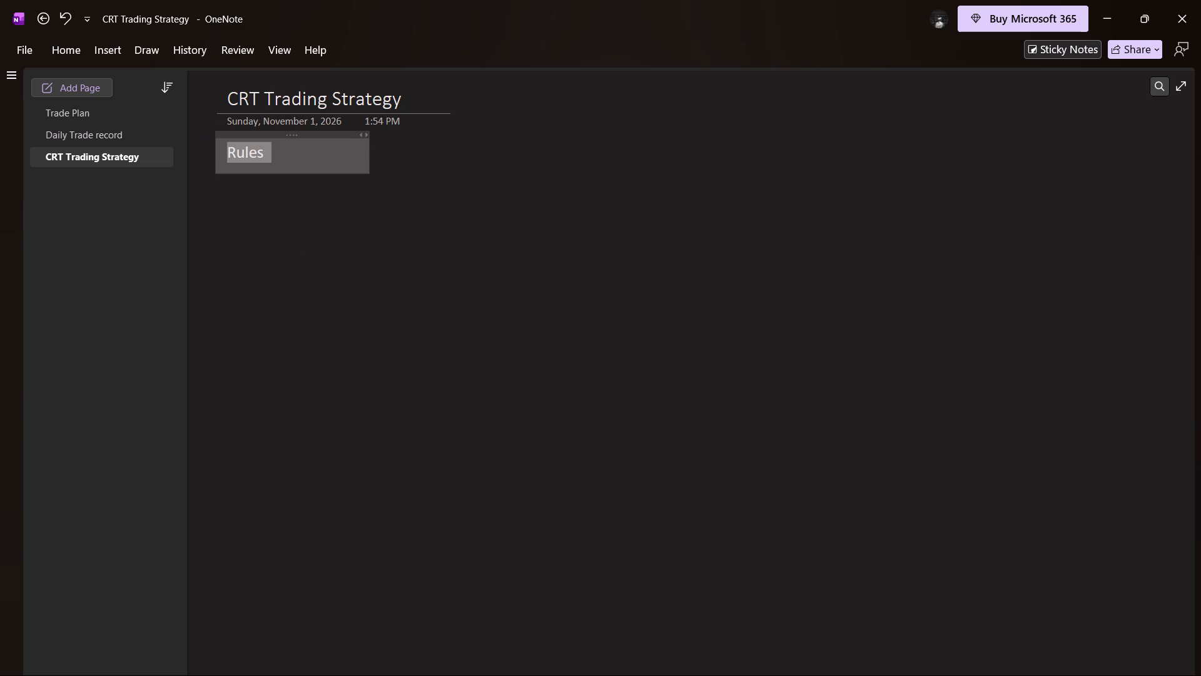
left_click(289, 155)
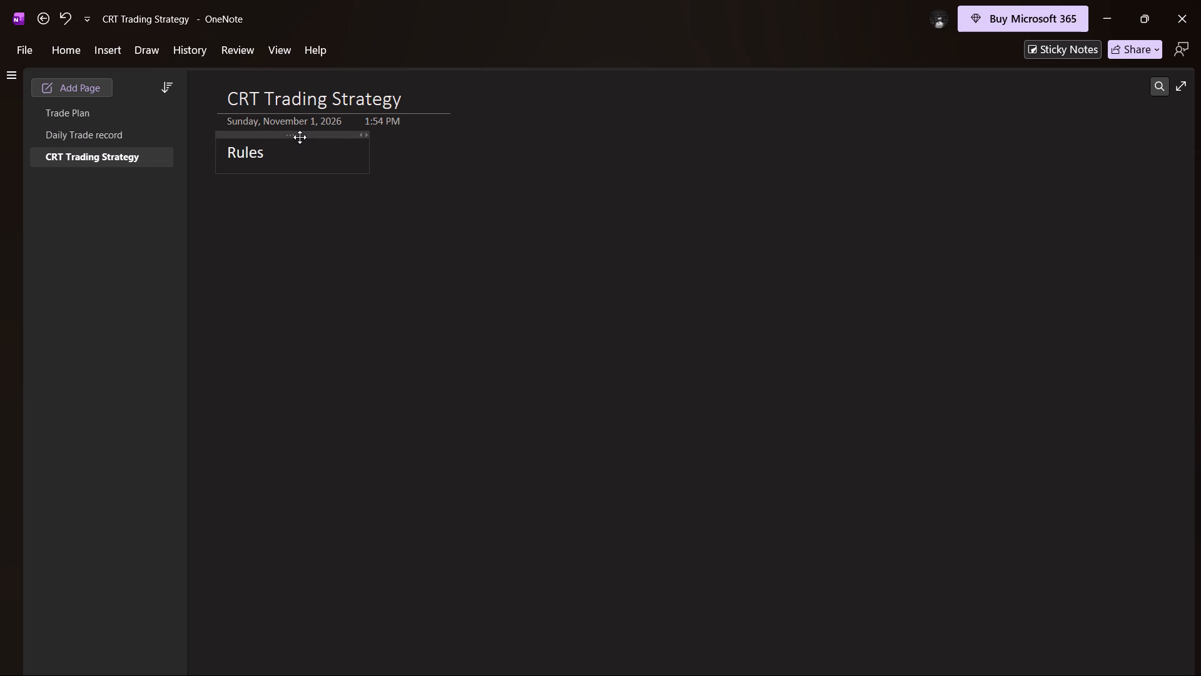
Delete the styled "Rules" heading and enter "Rules" again as plain text beneath the page date.
left_click_drag(293, 156, 228, 157)
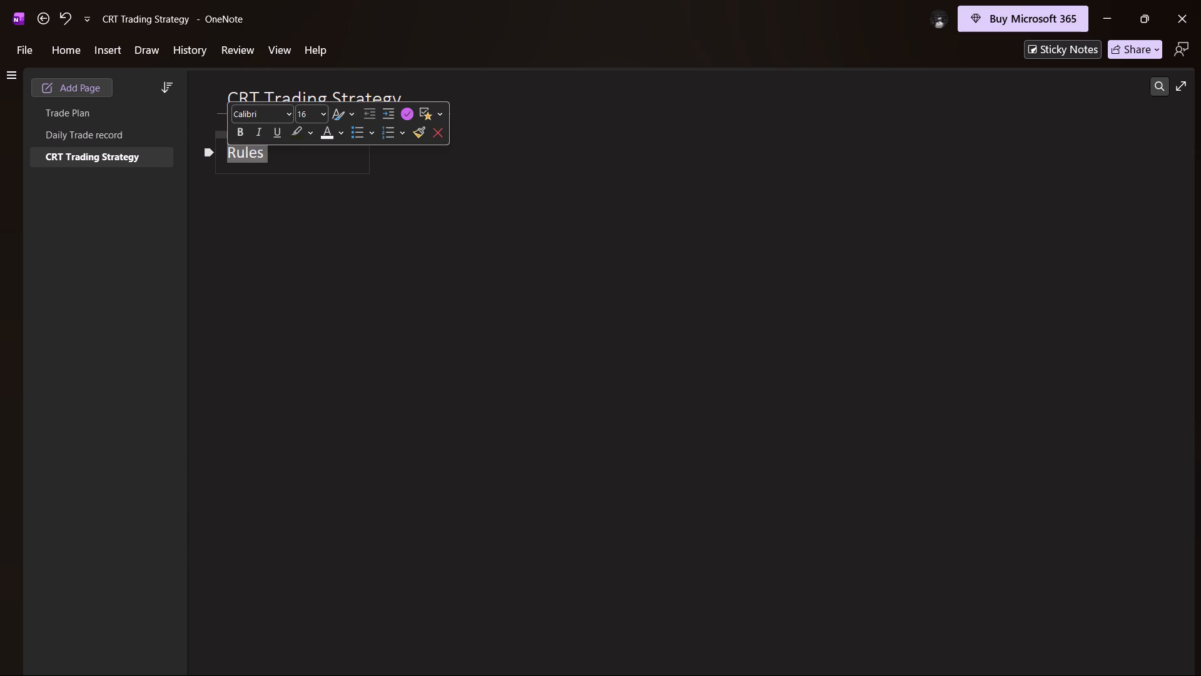
key("BackSpace")
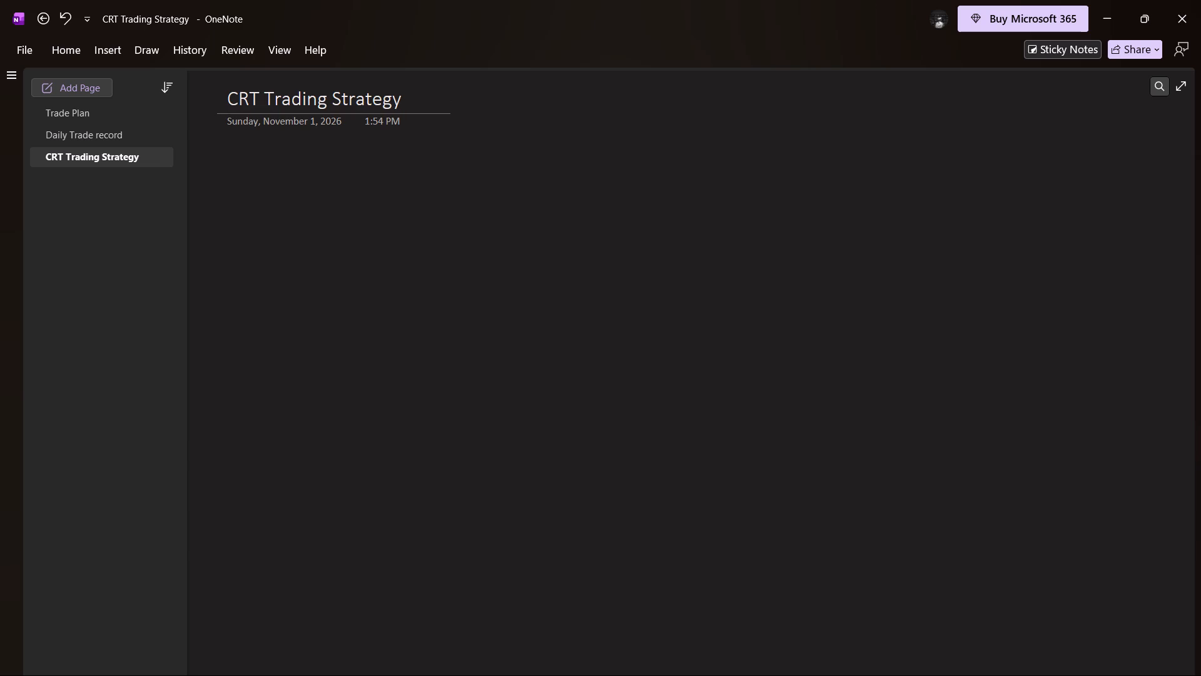
left_click(234, 217)
left_click(238, 151)
type("Rules")
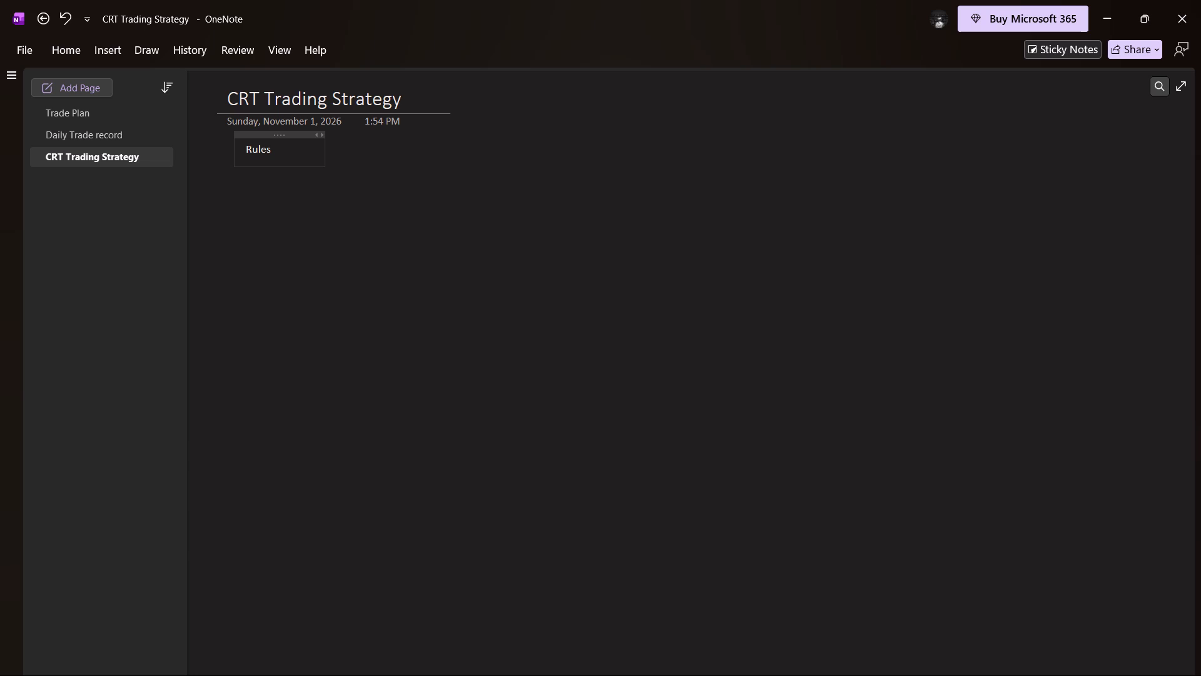
Make the "Rules" text bold and set its font size to 14.
left_click_drag(281, 150, 238, 150)
left_click_drag(238, 150, 237, 150)
left_click(251, 123)
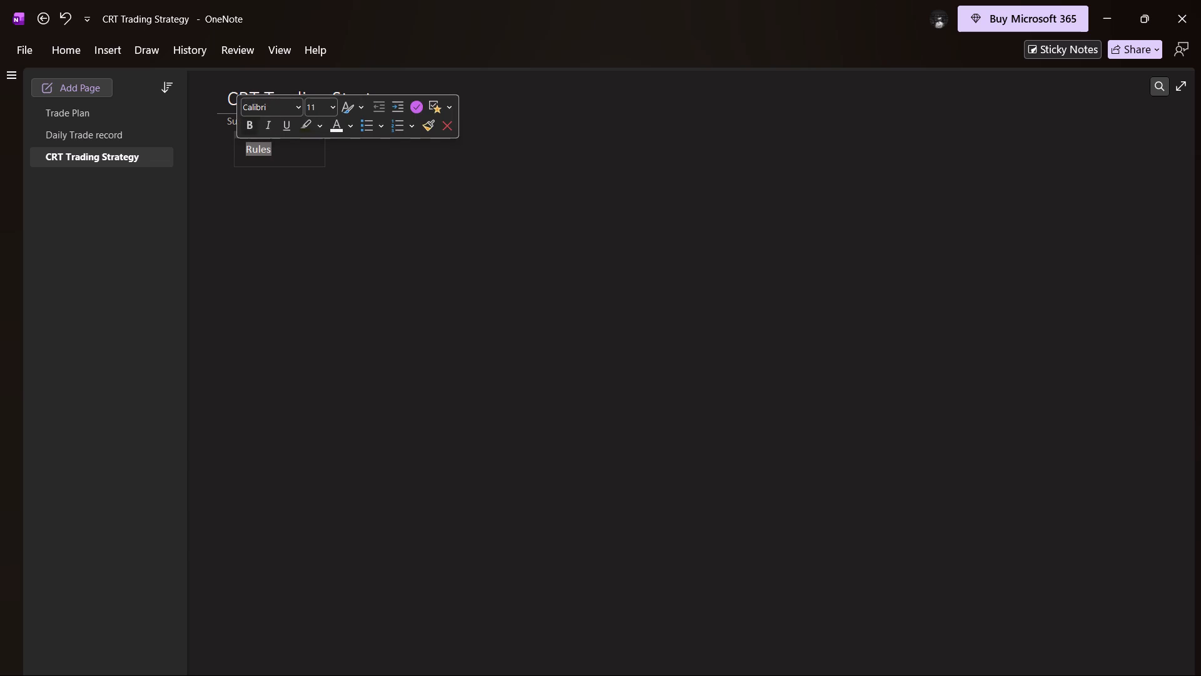
left_click(330, 104)
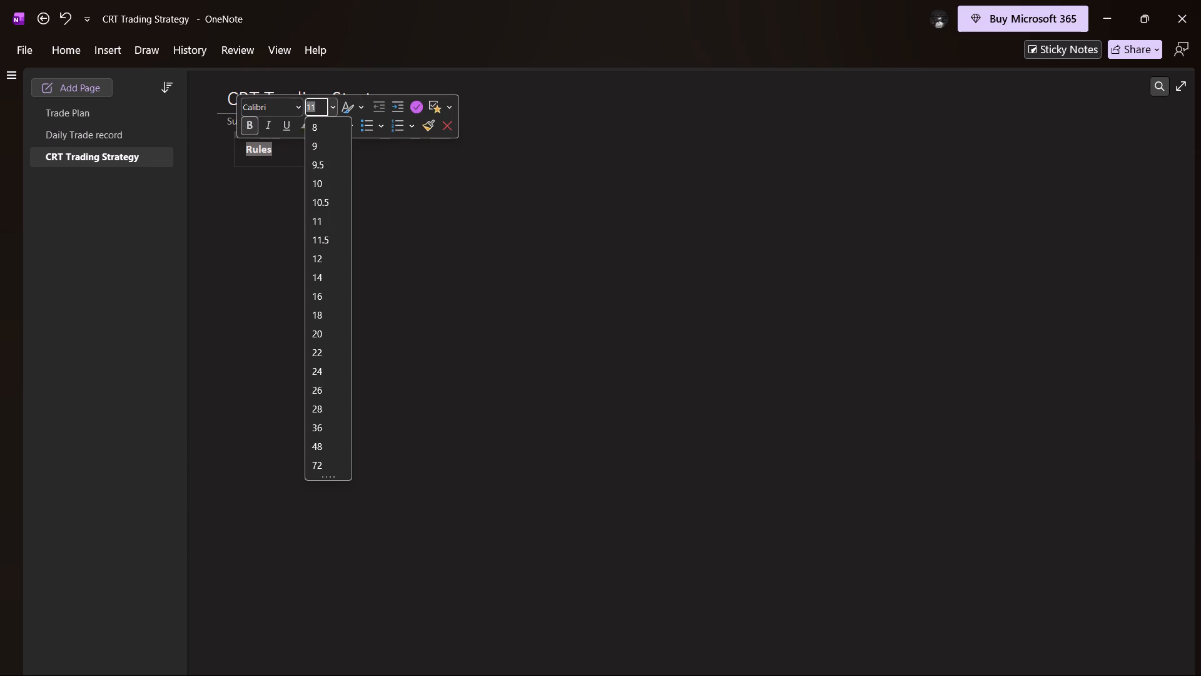
left_click(325, 272)
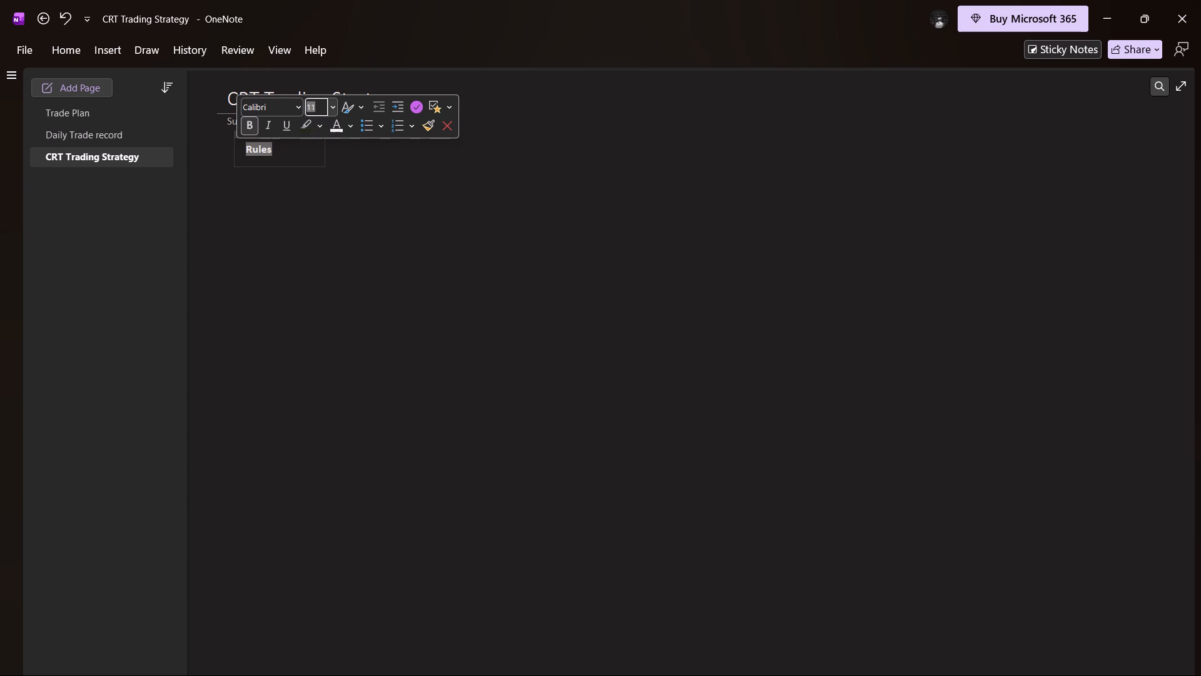
left_click(293, 216)
left_click(385, 178)
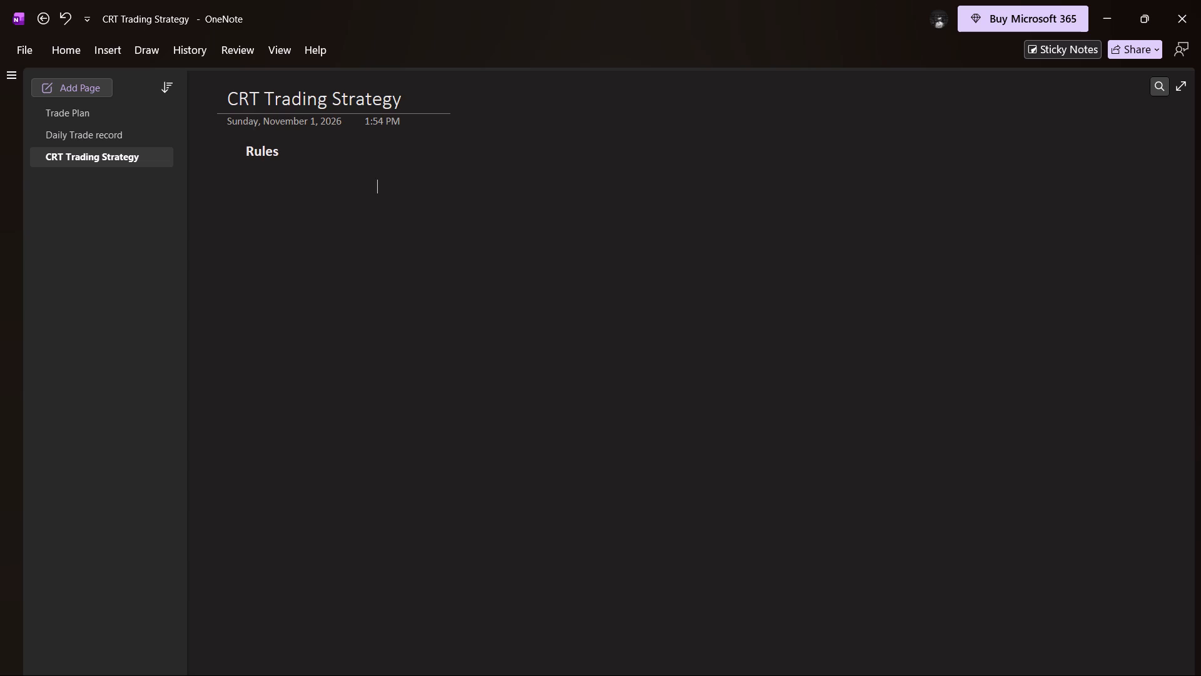
Move the "Rules" text block slightly down and align its text with the start of the page title.
left_click_drag(231, 150, 201, 164)
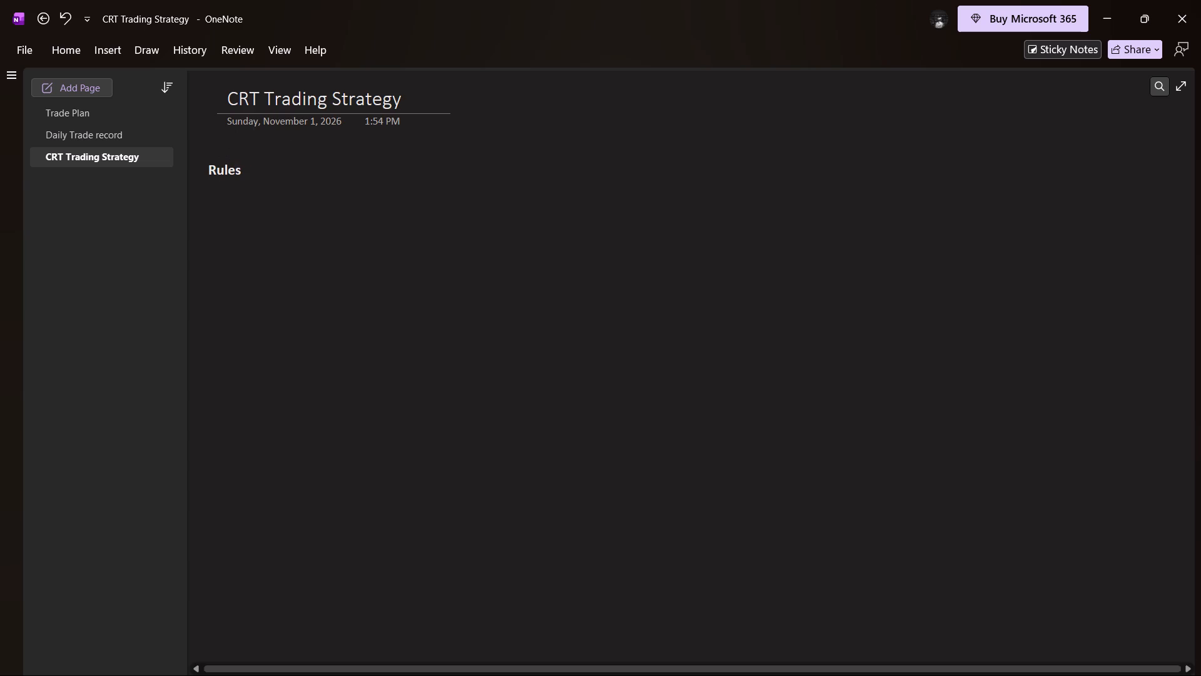
left_click_drag(201, 164, 214, 157)
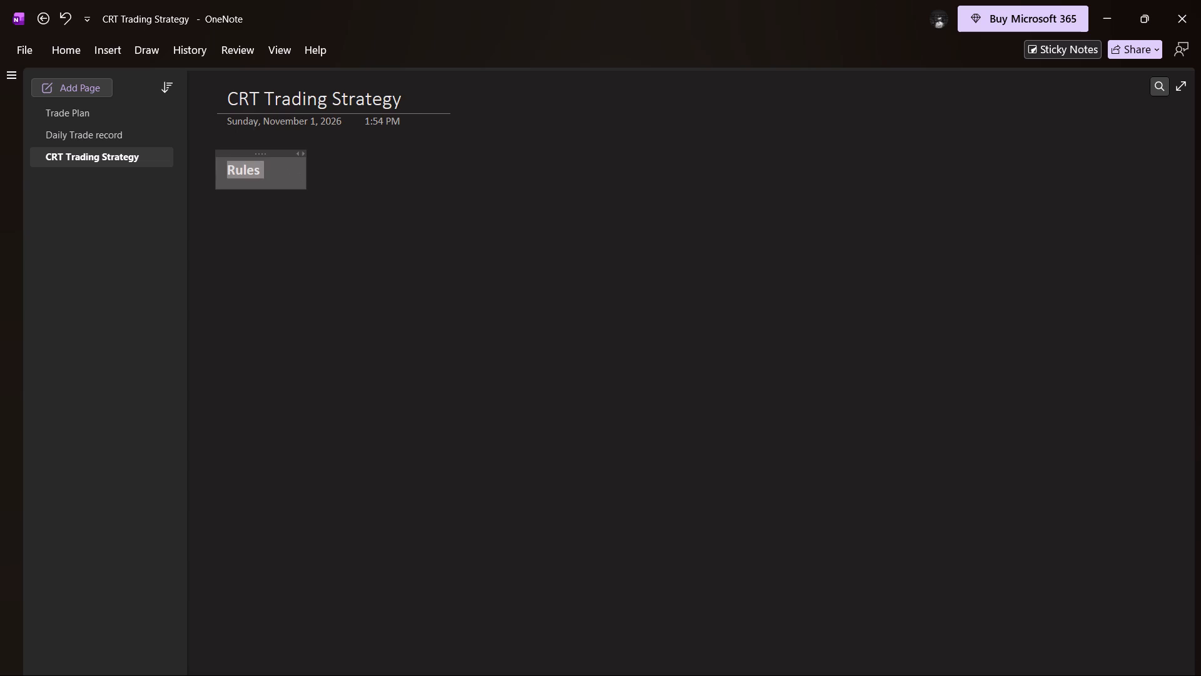
left_click(347, 196)
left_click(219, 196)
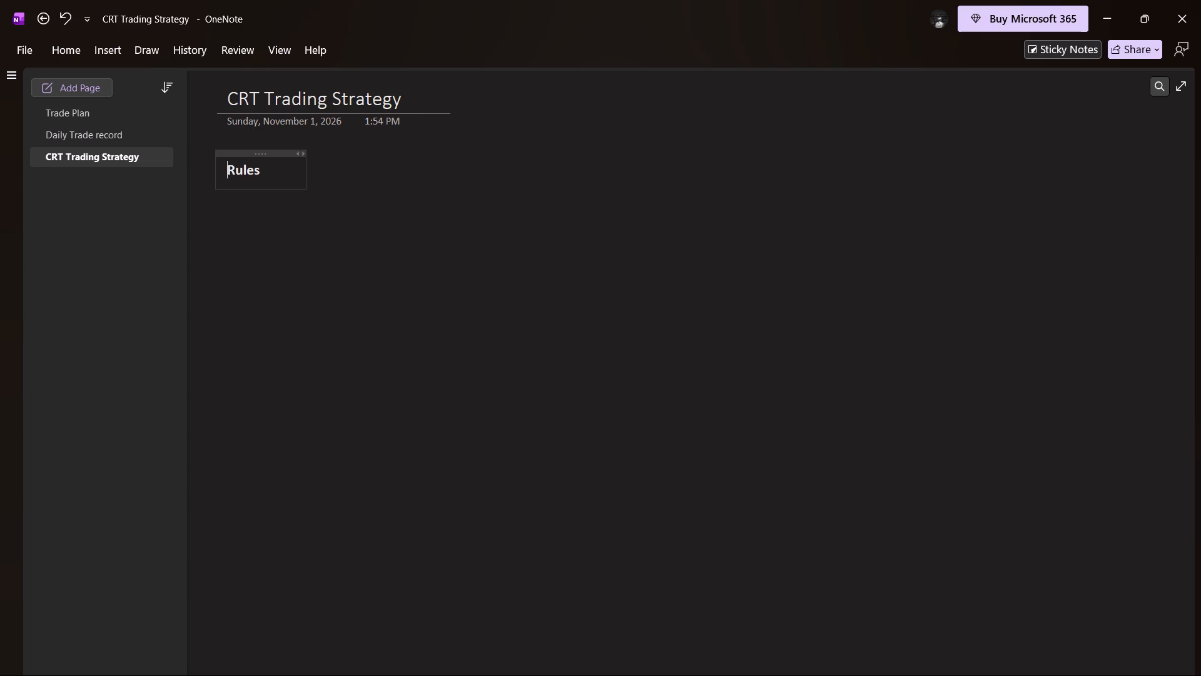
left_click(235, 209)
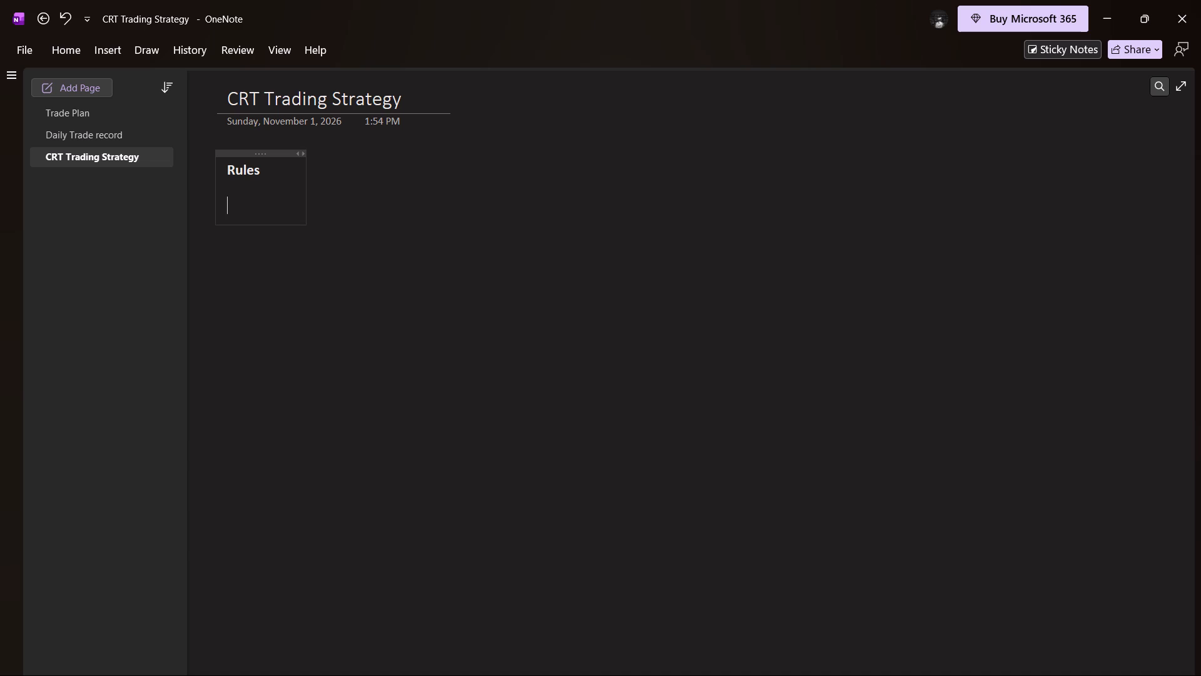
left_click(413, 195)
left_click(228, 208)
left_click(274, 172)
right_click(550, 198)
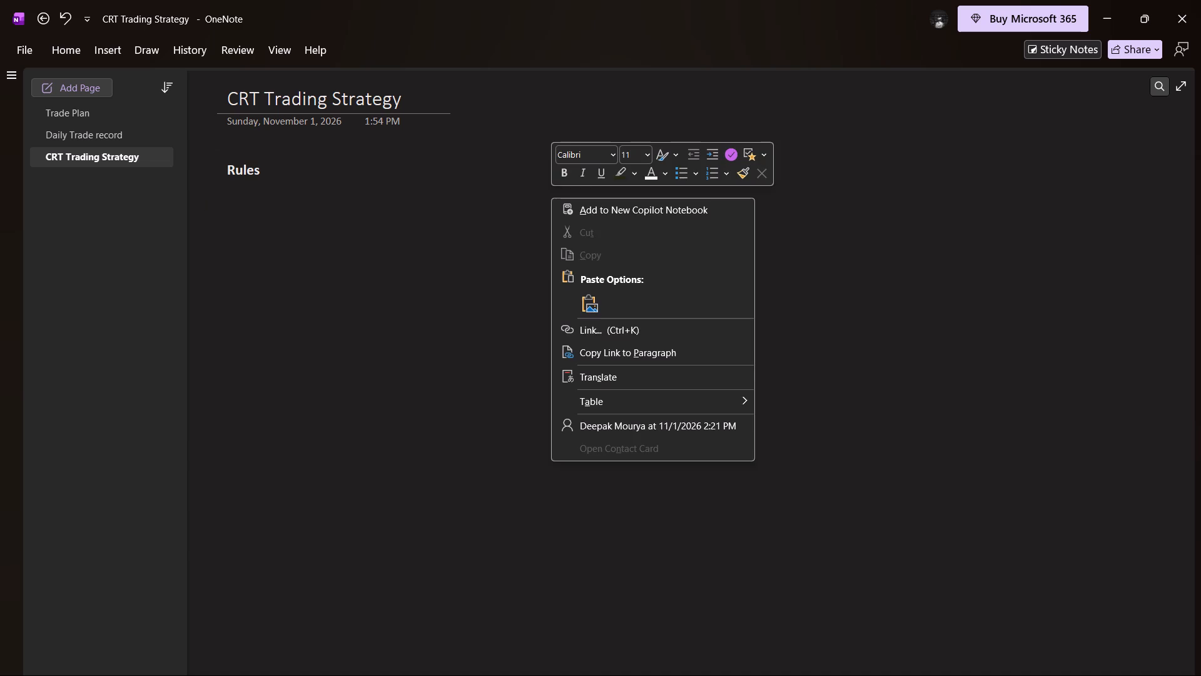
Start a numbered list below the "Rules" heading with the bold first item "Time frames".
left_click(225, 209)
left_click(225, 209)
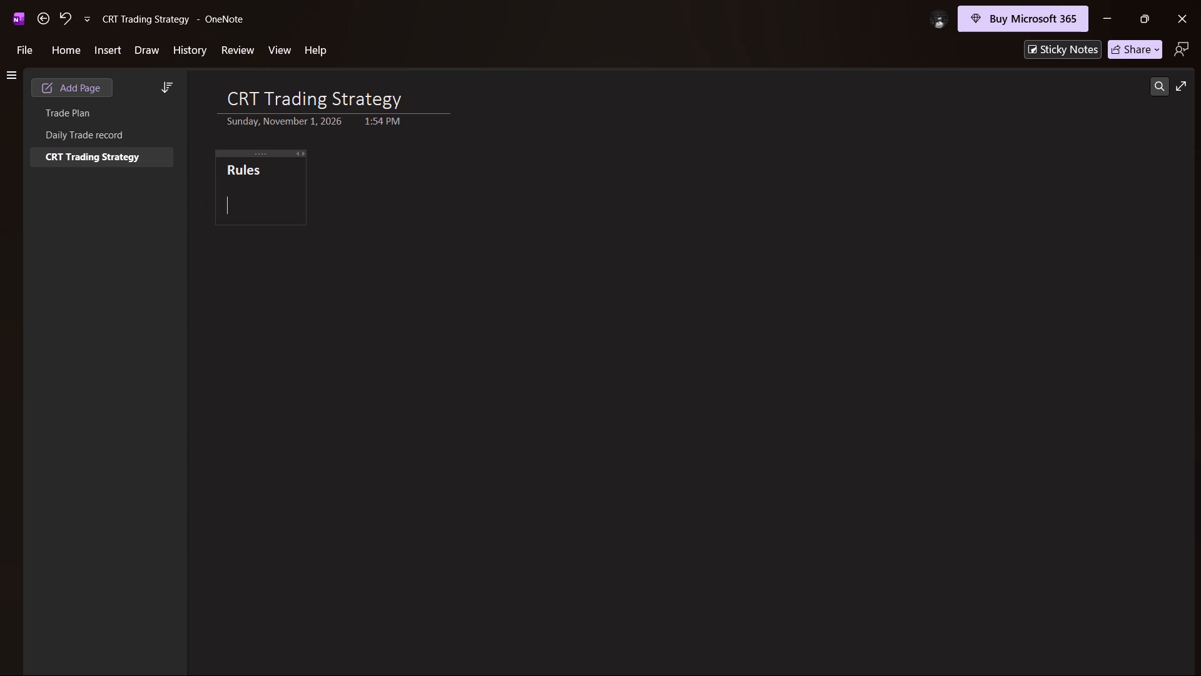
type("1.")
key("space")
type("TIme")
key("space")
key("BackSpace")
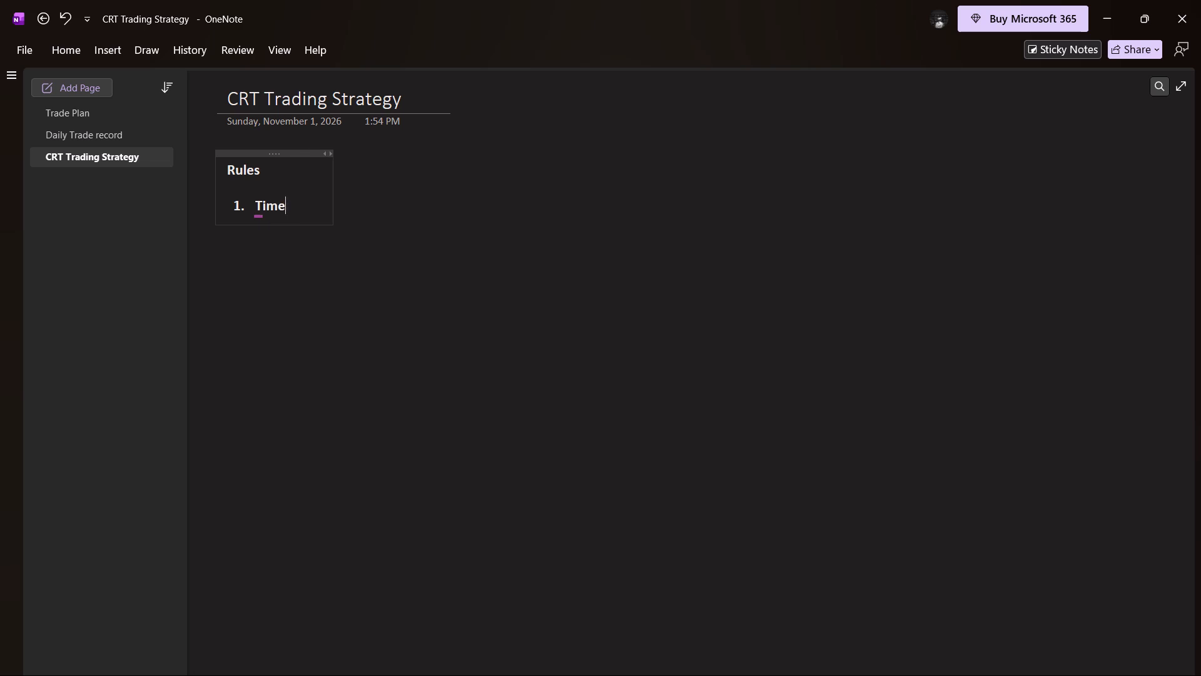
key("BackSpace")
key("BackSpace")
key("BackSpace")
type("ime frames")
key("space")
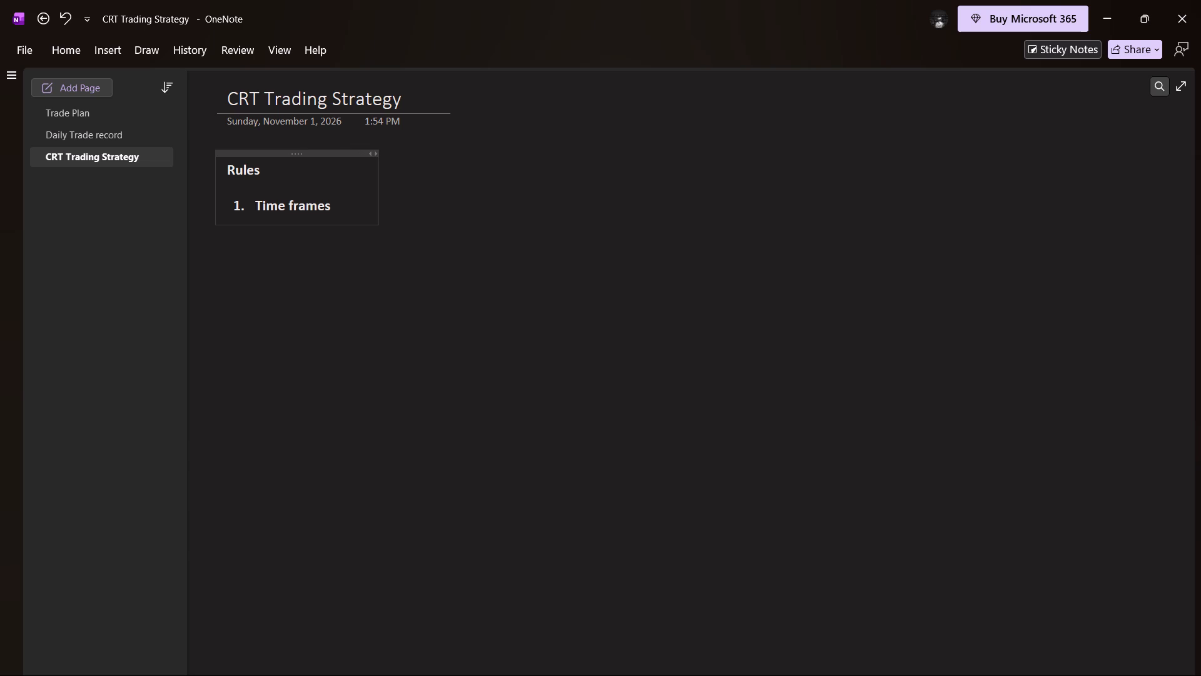
Turn off bold at the end of the "Time frames" item.
left_click(344, 205)
right_click(343, 205)
left_click(355, 172)
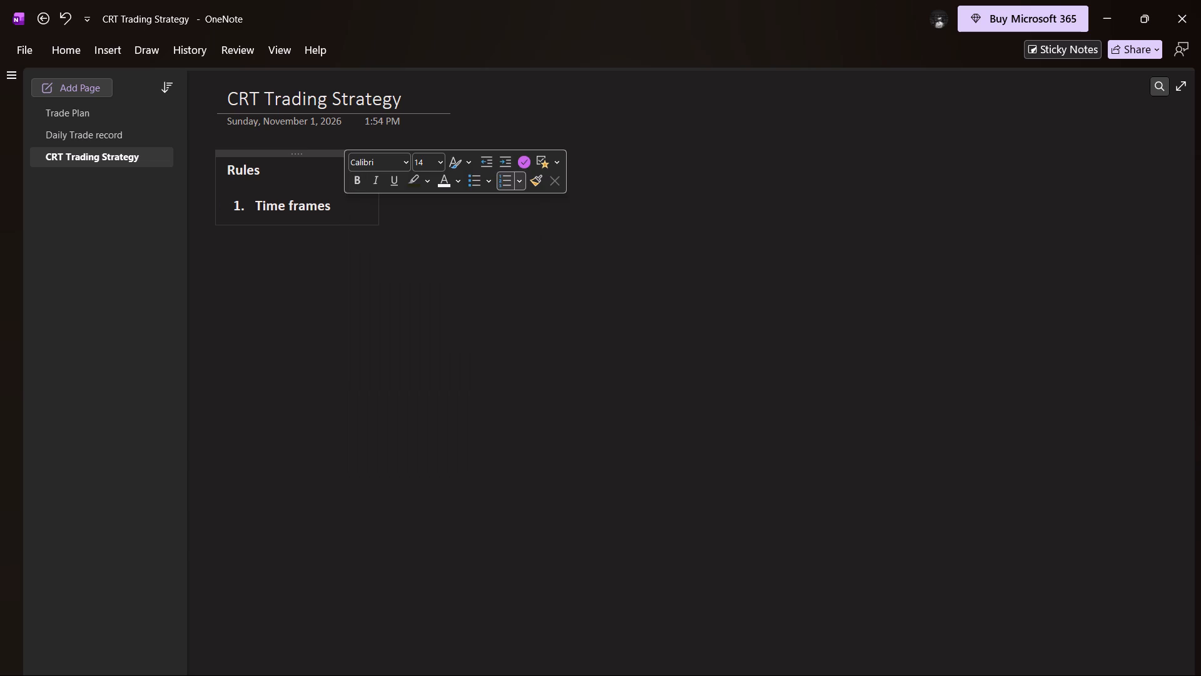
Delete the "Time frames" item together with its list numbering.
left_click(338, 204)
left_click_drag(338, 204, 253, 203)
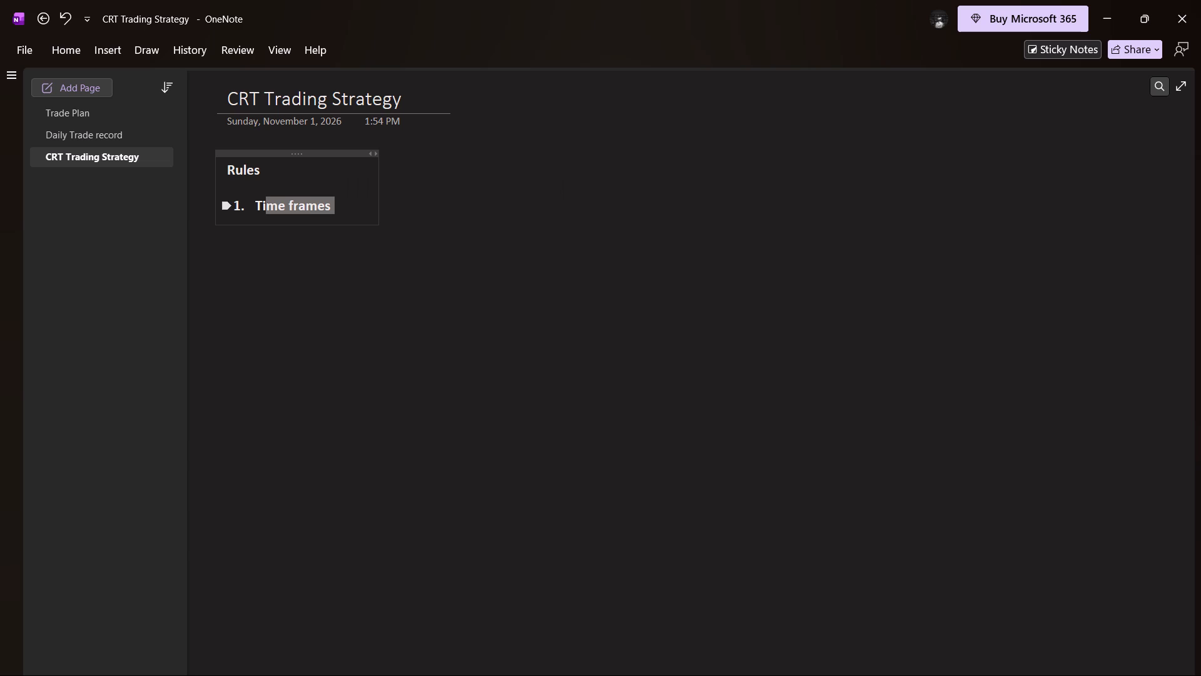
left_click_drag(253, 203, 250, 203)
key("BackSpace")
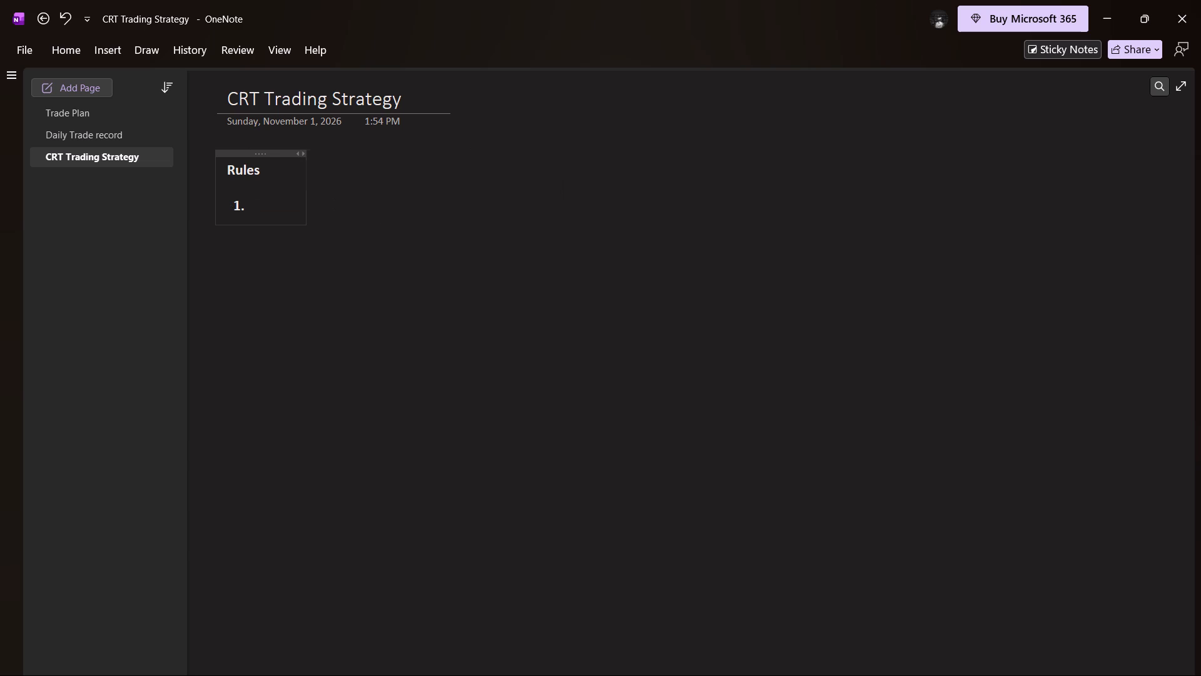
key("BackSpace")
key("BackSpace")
Start a numbered list below the "Rules" heading with the first item "Time Frames".
type("1.")
key("space")
type("Time")
key("space")
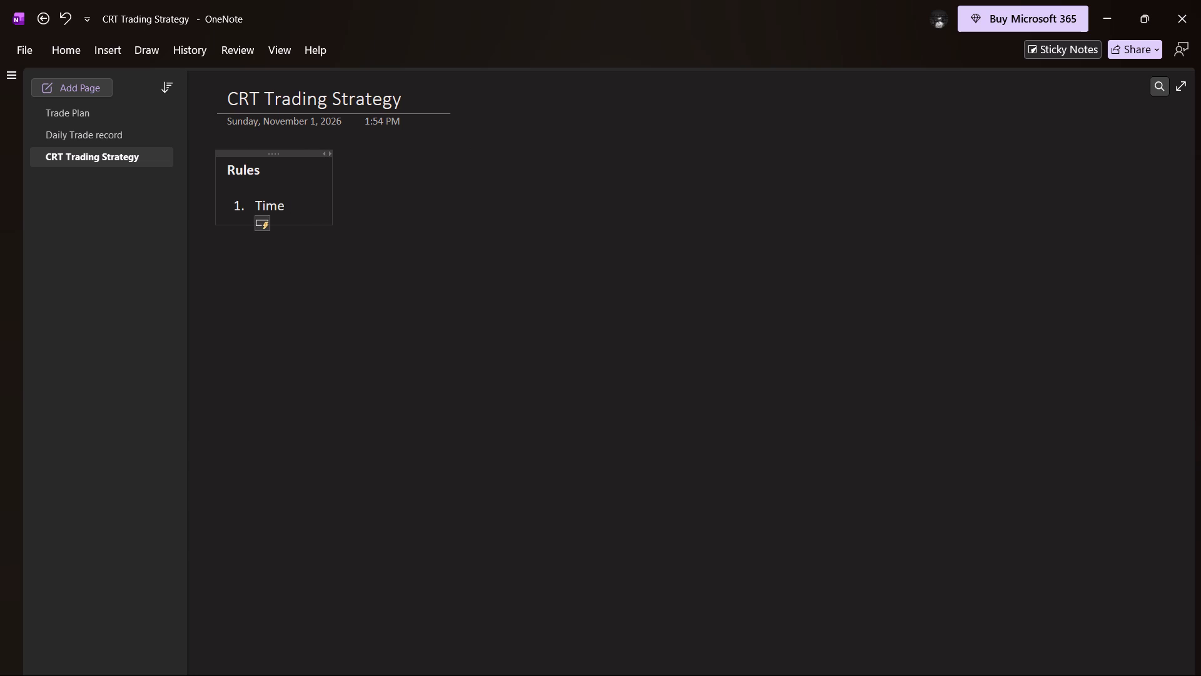
type("Frames")
key("space")
key("BackSpace")
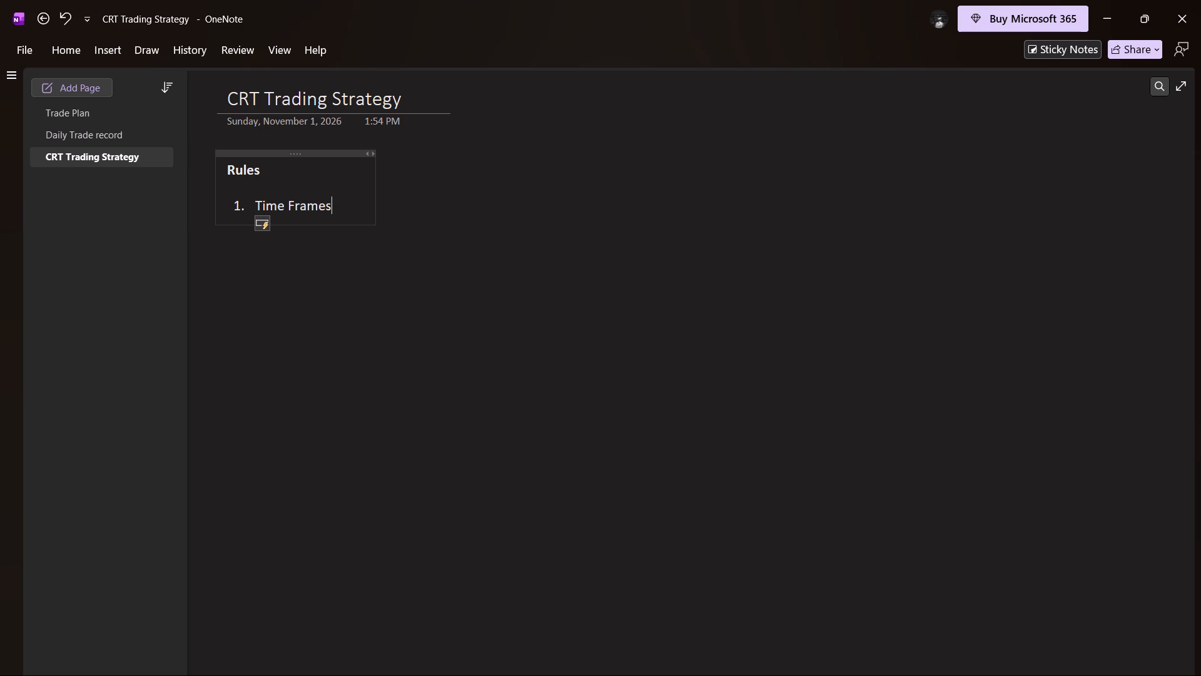
Extend the first list item to read "Time Frames Used For This".
key("space")
type("Used")
key("space")
type("FOr")
key("space")
type("this")
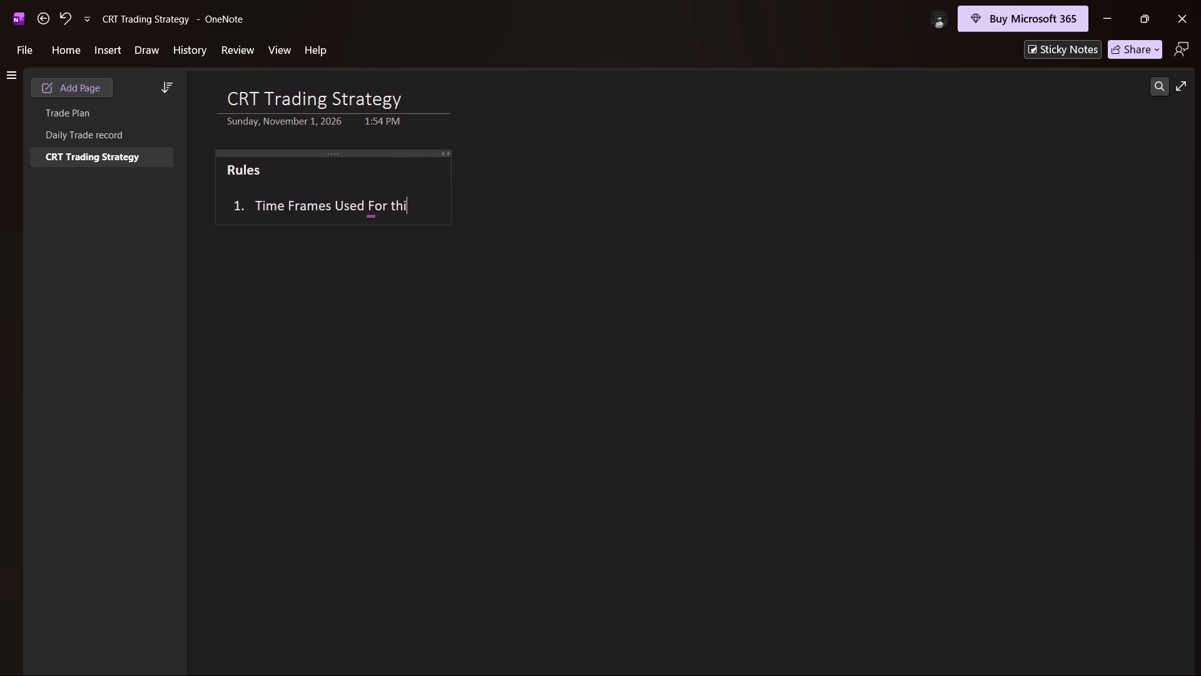
key("space")
key("BackSpace")
key("BackSpace")
key("BackSpace")
key("BackSpace")
key("BackSpace")
type("This")
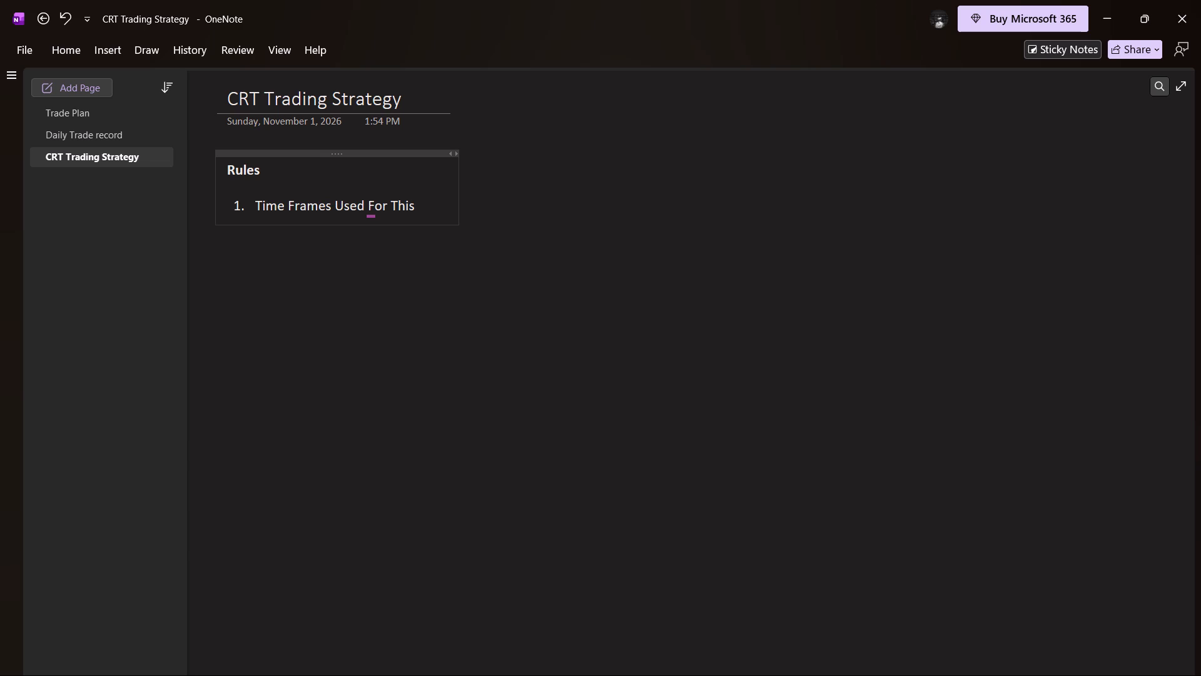
key("period")
key("BackSpace")
End the numbered list after the first item and continue on a plain line below it.
key("Return")
key("Return")
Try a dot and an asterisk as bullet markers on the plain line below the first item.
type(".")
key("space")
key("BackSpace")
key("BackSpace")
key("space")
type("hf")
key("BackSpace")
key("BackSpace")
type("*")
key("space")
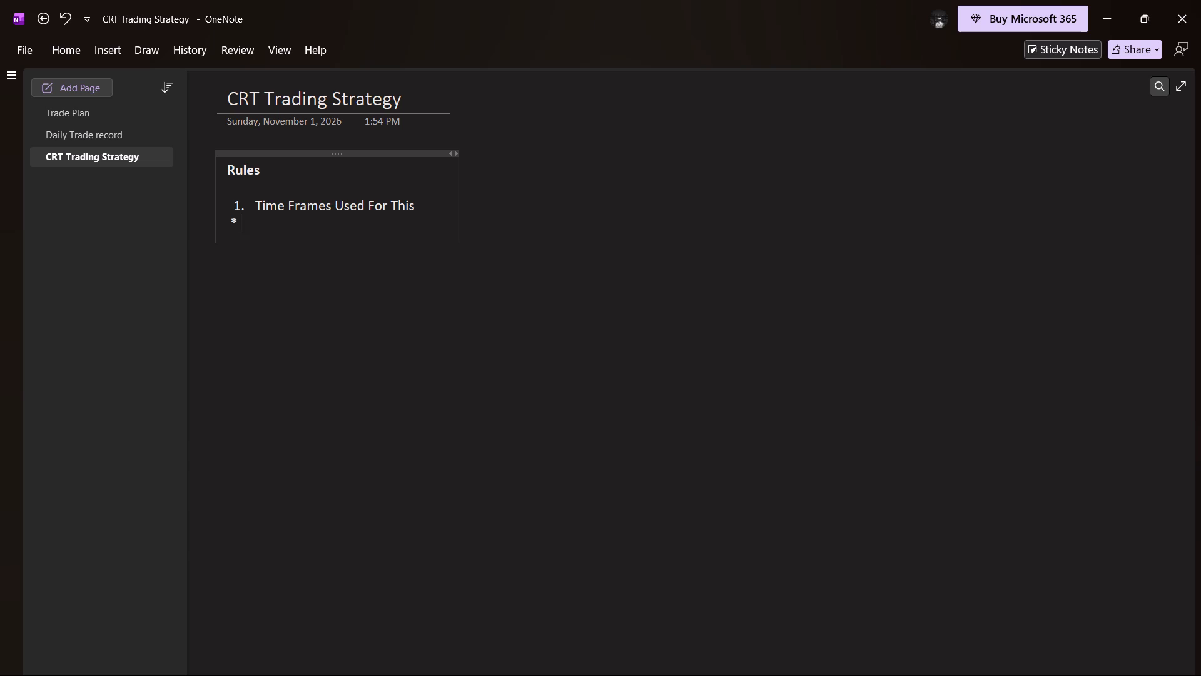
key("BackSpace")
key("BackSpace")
Indent the plain line below the first item by a few spaces, trying a dot as its marker.
key("space")
key("space")
key("space")
type(".")
key("space")
key("BackSpace")
key("BackSpace")
key("space")
type(".")
key("space")
key("BackSpace")
key("BackSpace")
key("BackSpace")
Begin the indented line under the first item with "> 4H:-".
key("shift+greater")
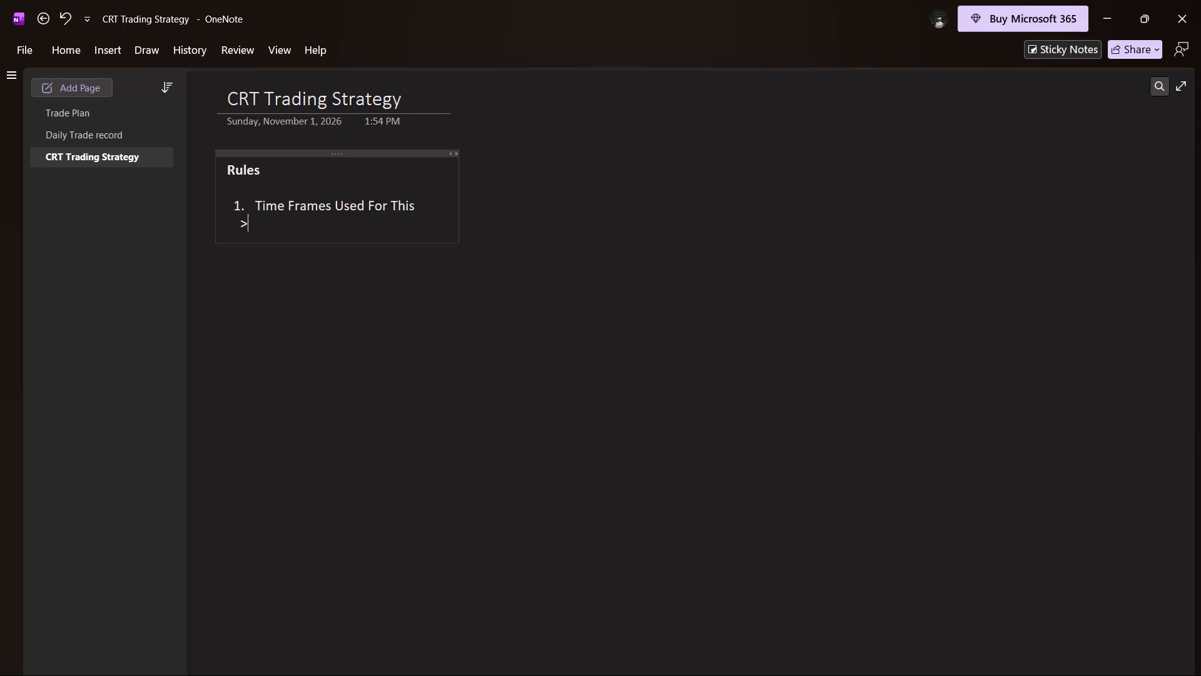
key("4")
key("BackSpace")
key("space")
key("shift+dollar")
key("BackSpace")
type("4H")
key("space")
key("BackSpace")
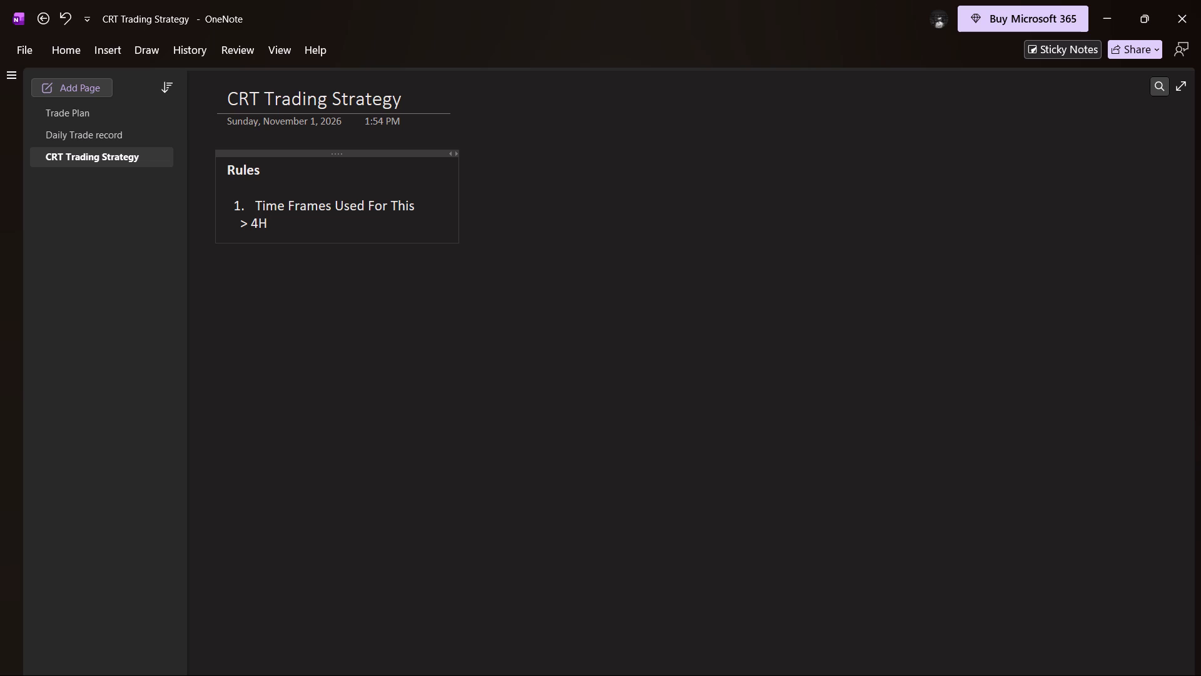
key("shift+colon")
type("-")
key("space")
Continue the 4H line with "Mark previous Candle High and Low" followed by an opening parenthesis.
type("FOr")
key("space")
key("BackSpace")
key("BackSpace")
key("BackSpace")
key("BackSpace")
type("Mark prev")
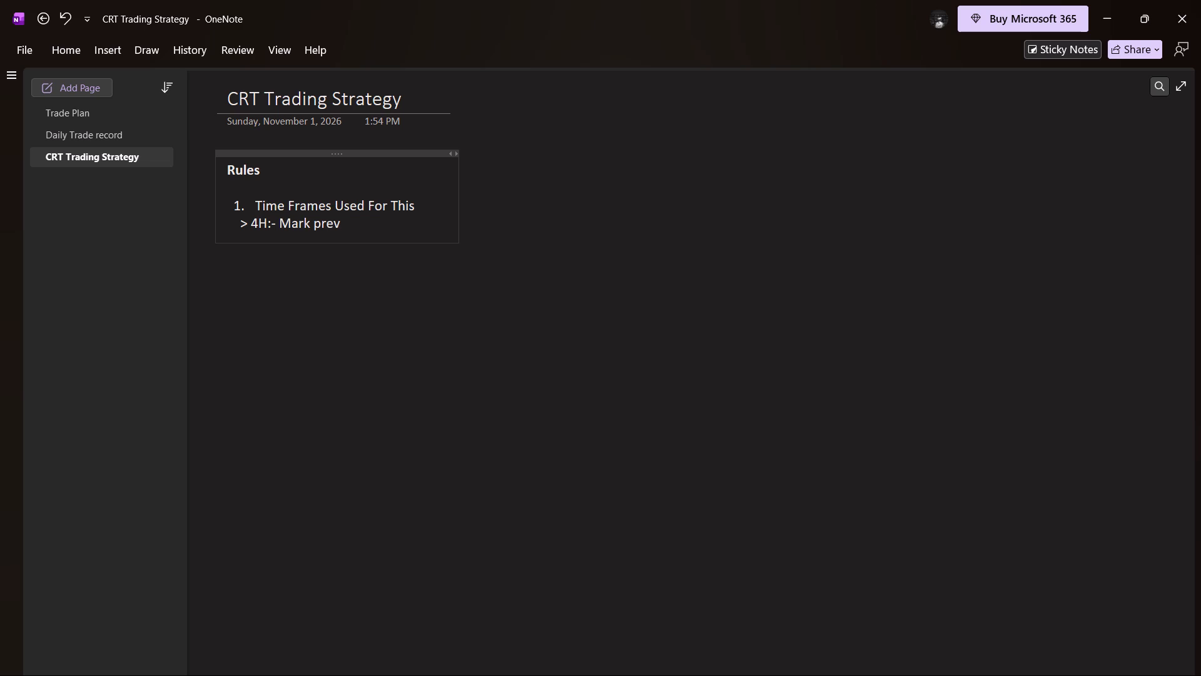
type("ious")
key("space")
type("Candle H")
type("Ig")
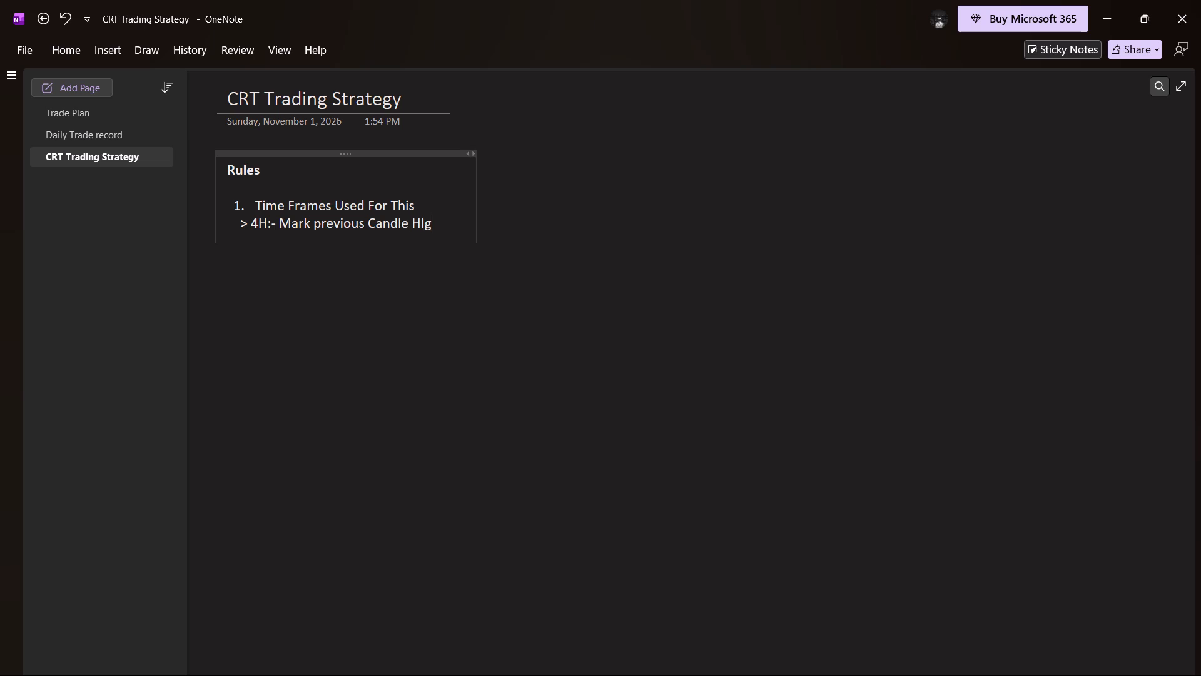
key("BackSpace")
key("BackSpace")
type("igh ad")
key("BackSpace")
type("nd LOw")
key("BackSpace")
key("BackSpace")
type("ow")
key("space")
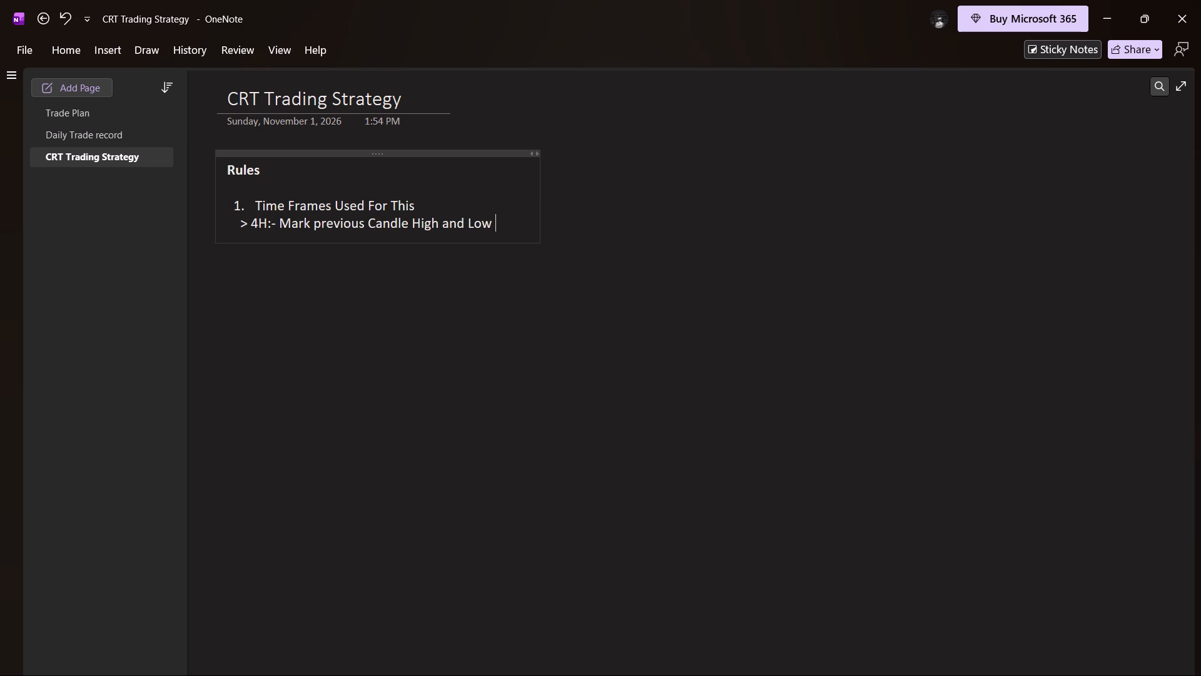
type("(")
key("space")
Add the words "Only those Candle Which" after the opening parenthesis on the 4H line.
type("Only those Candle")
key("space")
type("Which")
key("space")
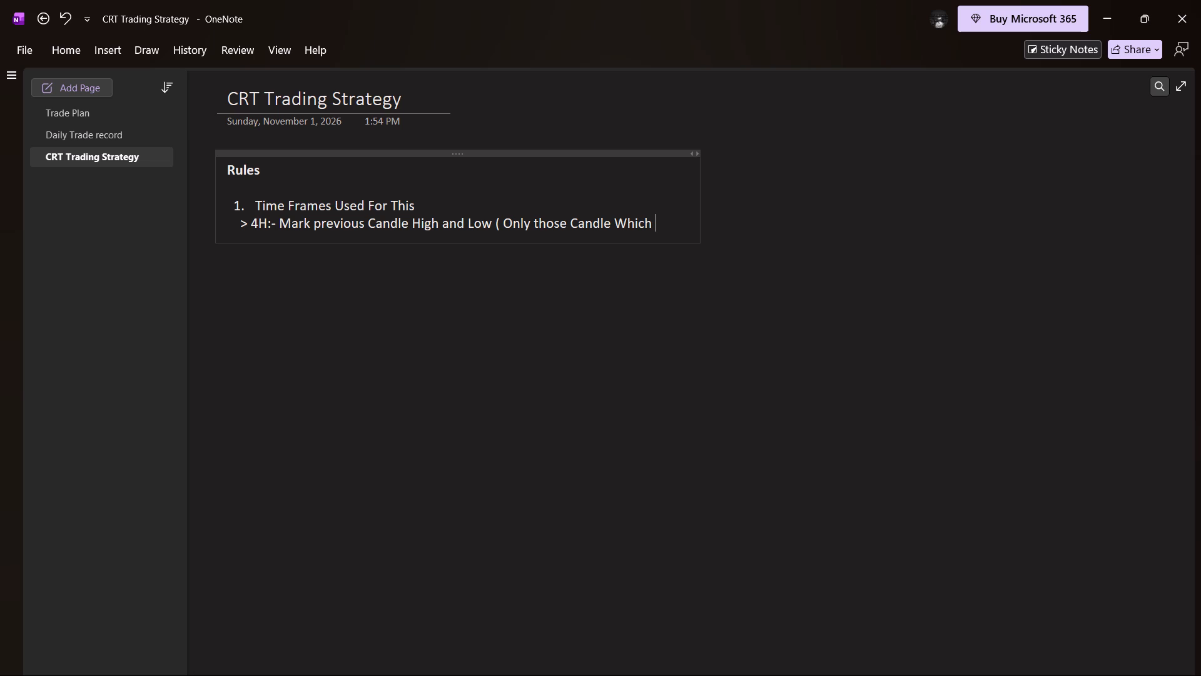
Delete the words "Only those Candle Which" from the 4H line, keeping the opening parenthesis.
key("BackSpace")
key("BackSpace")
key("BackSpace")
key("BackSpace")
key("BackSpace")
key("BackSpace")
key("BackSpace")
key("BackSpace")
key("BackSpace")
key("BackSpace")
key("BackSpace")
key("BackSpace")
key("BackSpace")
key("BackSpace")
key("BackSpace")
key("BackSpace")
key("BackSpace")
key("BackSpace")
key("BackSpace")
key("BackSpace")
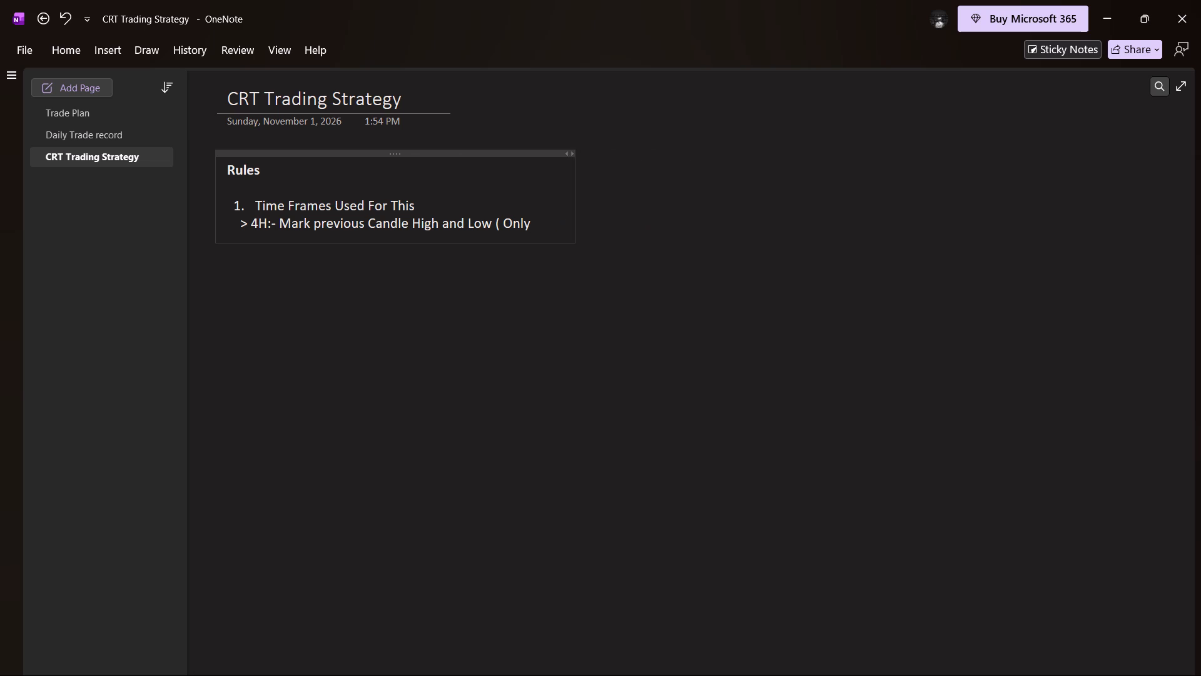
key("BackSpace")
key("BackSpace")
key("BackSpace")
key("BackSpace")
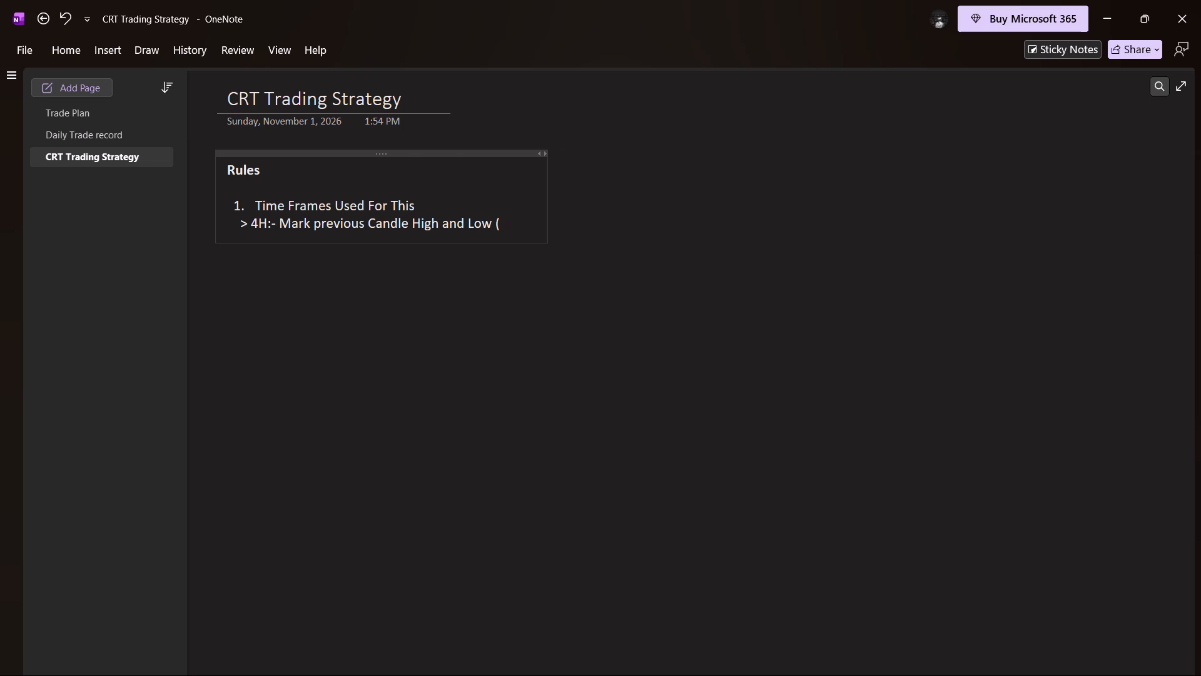
Add the words "Only Reversal Candles" after the opening parenthesis on the 4H line.
type("ONl")
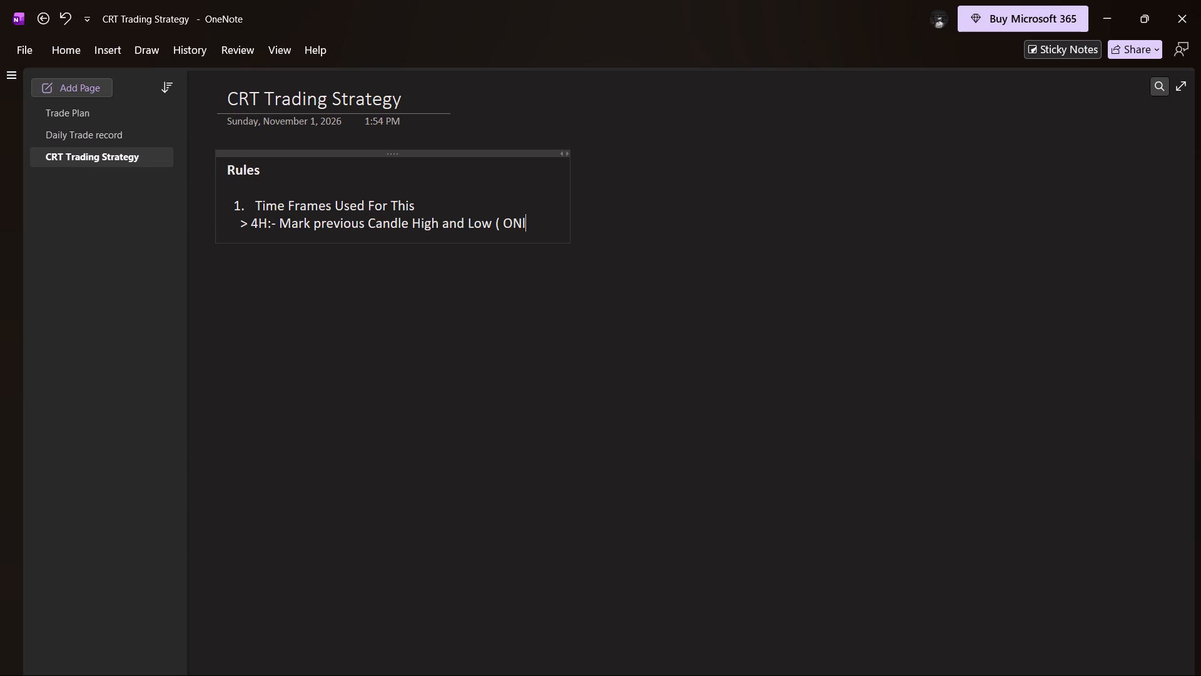
key("BackSpace")
key("BackSpace")
key("n")
type("ly Reversal Candles")
key("space")
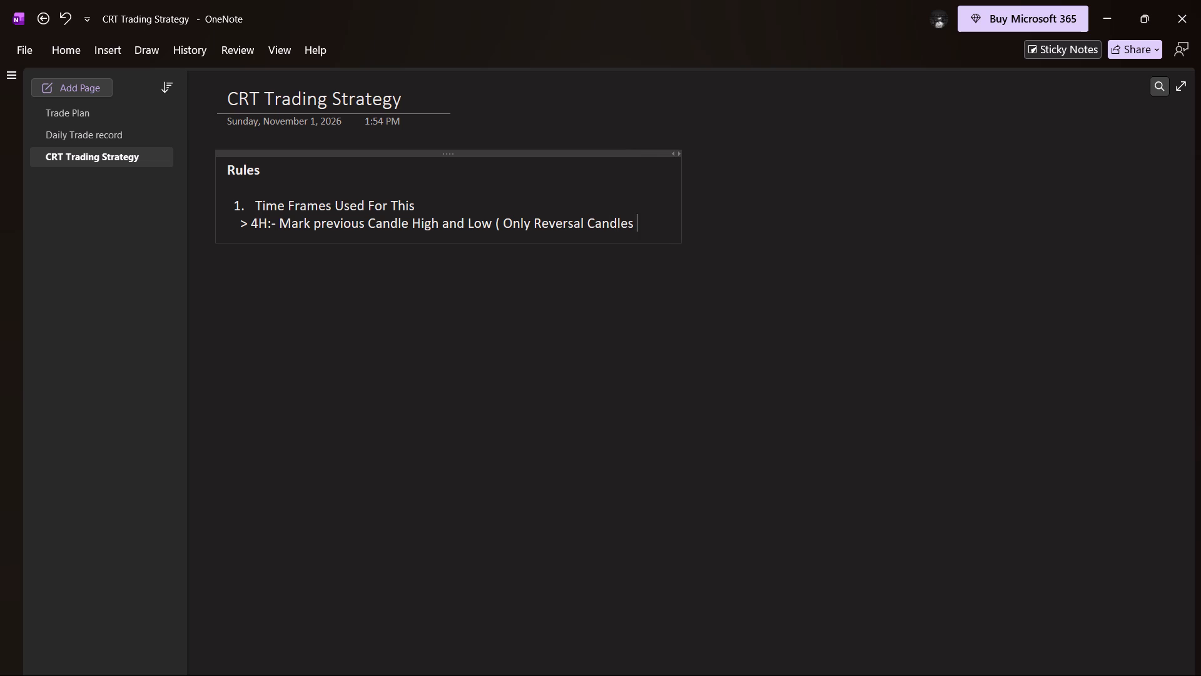
Finish the parenthetical note on the 4H line with "Not Continuation Candle" and a closing parenthesis.
type("Not Continu")
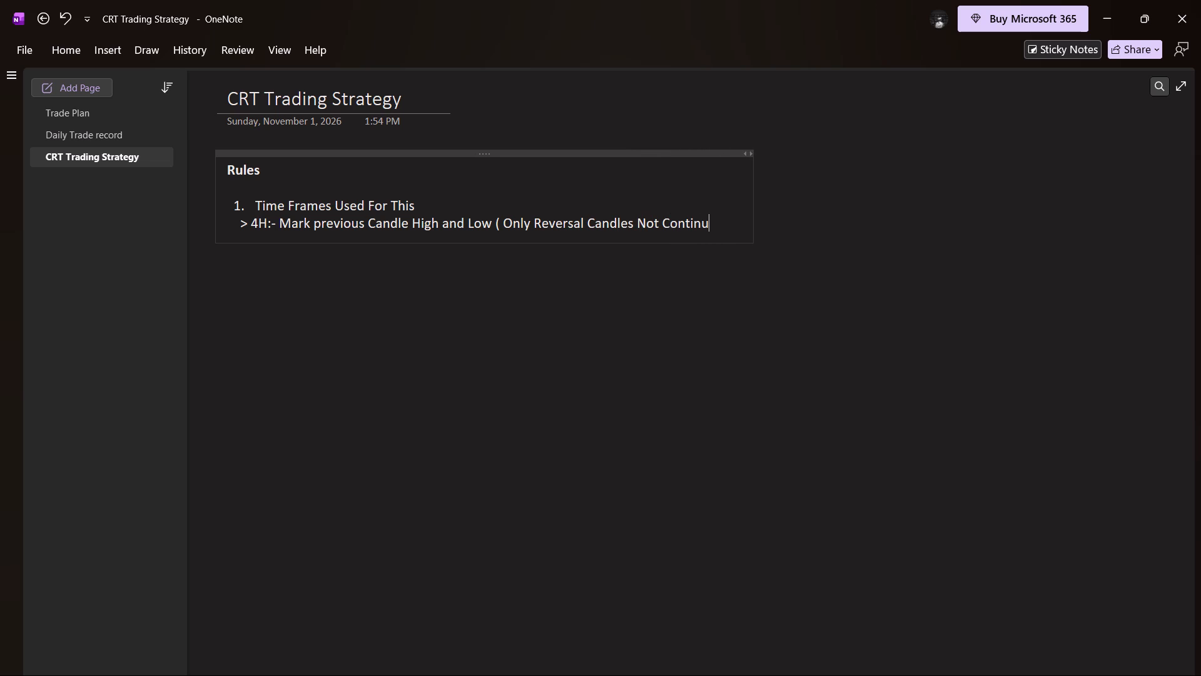
type("ation Cnal")
key("BackSpace")
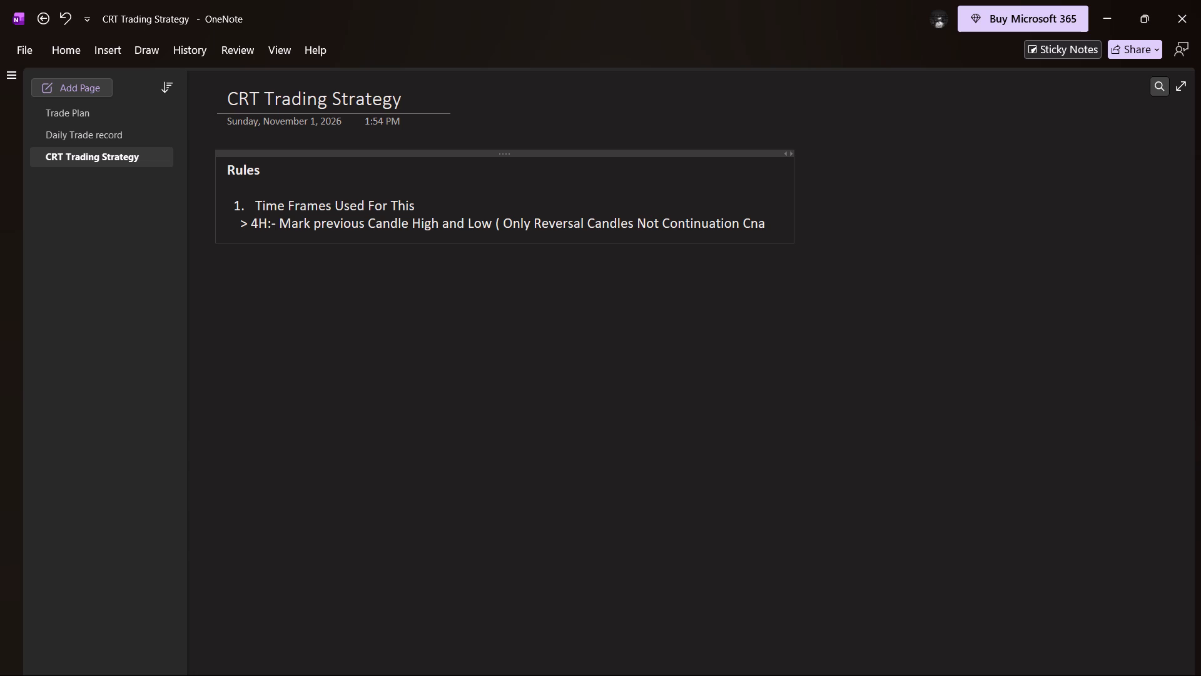
type("ndle")
key("space")
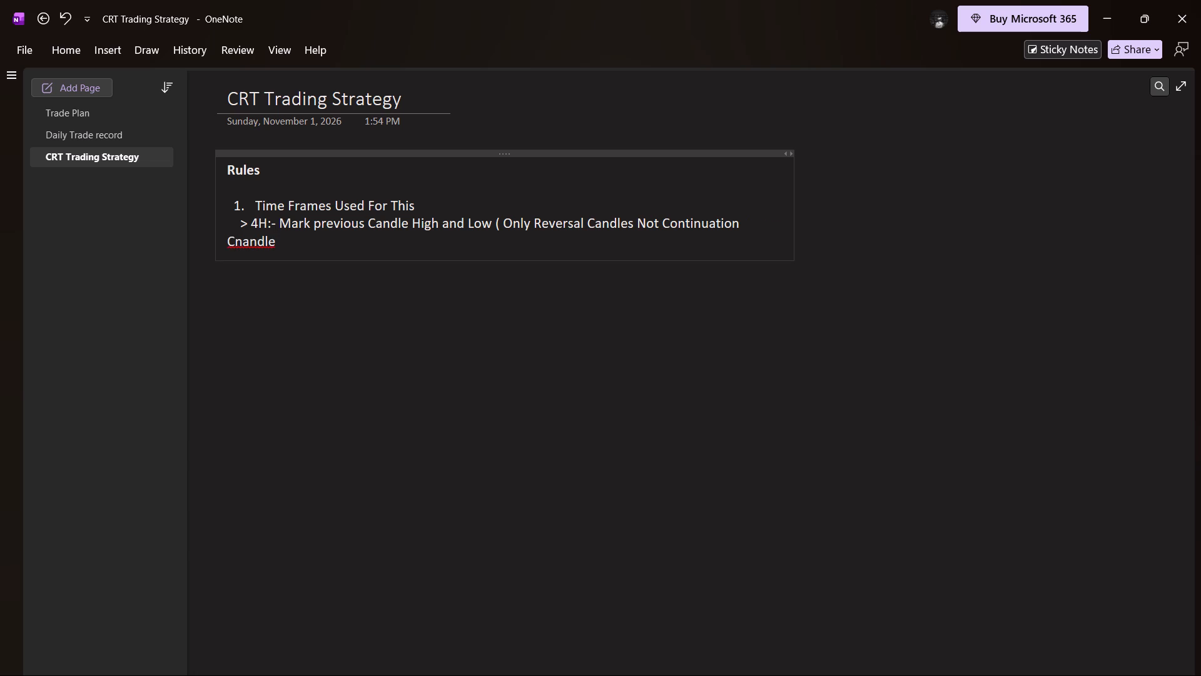
key("BackSpace")
key("BackSpace")
key("BackSpace")
key("BackSpace")
key("BackSpace")
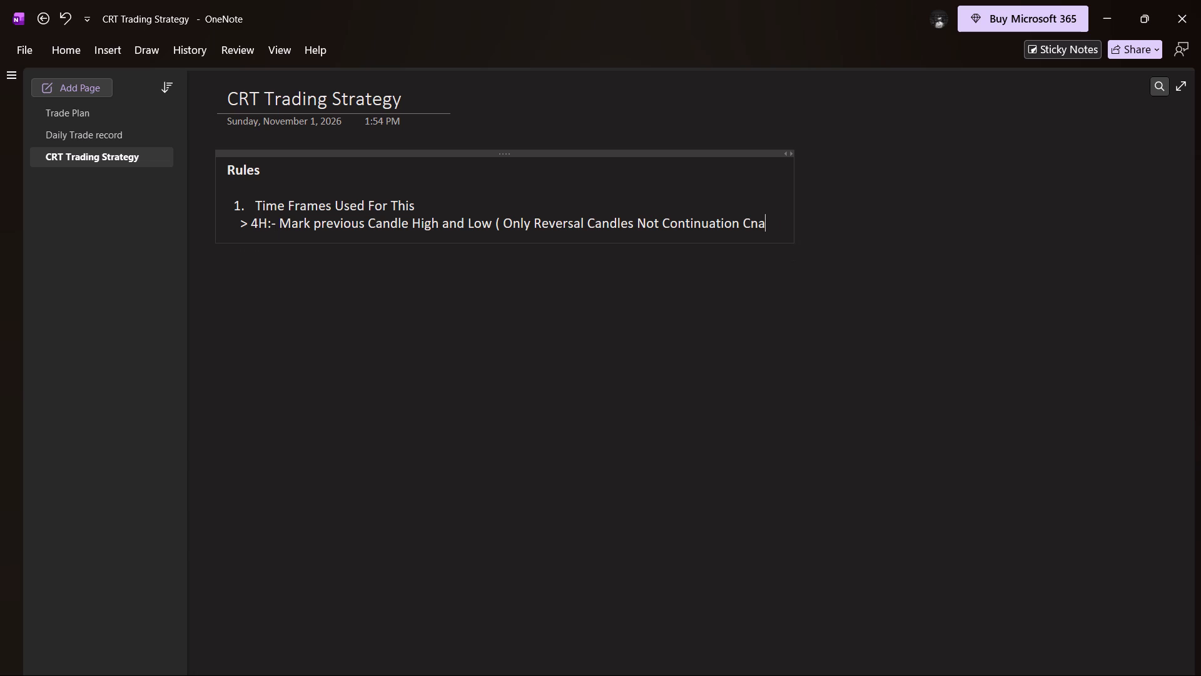
key("BackSpace")
key("BackSpace")
type("andle")
key("space")
key("shift+parenright")
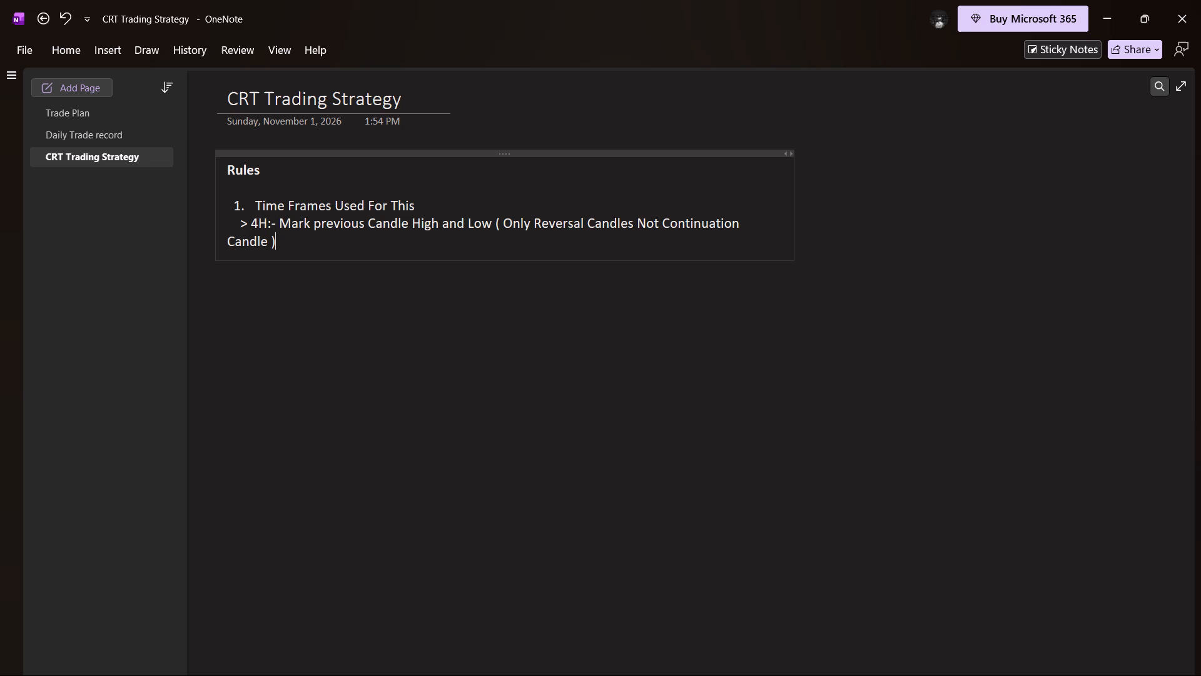
Start a new line below the 4H rule with a ">" marker indented to match the one above.
key("Return")
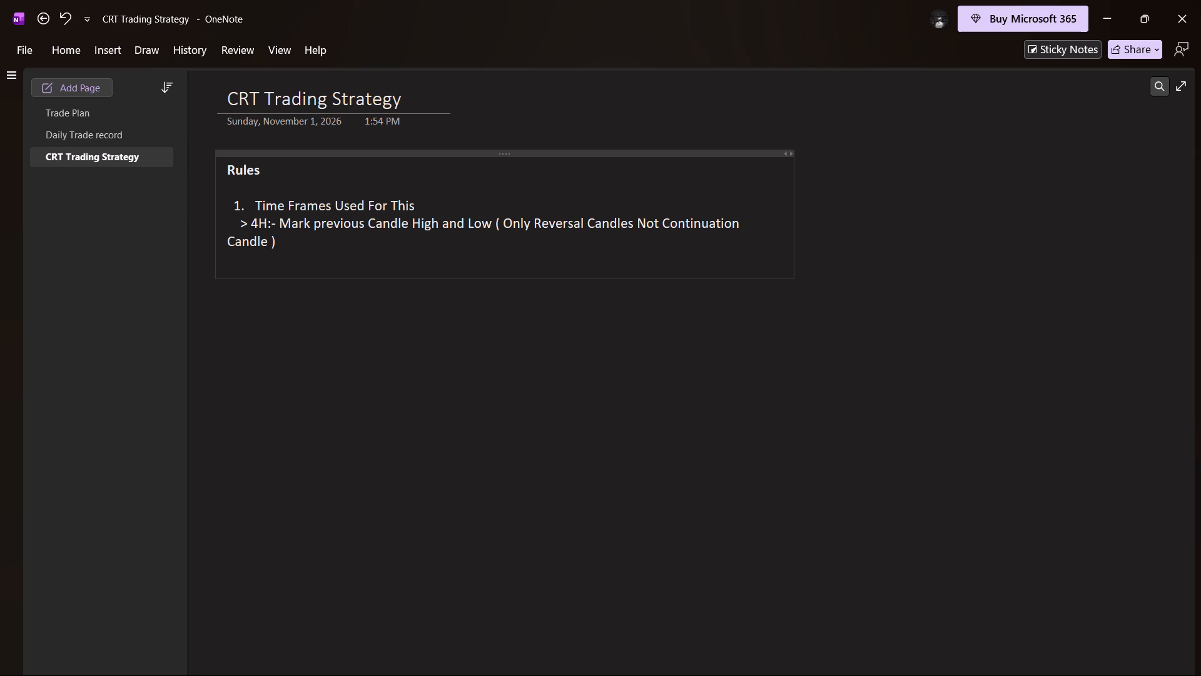
key("shift+greater")
key("BackSpace")
key("space")
key("space")
key("space")
key("space")
key("shift+greater")
key("space")
key("BackSpace")
key("BackSpace")
key("shift+greater")
key("space")
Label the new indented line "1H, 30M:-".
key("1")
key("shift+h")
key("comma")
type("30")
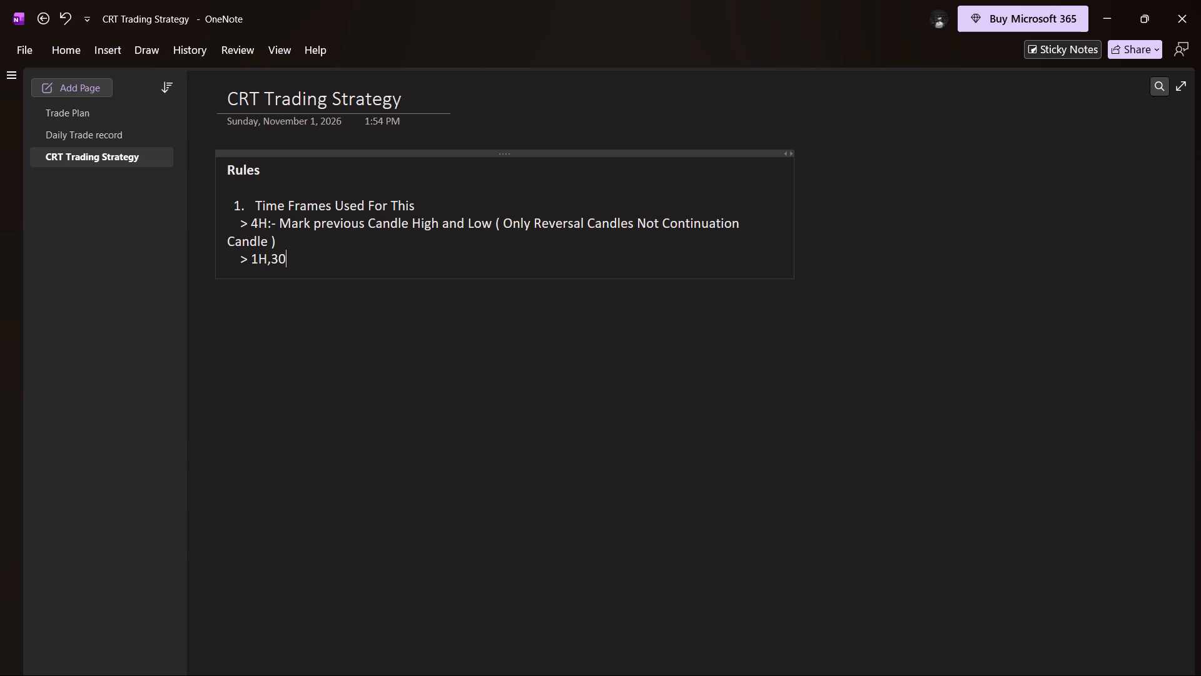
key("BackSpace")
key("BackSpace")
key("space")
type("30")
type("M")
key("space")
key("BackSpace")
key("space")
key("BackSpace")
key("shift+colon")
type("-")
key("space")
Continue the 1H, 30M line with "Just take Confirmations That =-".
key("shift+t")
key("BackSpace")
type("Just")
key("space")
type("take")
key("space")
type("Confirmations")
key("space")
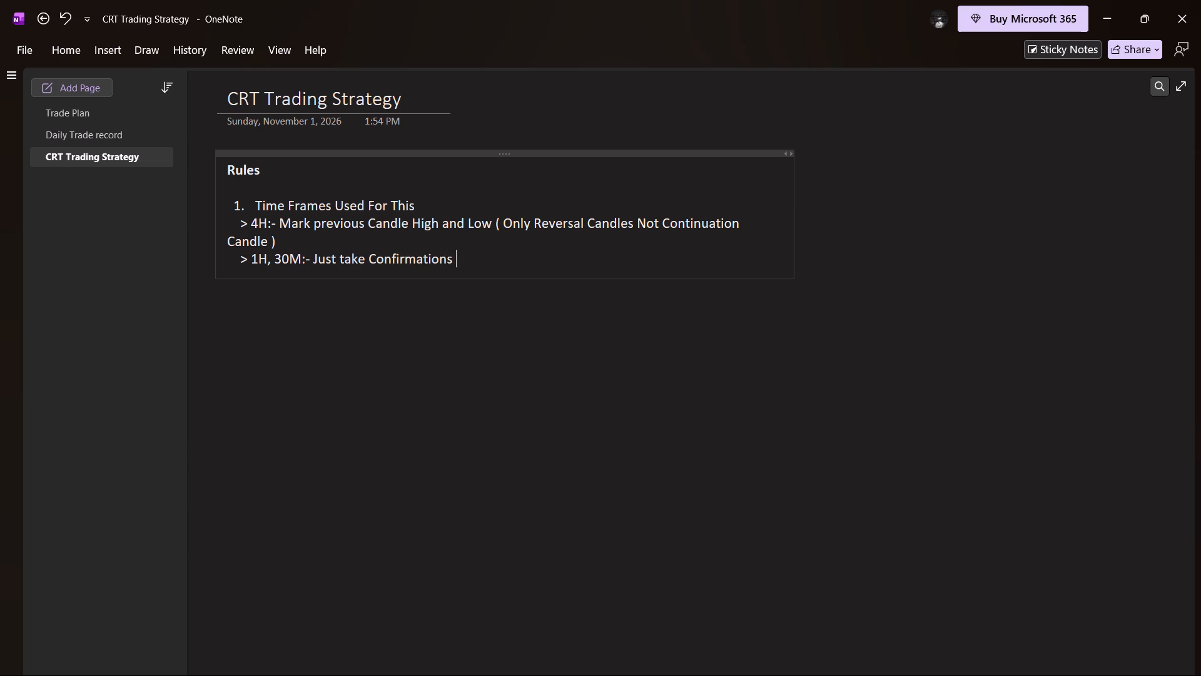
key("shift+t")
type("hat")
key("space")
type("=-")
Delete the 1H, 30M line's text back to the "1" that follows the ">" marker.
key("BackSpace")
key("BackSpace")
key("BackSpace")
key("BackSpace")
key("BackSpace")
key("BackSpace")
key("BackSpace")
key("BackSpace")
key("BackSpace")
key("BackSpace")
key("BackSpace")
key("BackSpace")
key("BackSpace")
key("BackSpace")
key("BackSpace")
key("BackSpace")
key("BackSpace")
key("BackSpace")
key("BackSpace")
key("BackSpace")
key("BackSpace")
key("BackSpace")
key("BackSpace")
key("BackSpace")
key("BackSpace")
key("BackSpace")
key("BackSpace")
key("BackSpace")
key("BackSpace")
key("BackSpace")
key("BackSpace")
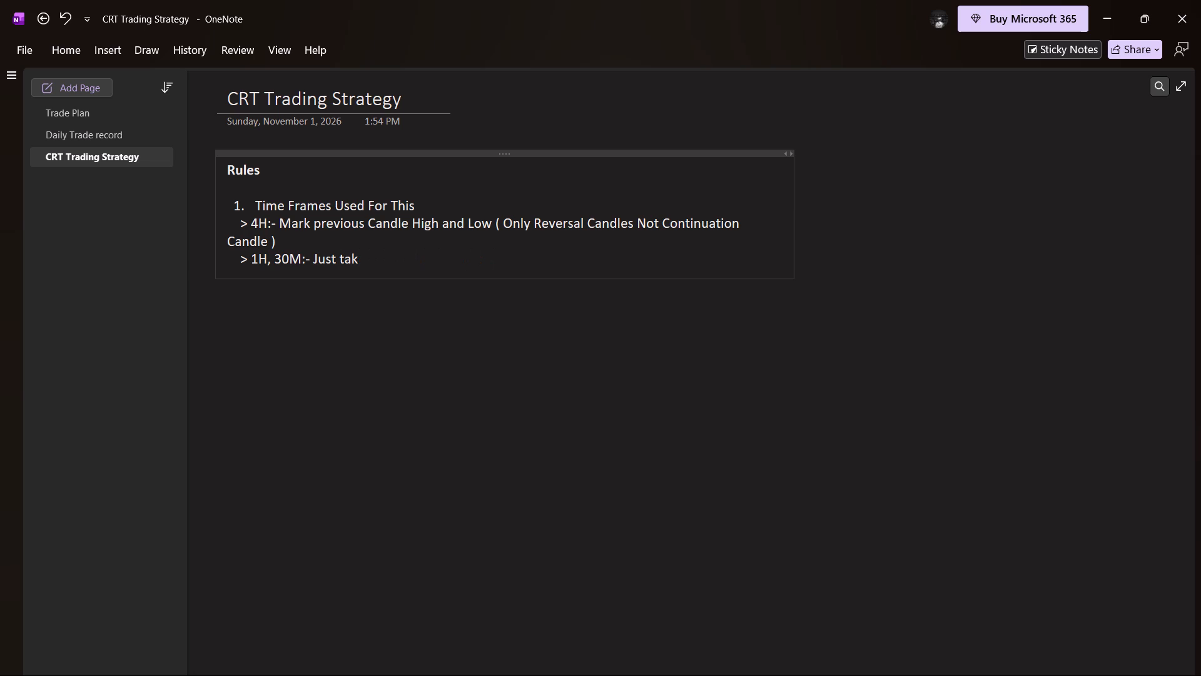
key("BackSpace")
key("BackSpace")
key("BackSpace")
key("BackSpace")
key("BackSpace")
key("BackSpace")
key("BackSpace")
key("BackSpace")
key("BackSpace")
Complete the label of the second indented line as "15M:-".
key("5")
type("M")
key("space")
key("BackSpace")
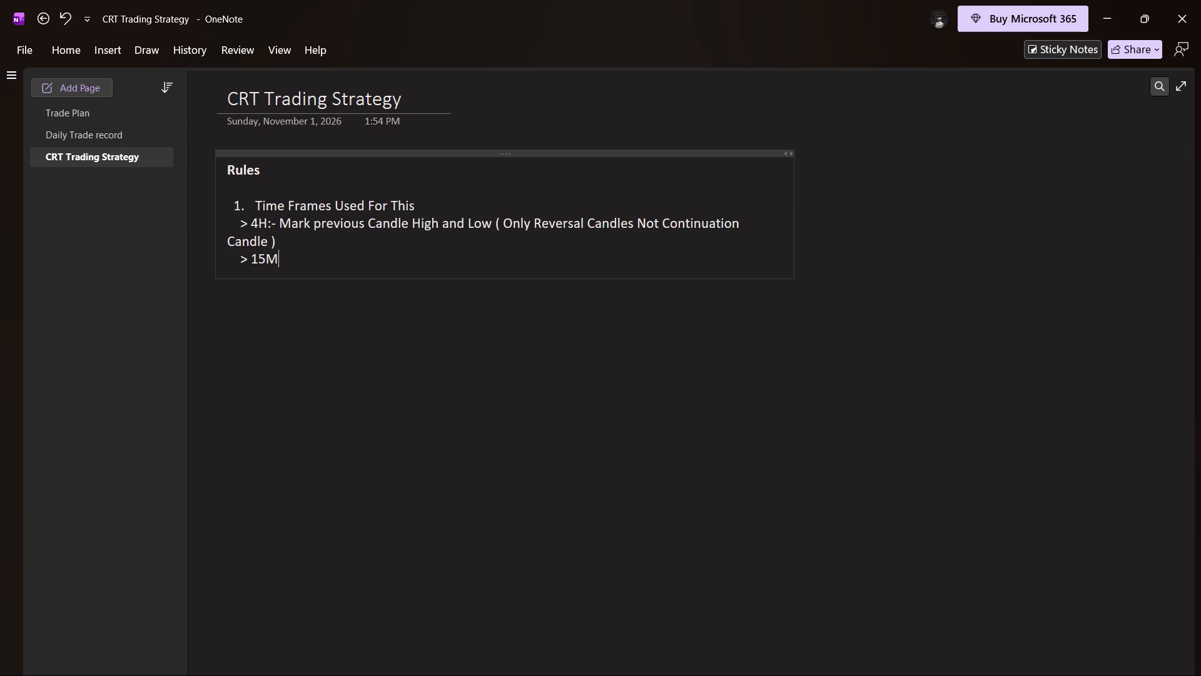
type(":-")
key("space")
Begin the 15M line's description with "Mark".
type("Mark")
key("space")
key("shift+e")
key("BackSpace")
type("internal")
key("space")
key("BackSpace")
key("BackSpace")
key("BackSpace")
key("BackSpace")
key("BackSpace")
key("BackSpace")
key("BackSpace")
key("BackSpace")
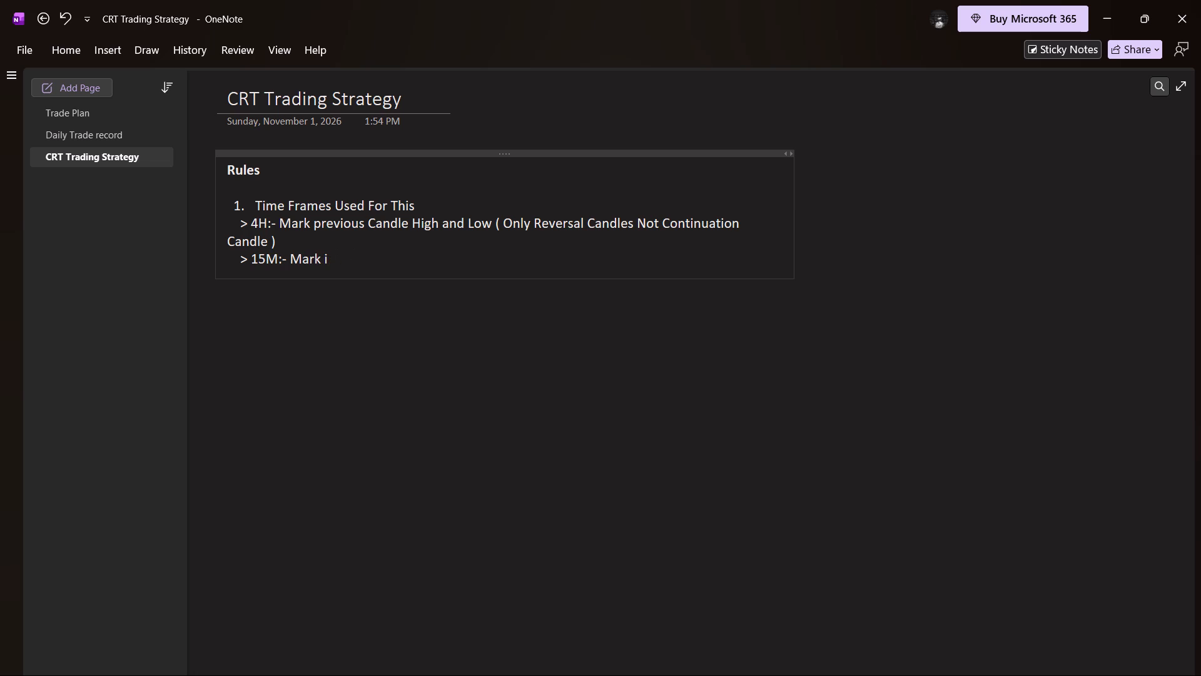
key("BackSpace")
Continue the 15M line after "Mark" with "internal Structures".
type("internal Strucu")
key("BackSpace")
type("tures")
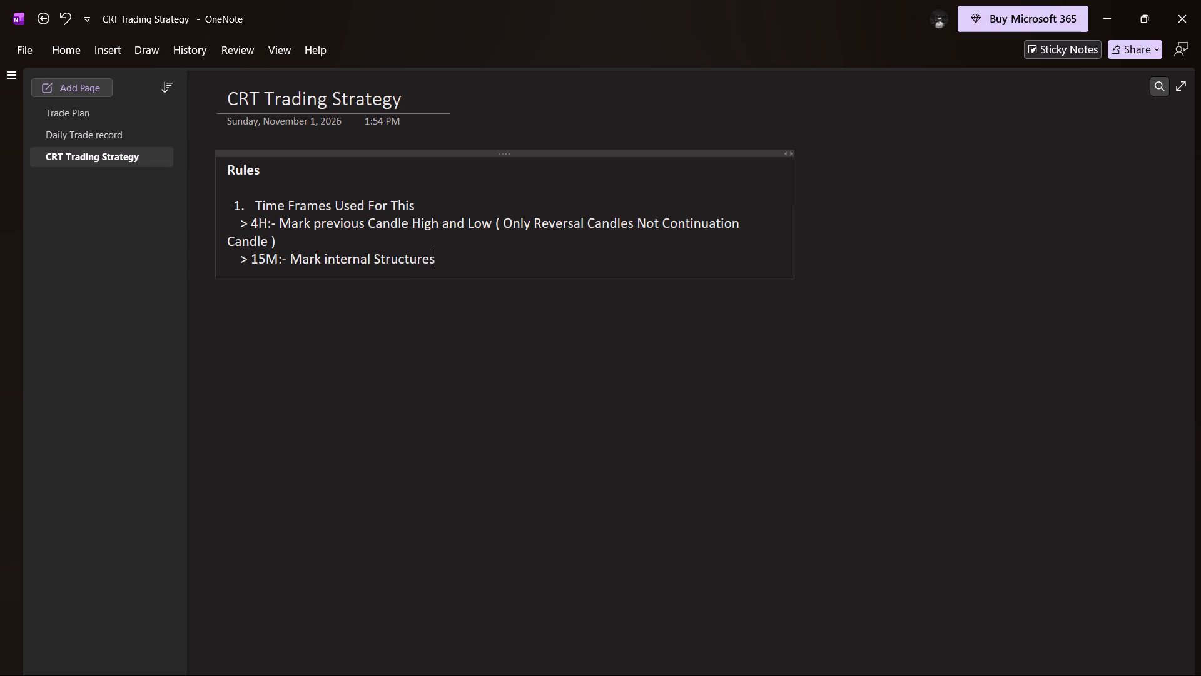
key("space")
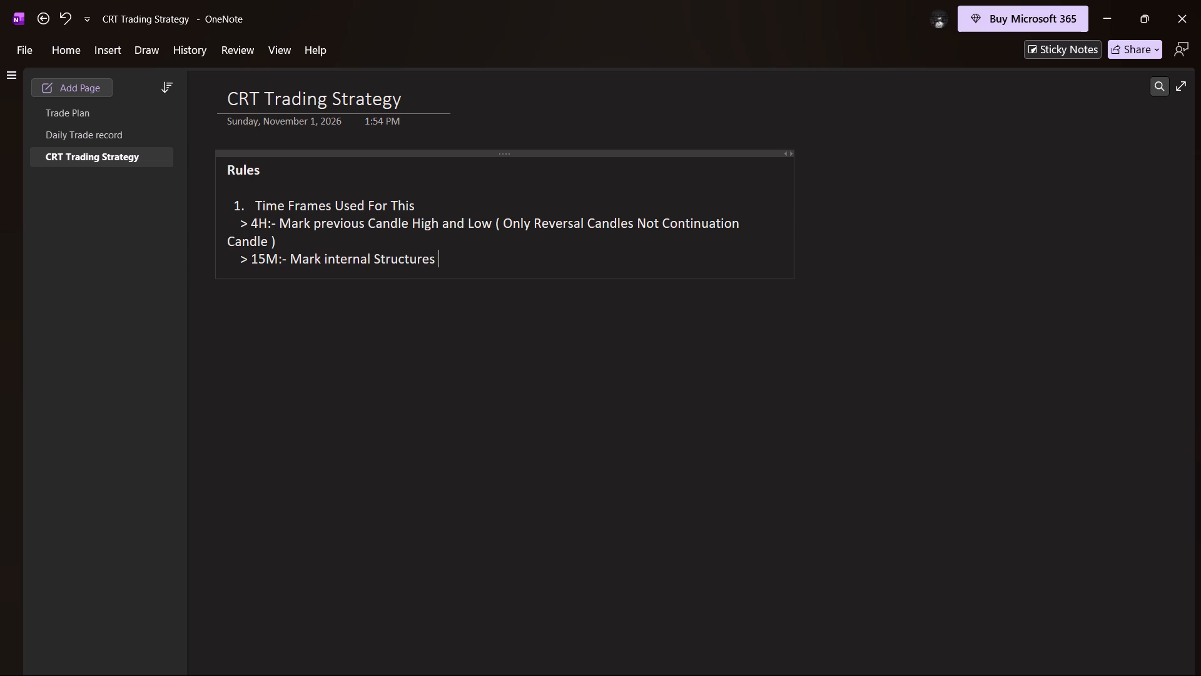
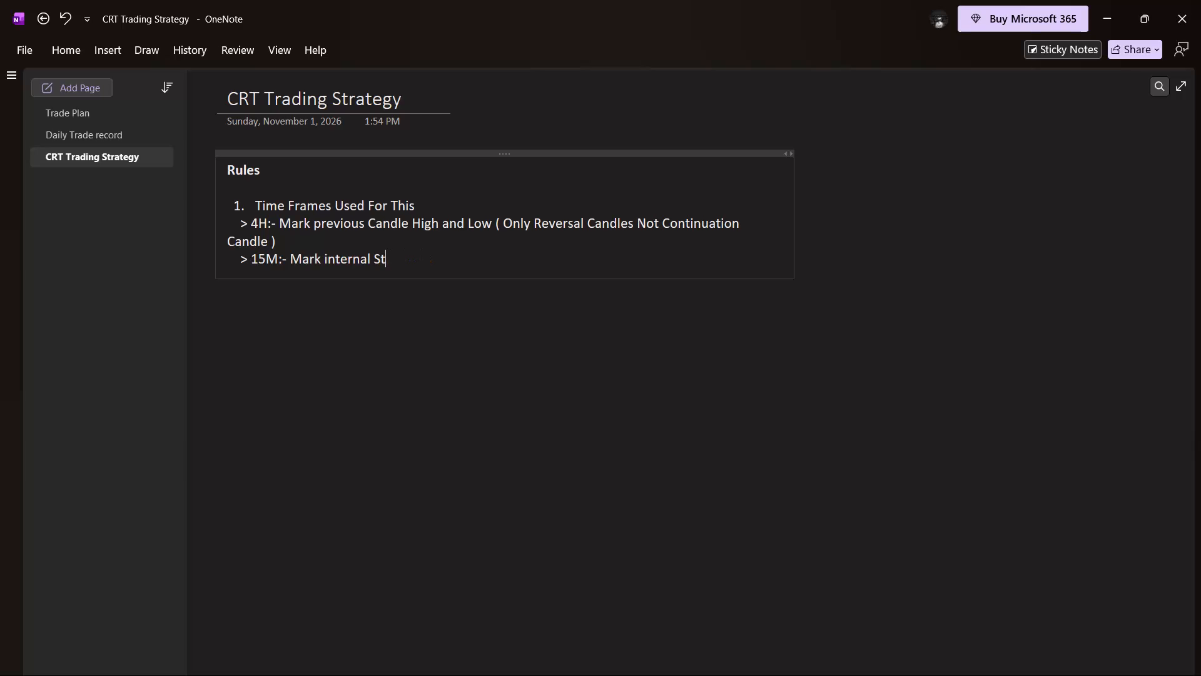
Rework the 15M line after "internal" so that it reads "Major Structures".
key("BackSpace")
key("BackSpace")
type("Major")
key("space")
type("Strucu")
key("BackSpace")
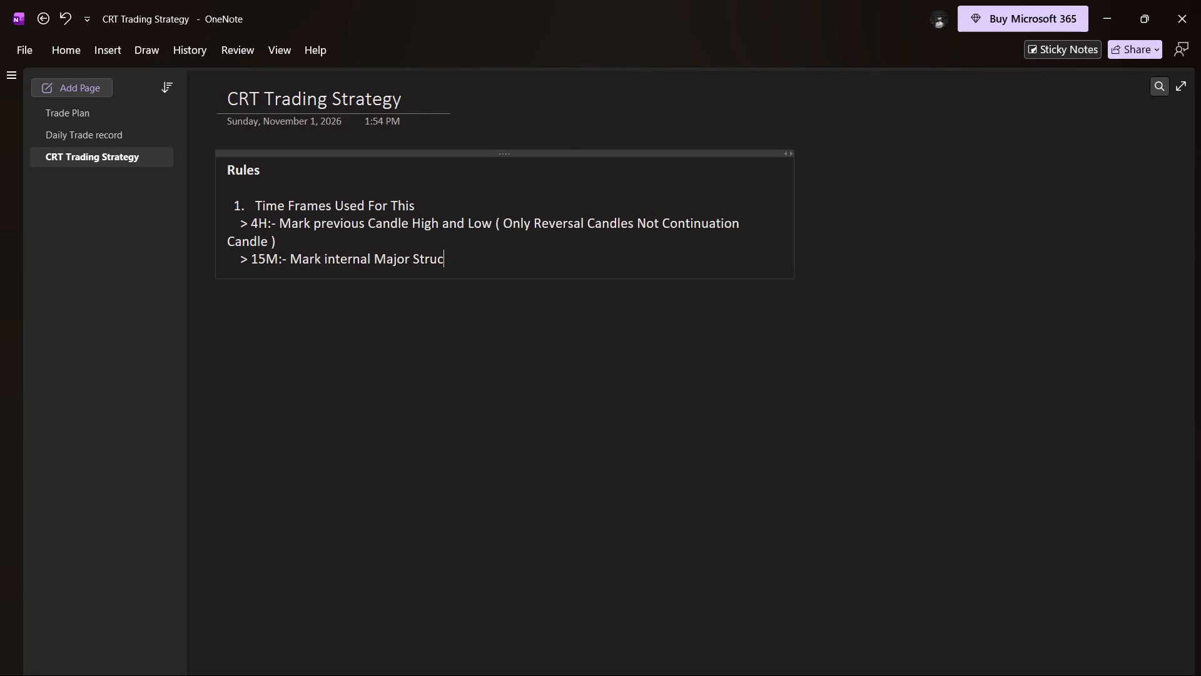
type("tures")
key("space")
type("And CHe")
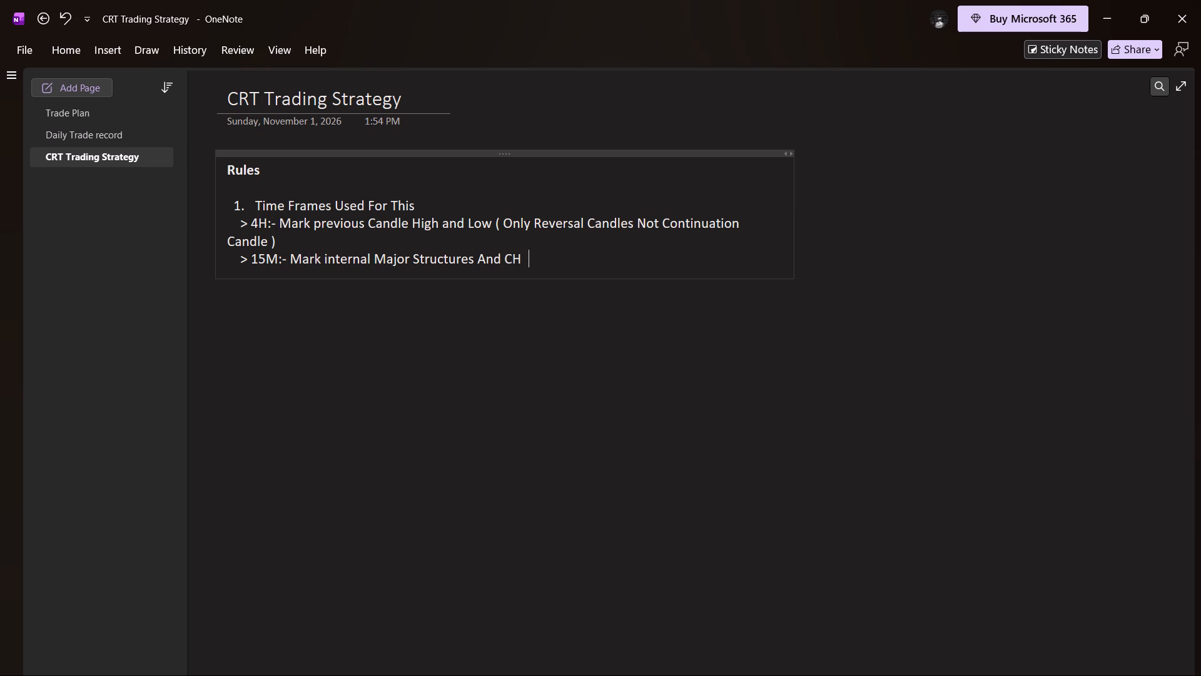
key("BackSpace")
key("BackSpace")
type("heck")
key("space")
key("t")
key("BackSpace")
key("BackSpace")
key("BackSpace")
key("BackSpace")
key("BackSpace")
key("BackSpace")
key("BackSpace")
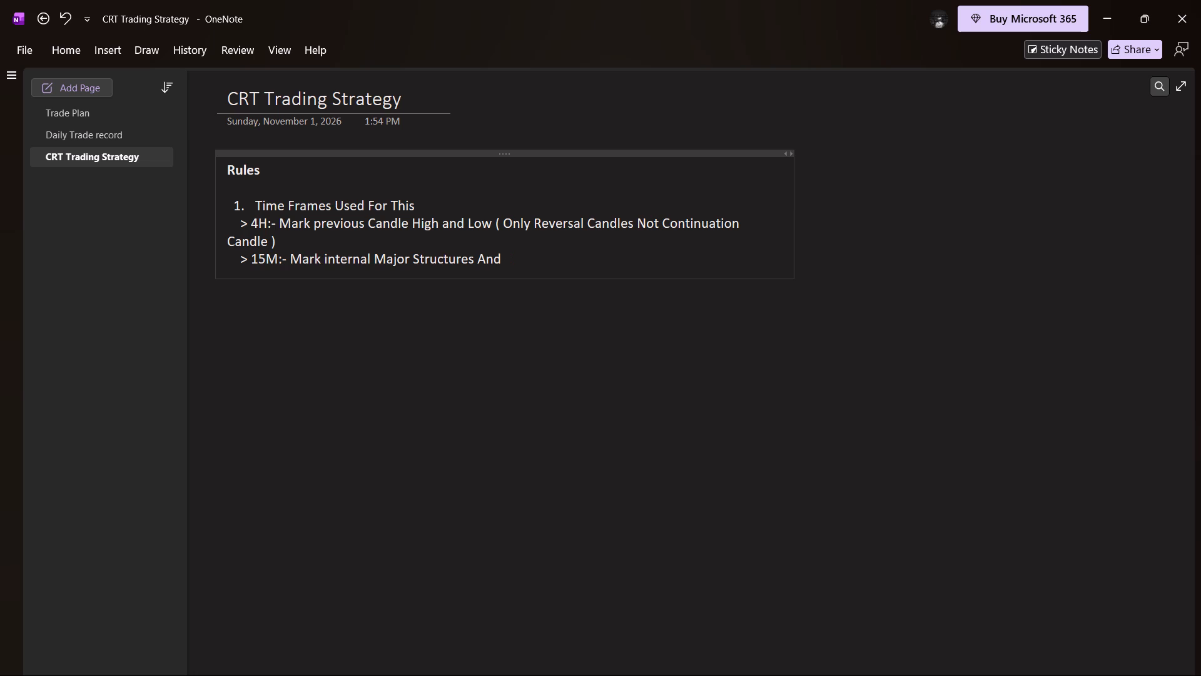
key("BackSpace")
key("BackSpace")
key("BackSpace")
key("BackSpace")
Continue the 15M line after "Major Structures" with "then Open 1H, 30M Chart just".
type("then")
key("space")
type("Open")
key("space")
key("1")
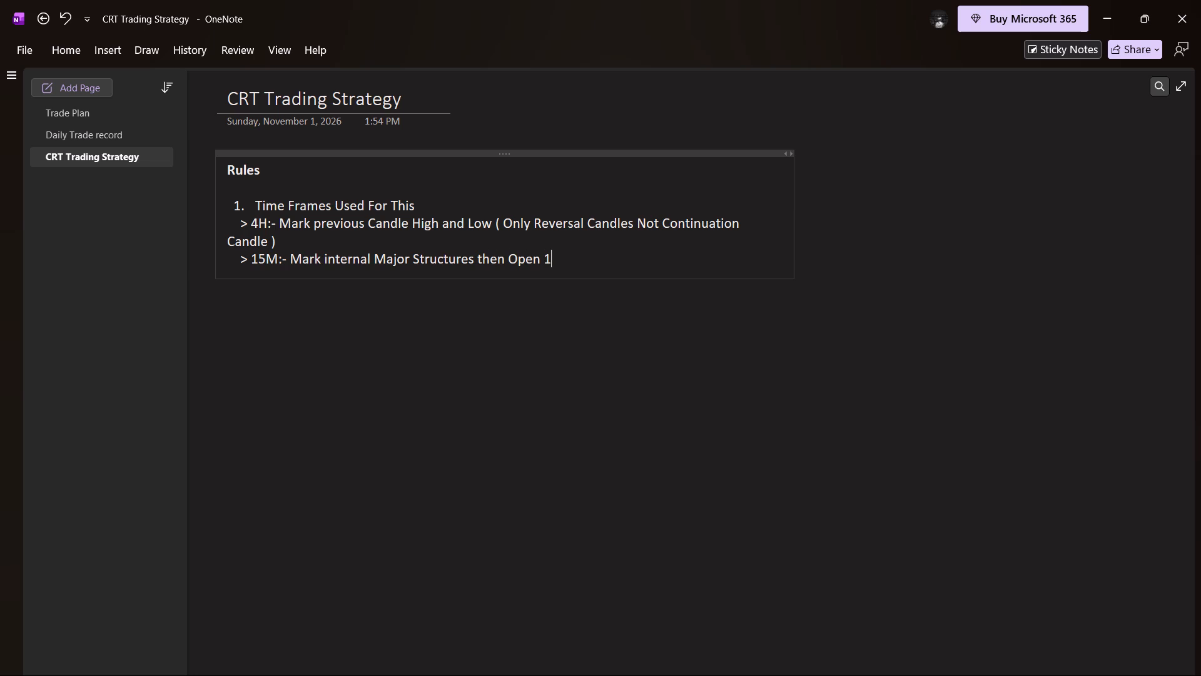
key("shift+h")
type(", 30")
key("space")
key("BackSpace")
type("M")
key("space")
type("Chart just")
key("space")
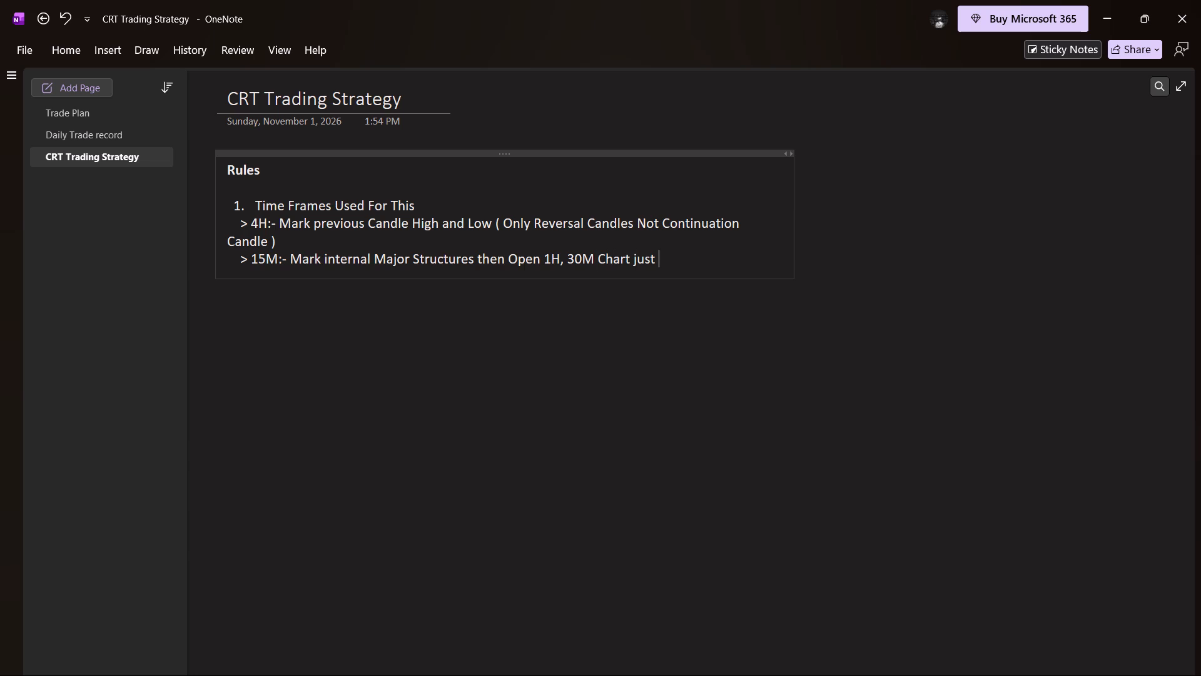
Continue the 15M line with "Check the Structure shift is Valid or rejection through Wick to Confirm the".
type("Check the")
key("space")
type("Struc")
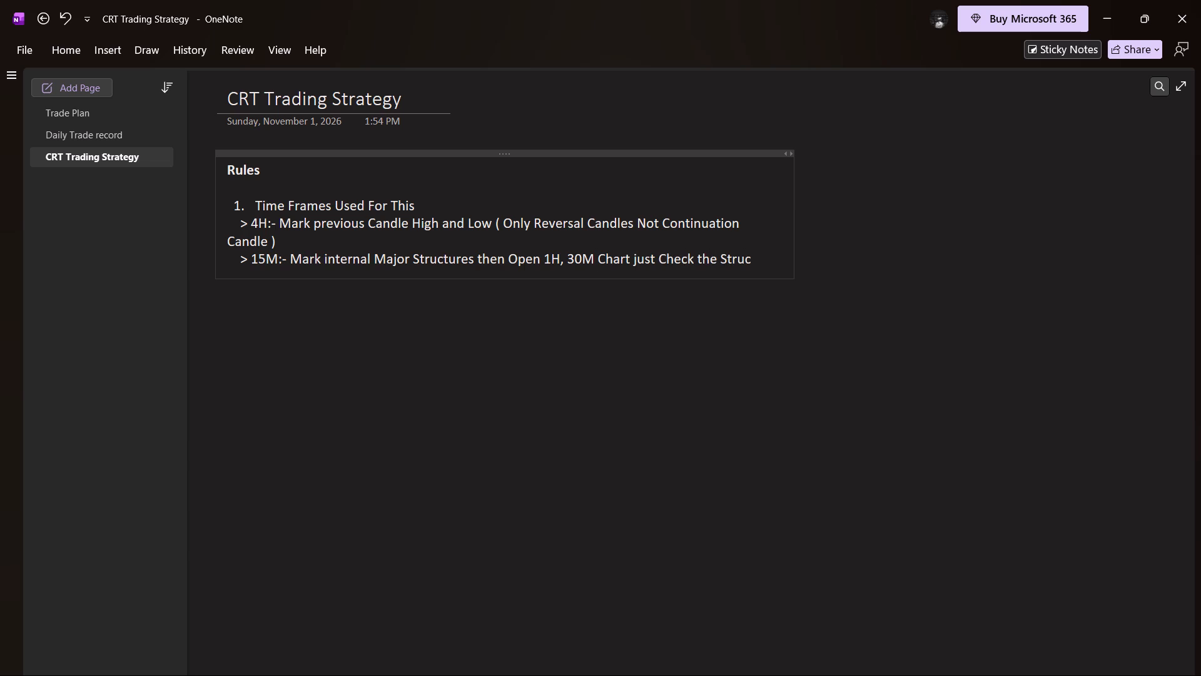
type("ture shift is Valid or")
key("space")
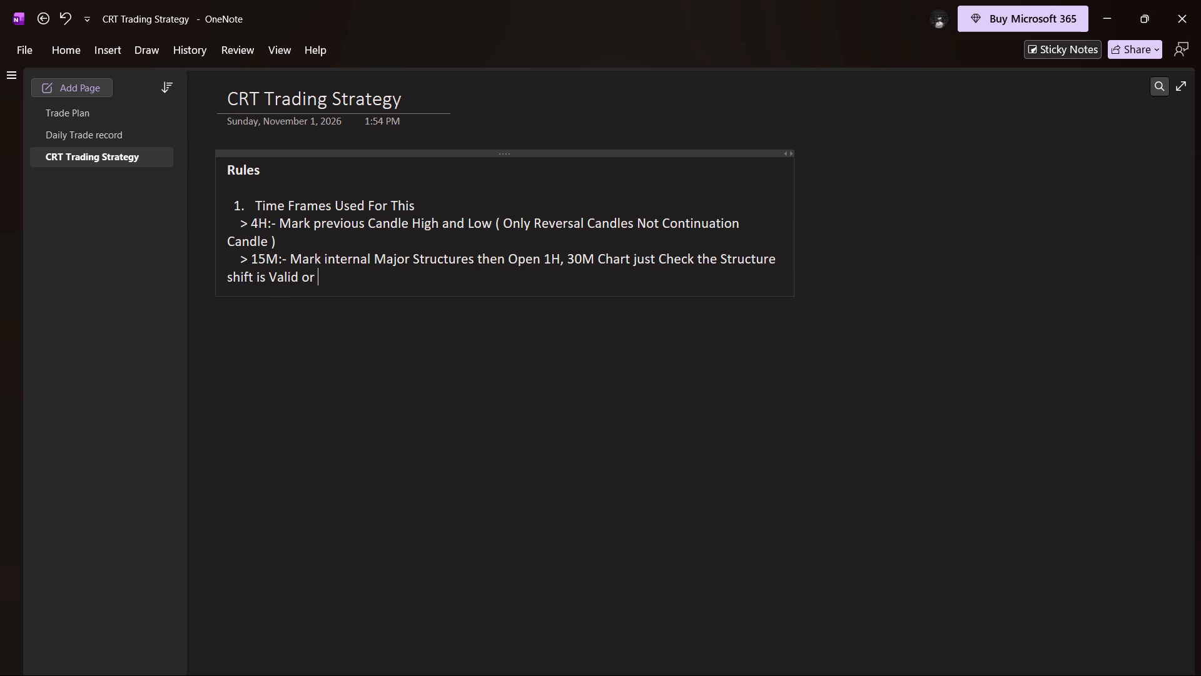
type("reju")
key("BackSpace")
type("ection through w")
key("BackSpace")
type("Wick to Confirm the")
key("space")
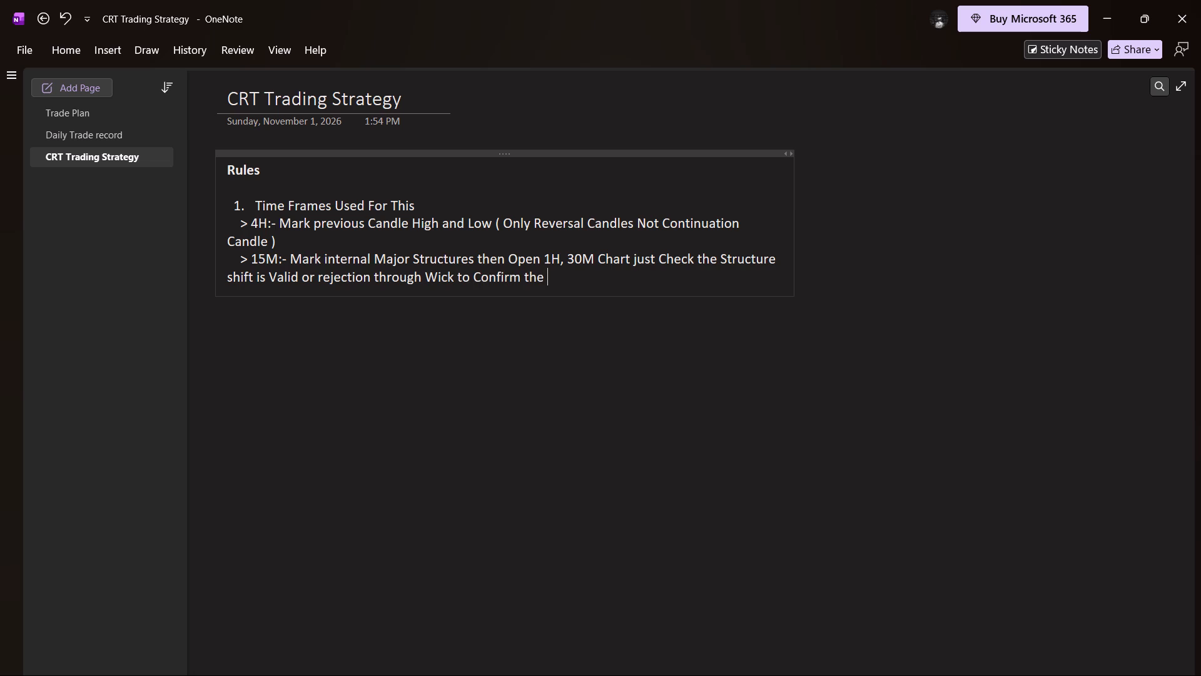
Add the word "Momentum" after "Confirm the", applying the suggested spelling correction.
type("Momem")
key("BackSpace")
key("BackSpace")
key("BackSpace")
key("BackSpace")
type("umenttu")
key("BackSpace")
key("BackSpace")
type("um")
key("space")
type("Ca")
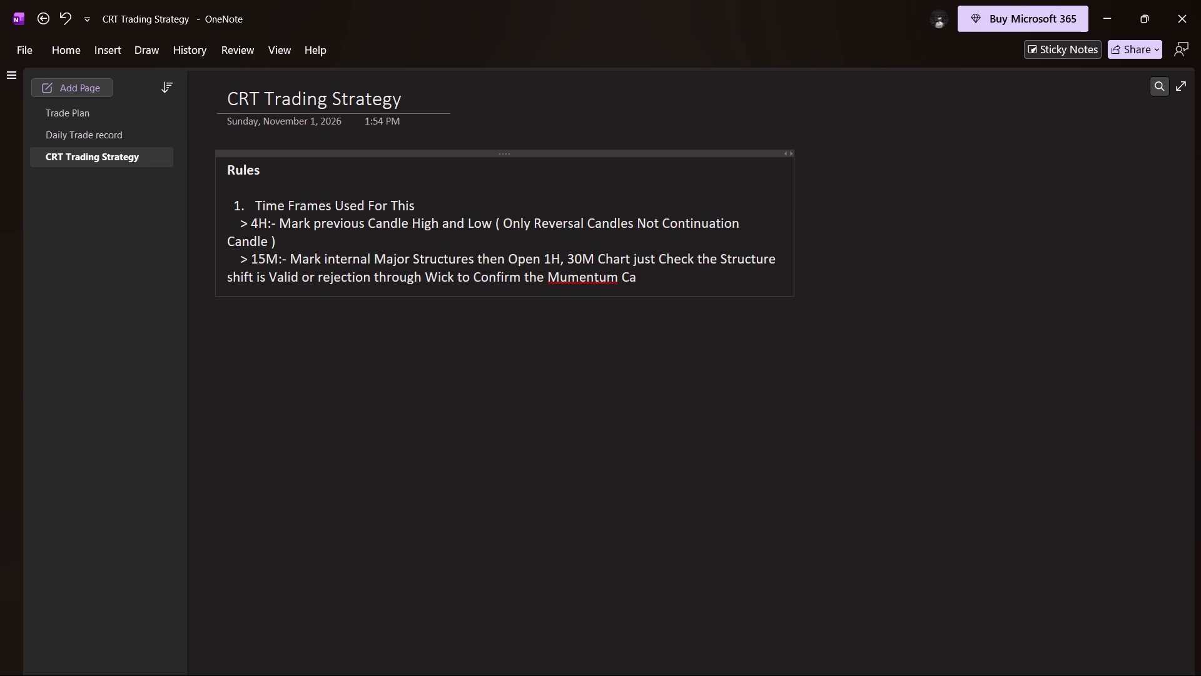
key("BackSpace")
key("BackSpace")
right_click(585, 277)
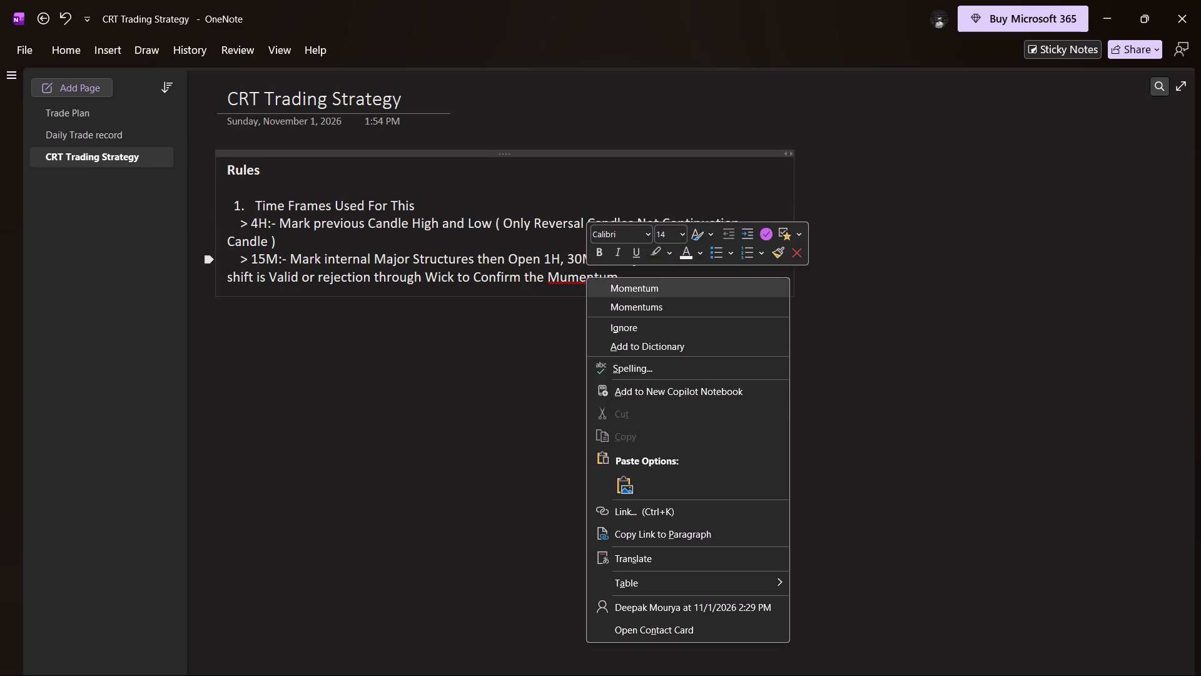
left_click(621, 293)
left_click(636, 275)
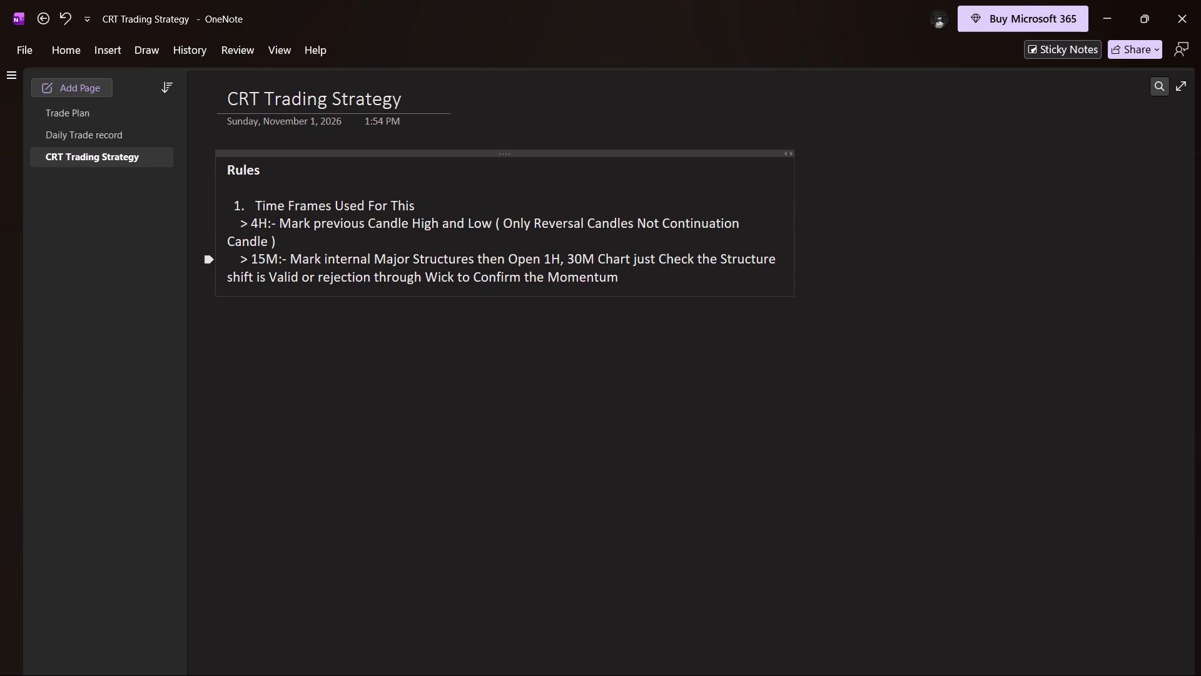
left_click(658, 278)
End the 15M rule with a full stop directly after "Momentum".
key("BackSpace")
key("shift+parenright")
key("BackSpace")
key("period")
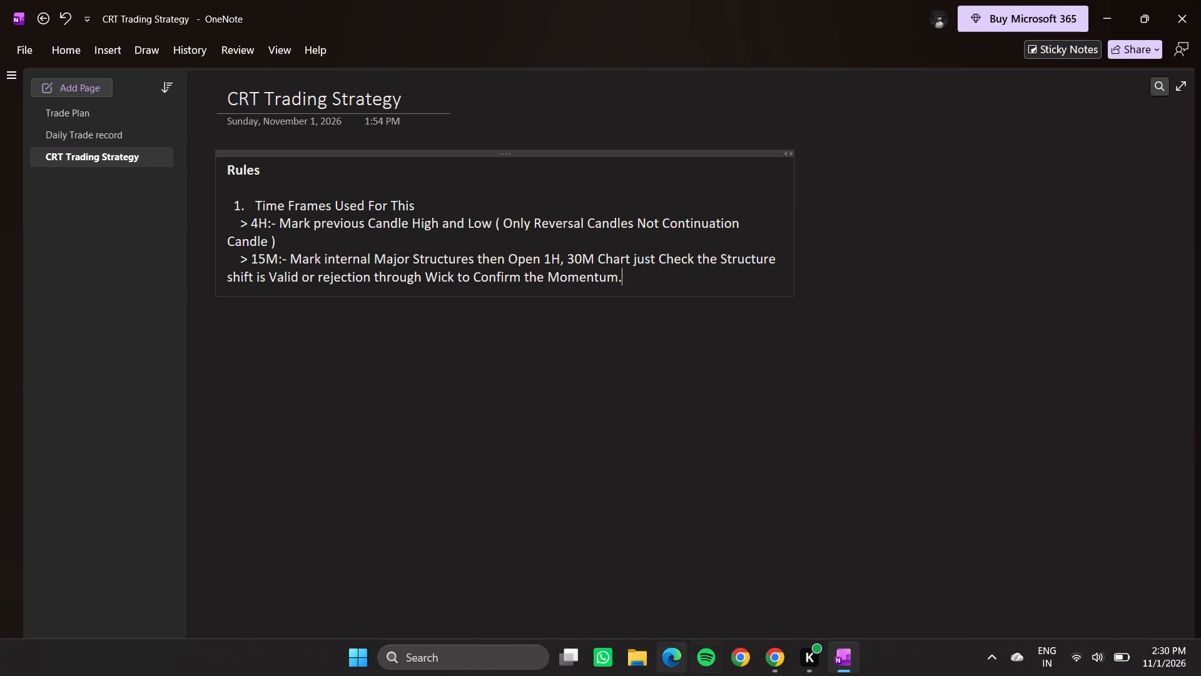
Switch to the XAUUSD chart in Chrome and examine the marked 4H PCH and 4H PCL area on the 15-minute time frame.
left_click(763, 647)
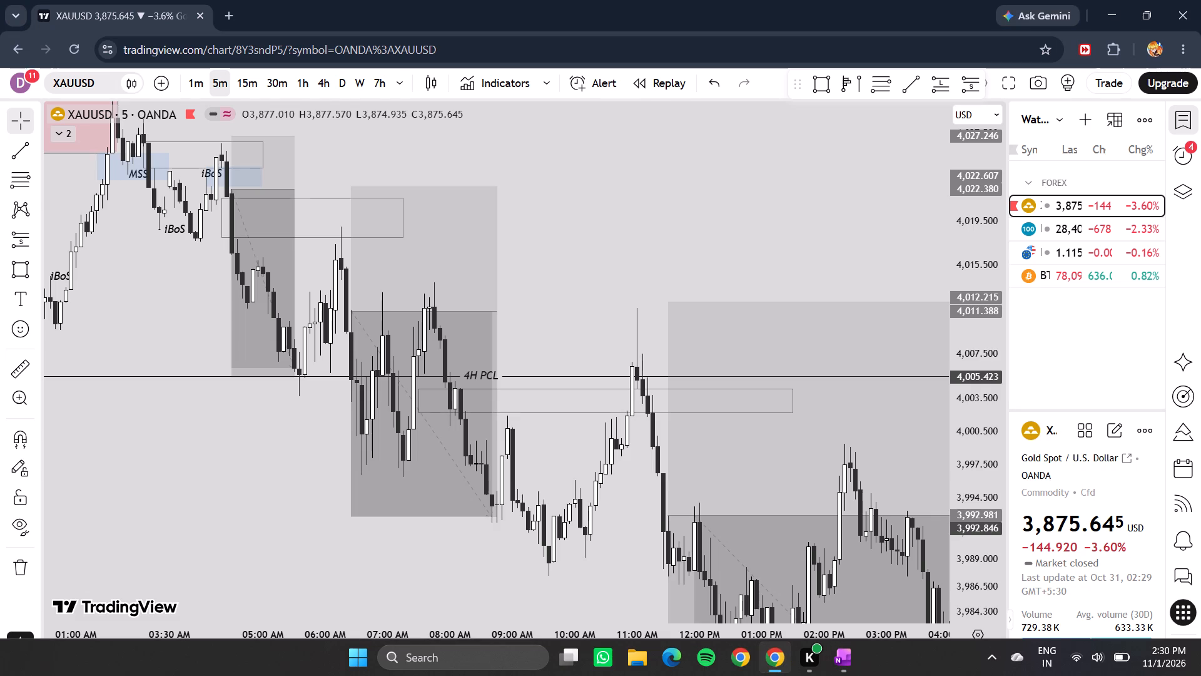
left_click_drag(544, 217, 635, 303)
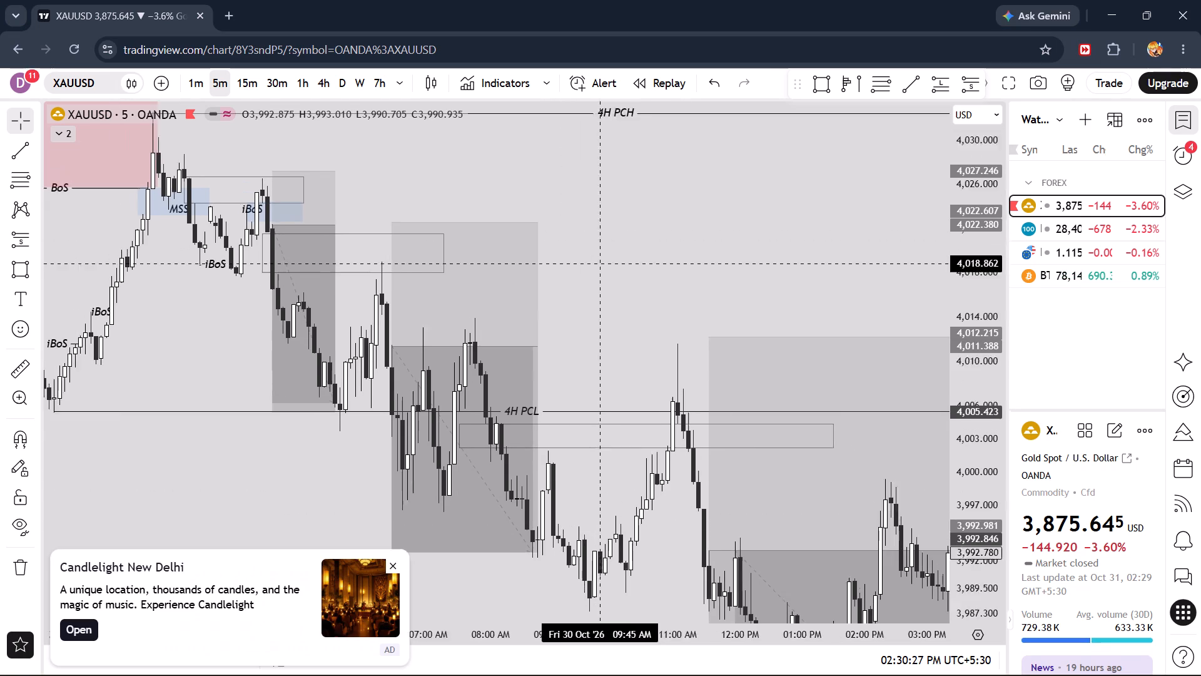
left_click_drag(635, 303, 640, 309)
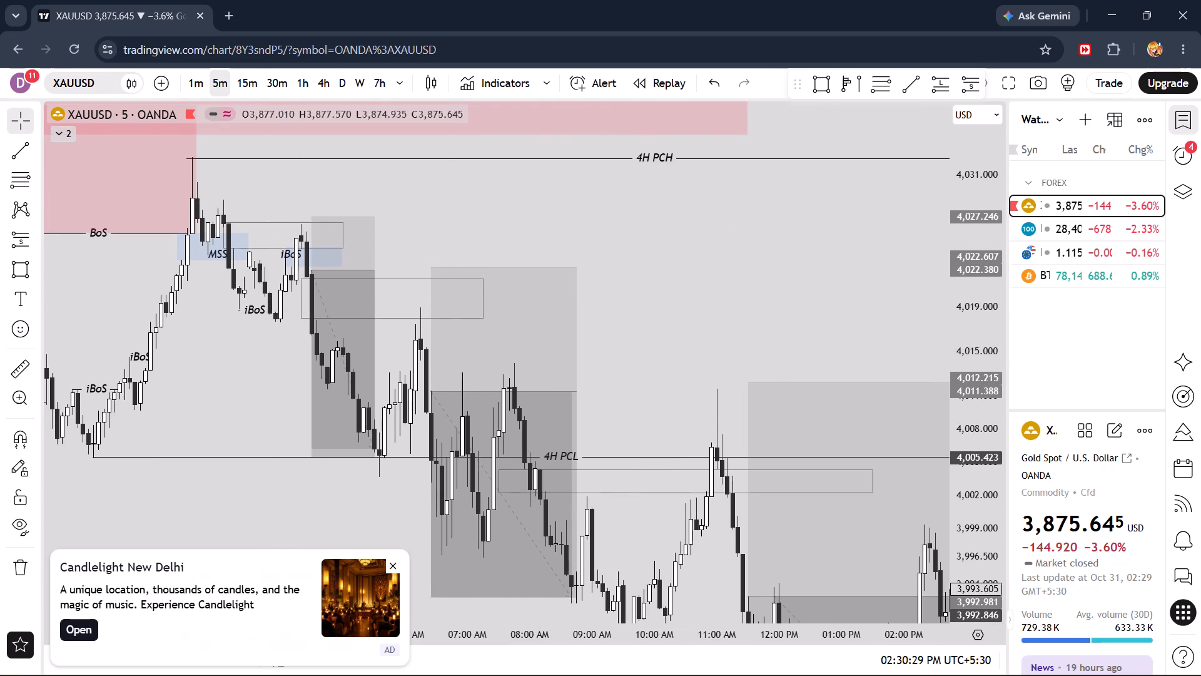
left_click(240, 75)
left_click_drag(812, 297, 764, 328)
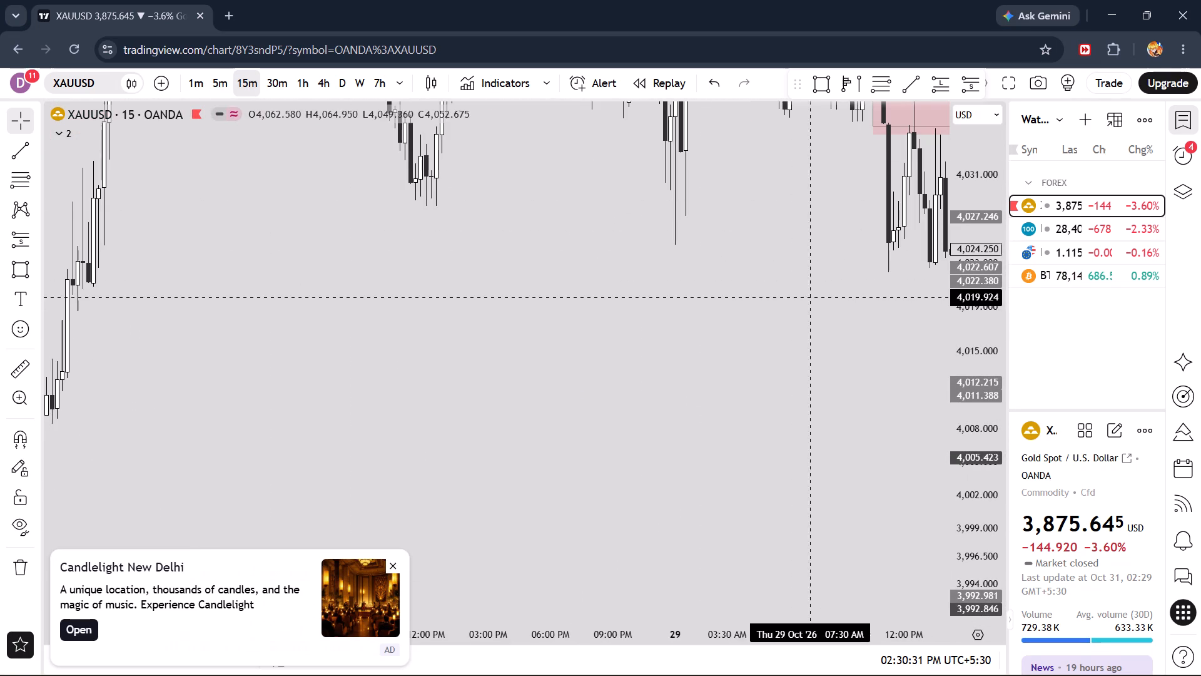
left_click_drag(764, 328, 166, 371)
scroll(165, 371, "up", 2)
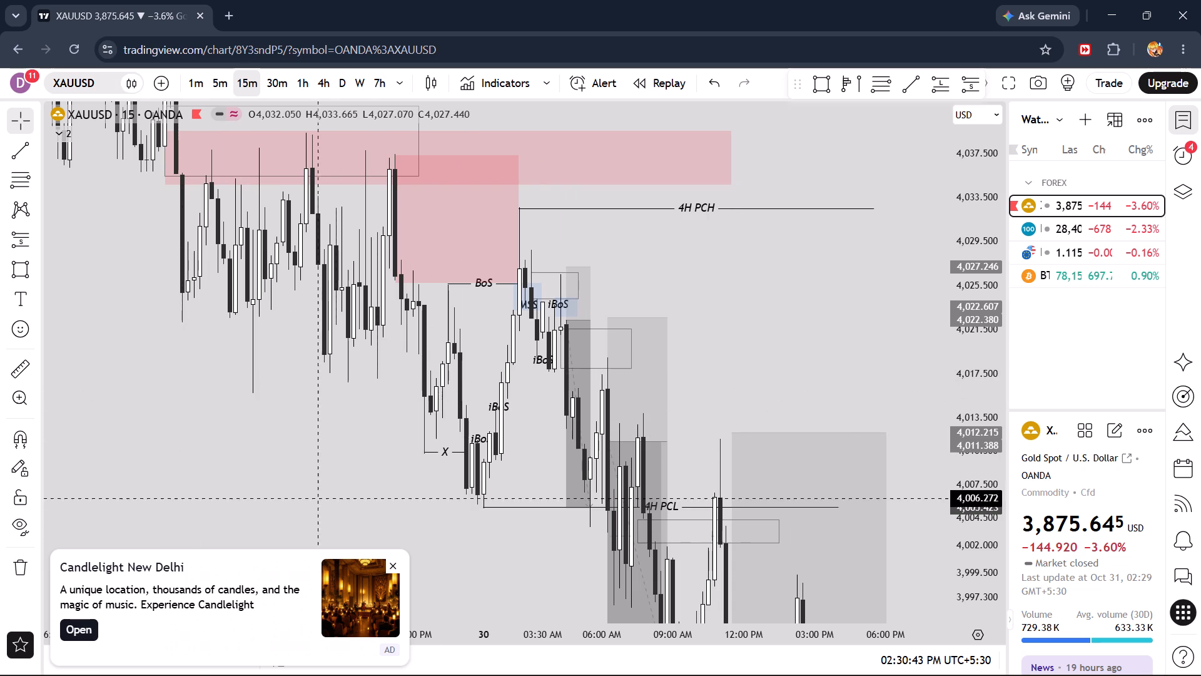
Examine the price action between the 4H PCH and 4H PCL lines on the 15-minute XAUUSD chart.
left_click(388, 563)
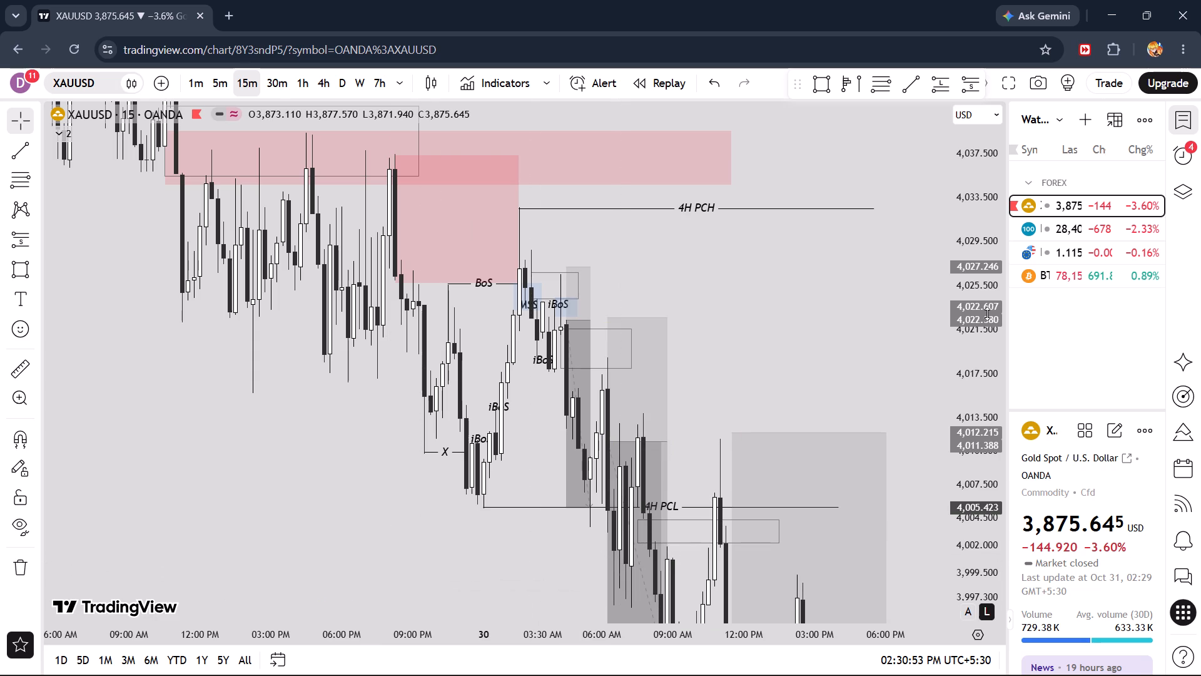
left_click_drag(971, 212, 973, 381)
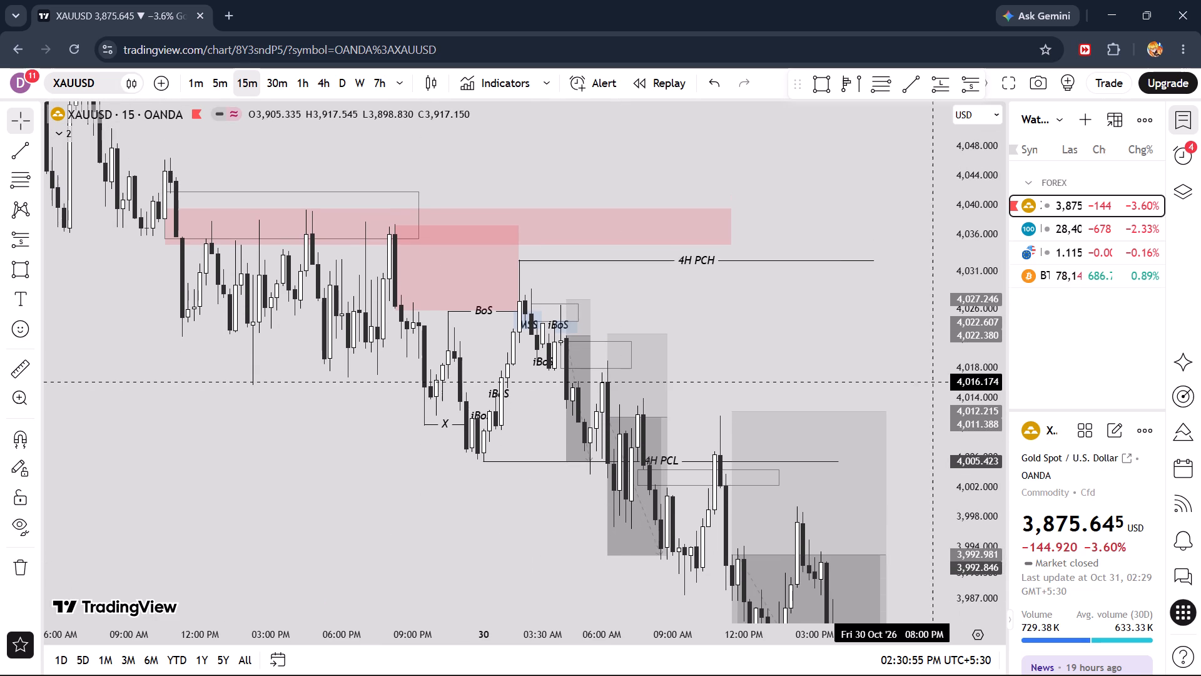
scroll(657, 341, "up", 2)
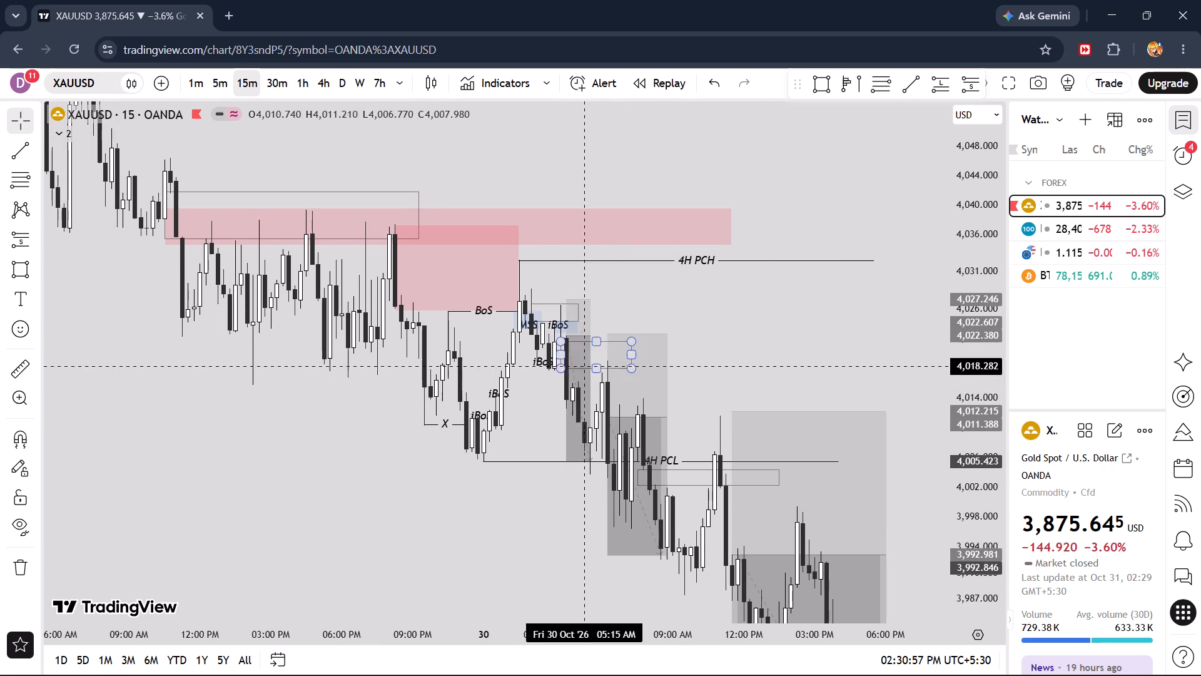
scroll(664, 339, "up", 1)
left_click_drag(611, 301, 669, 299)
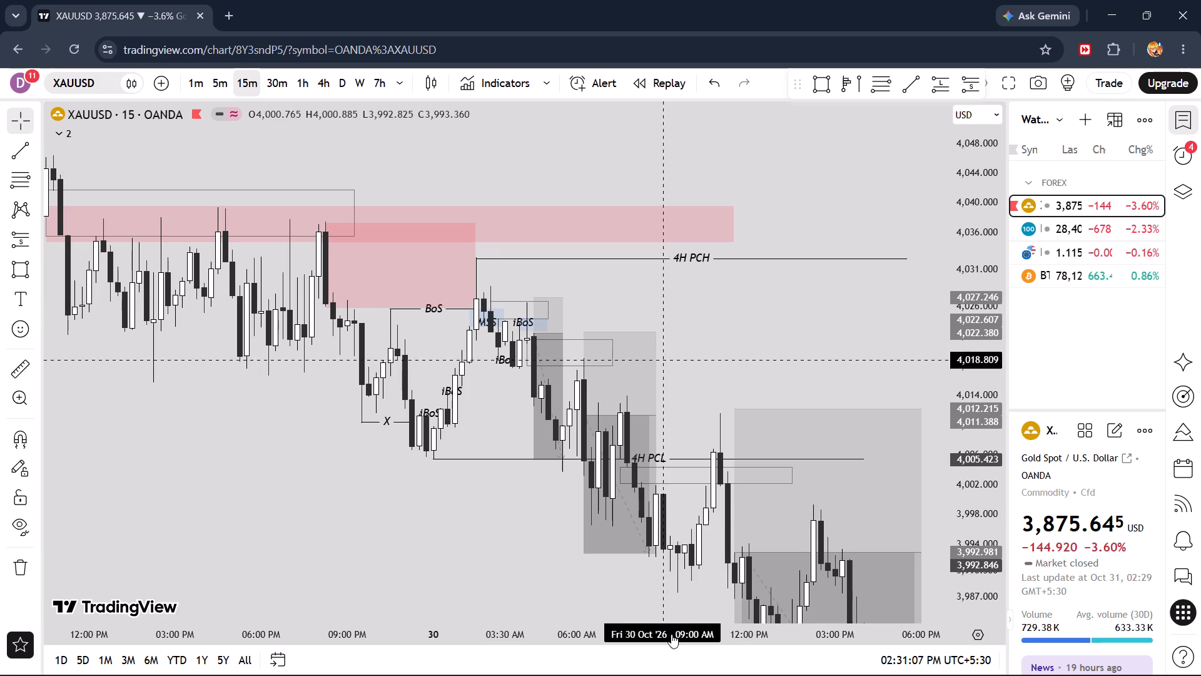
Back in OneNote, replace the 15M rule's final full stop with "and Check Previous Few Candles and nearest Zones".
left_click(839, 665)
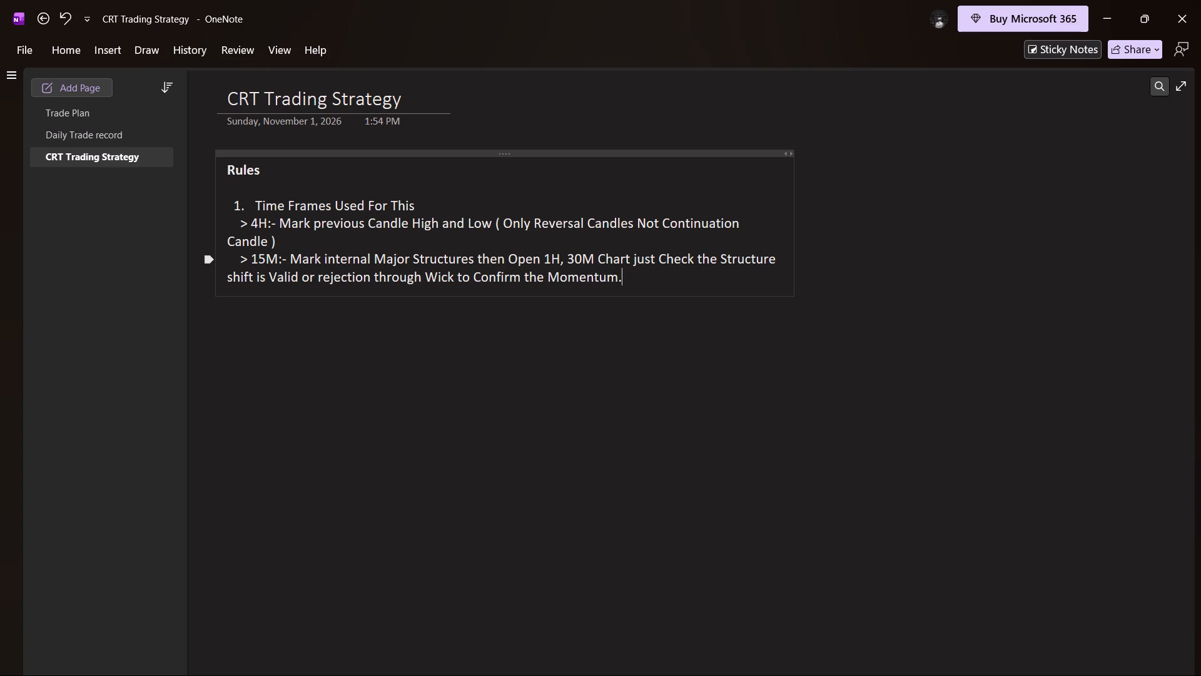
key("BackSpace")
key("space")
type("and")
key("space")
type("Check")
key("space")
key("shift+p")
type("rev")
type("ious")
key("space")
type("Few Candles and near")
type("est")
key("space")
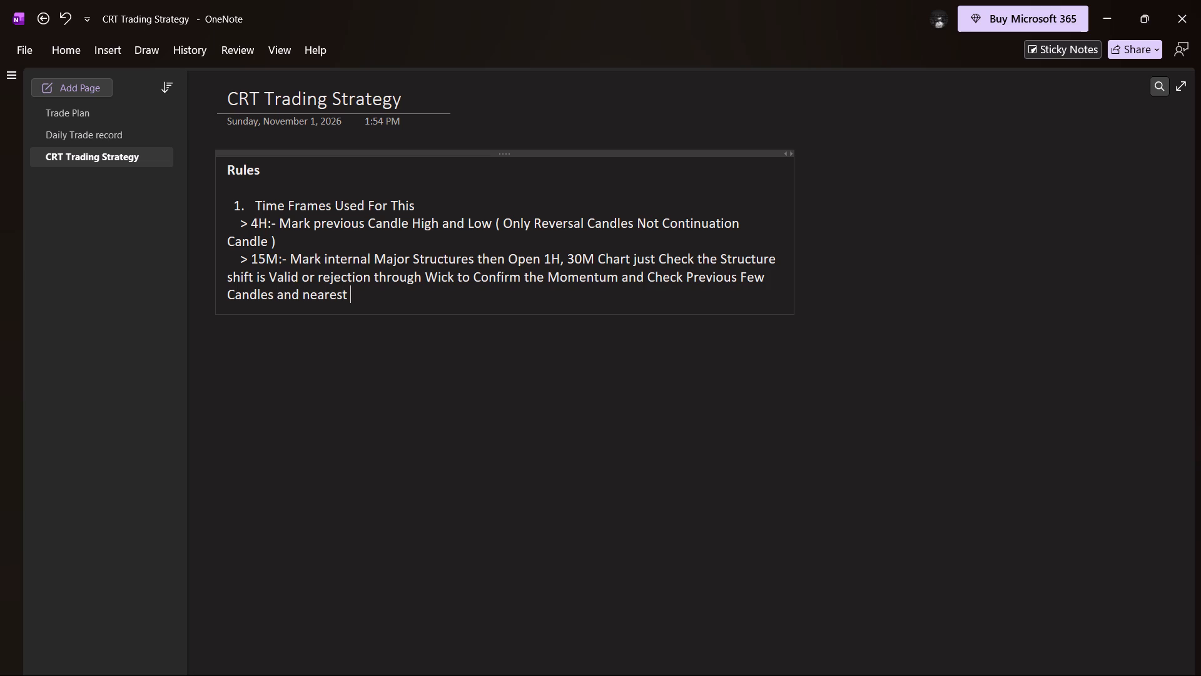
type("Zones")
Finish the 15M rule with "That who is in Control.".
key("space")
type("That who is in COn")
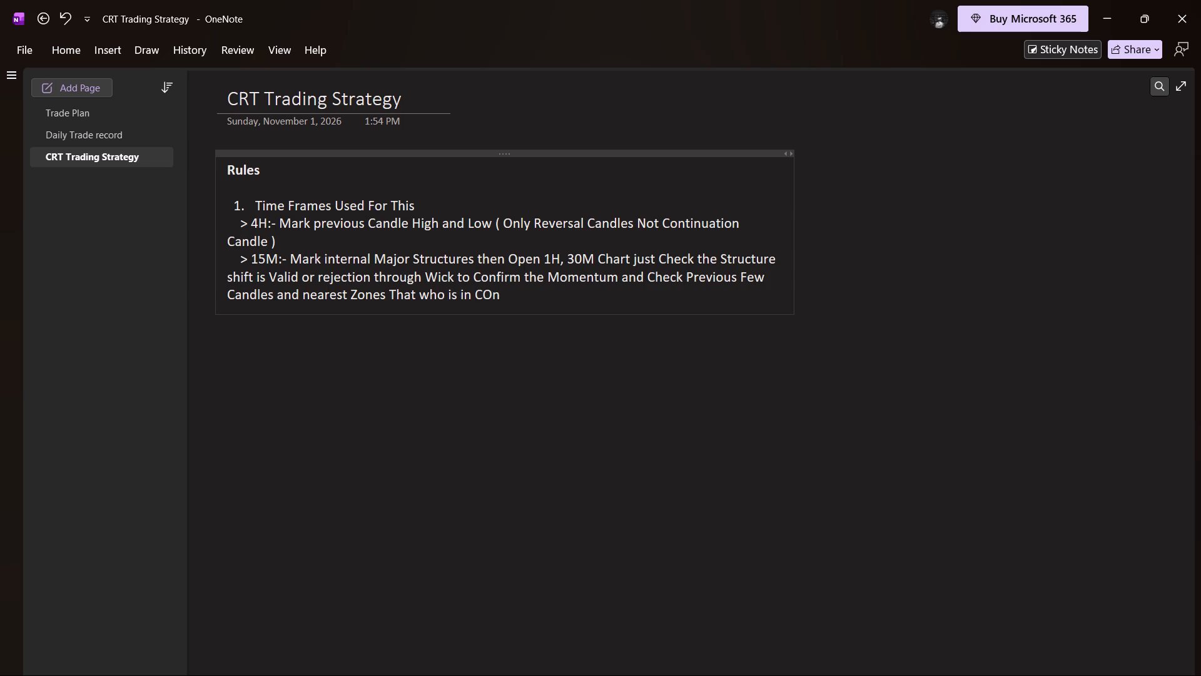
key("BackSpace")
key("BackSpace")
type("ontrol")
key("space")
key("BackSpace")
key("period")
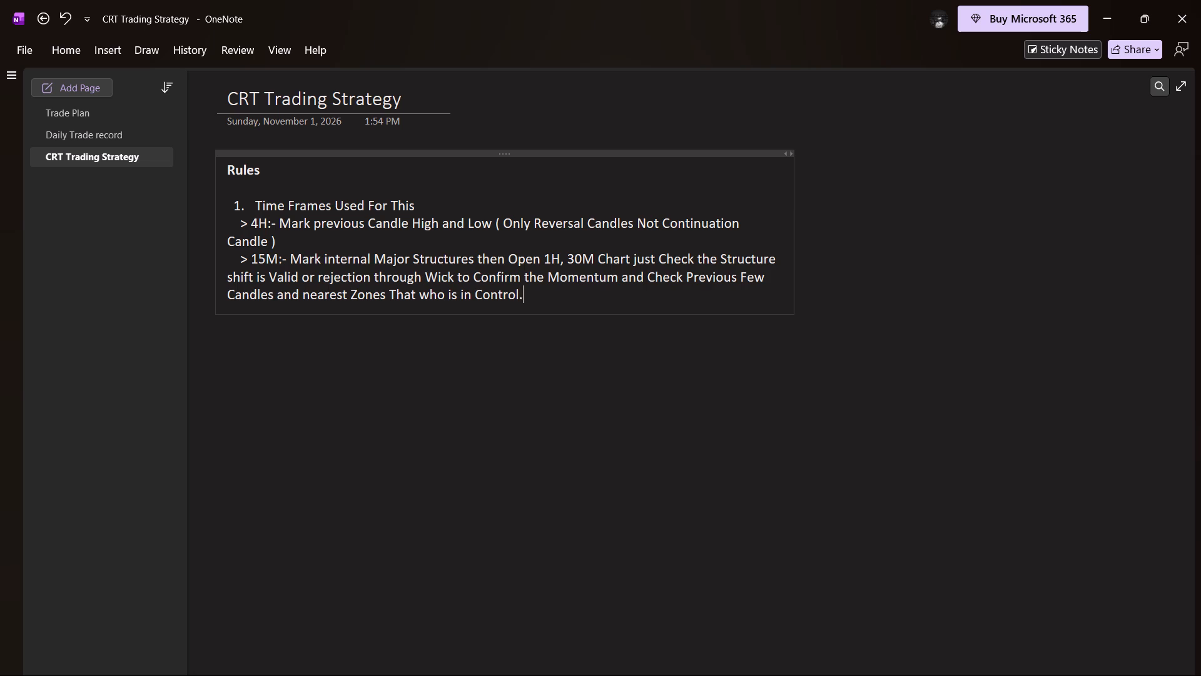
Start a new line below the 15M rule with a ">" marker indented to match the lines above.
key("Return")
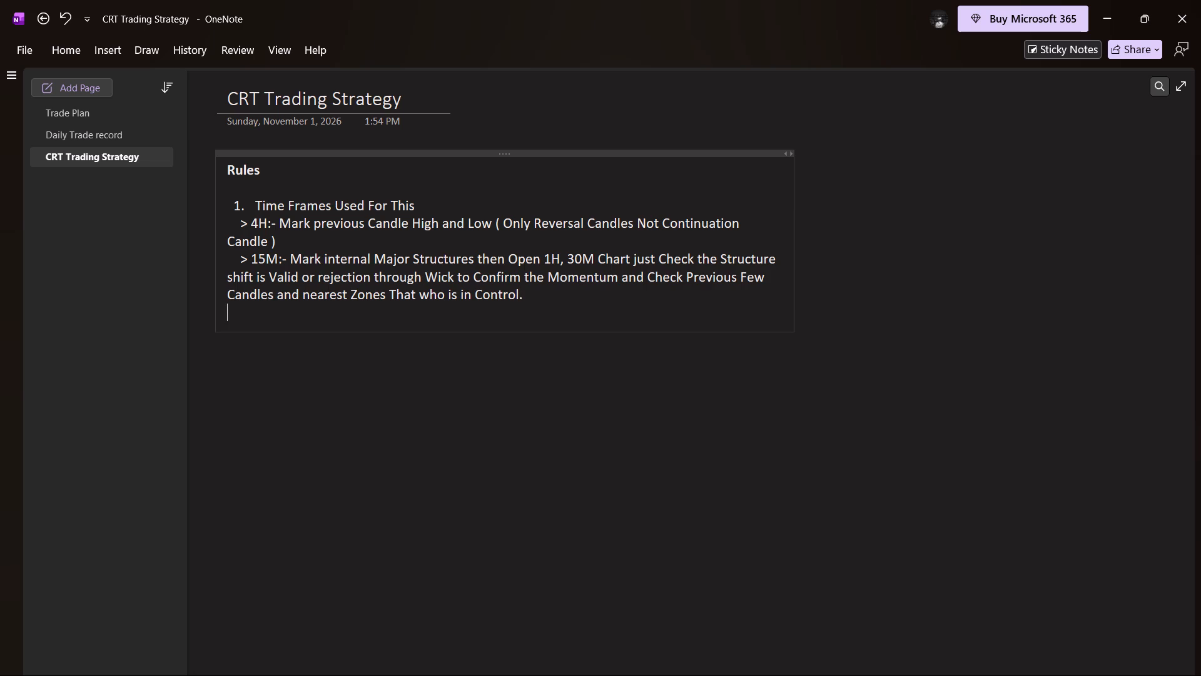
key("space")
key("space")
key("space")
key("shift+greater")
key("space")
left_click(236, 315)
key("space")
left_click(252, 312)
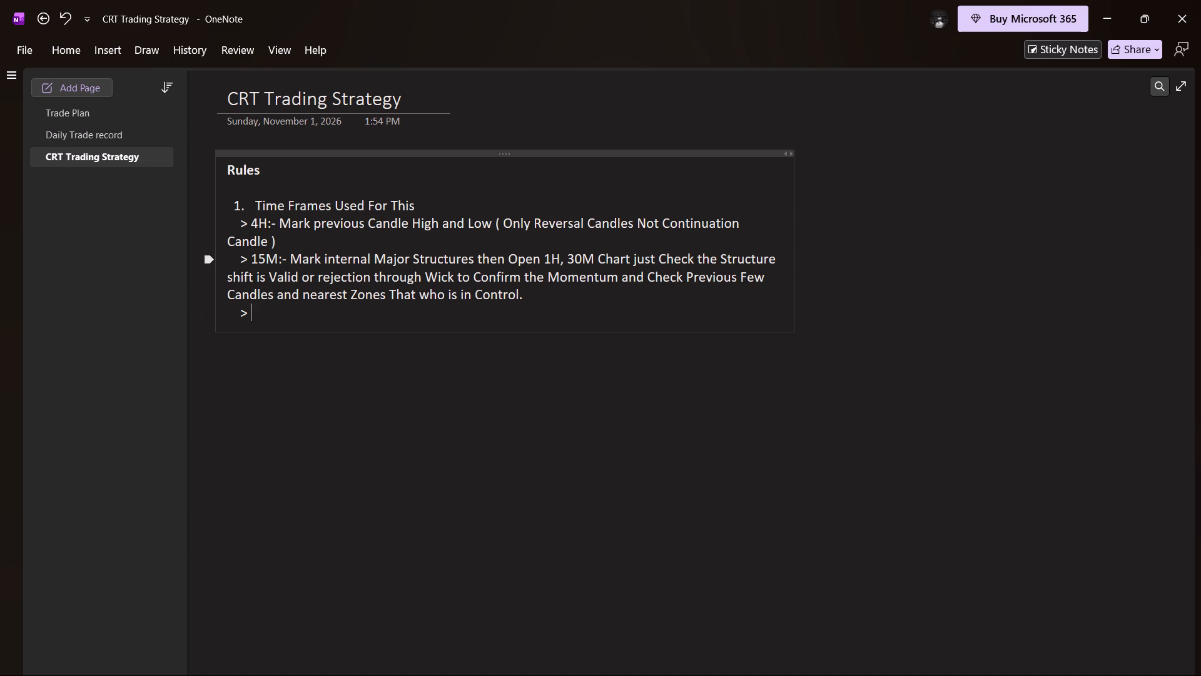
Label the new time frame line "5M:-".
key("5")
type("M")
key("space")
key("BackSpace")
key("shift+colon")
type("-")
key("space")
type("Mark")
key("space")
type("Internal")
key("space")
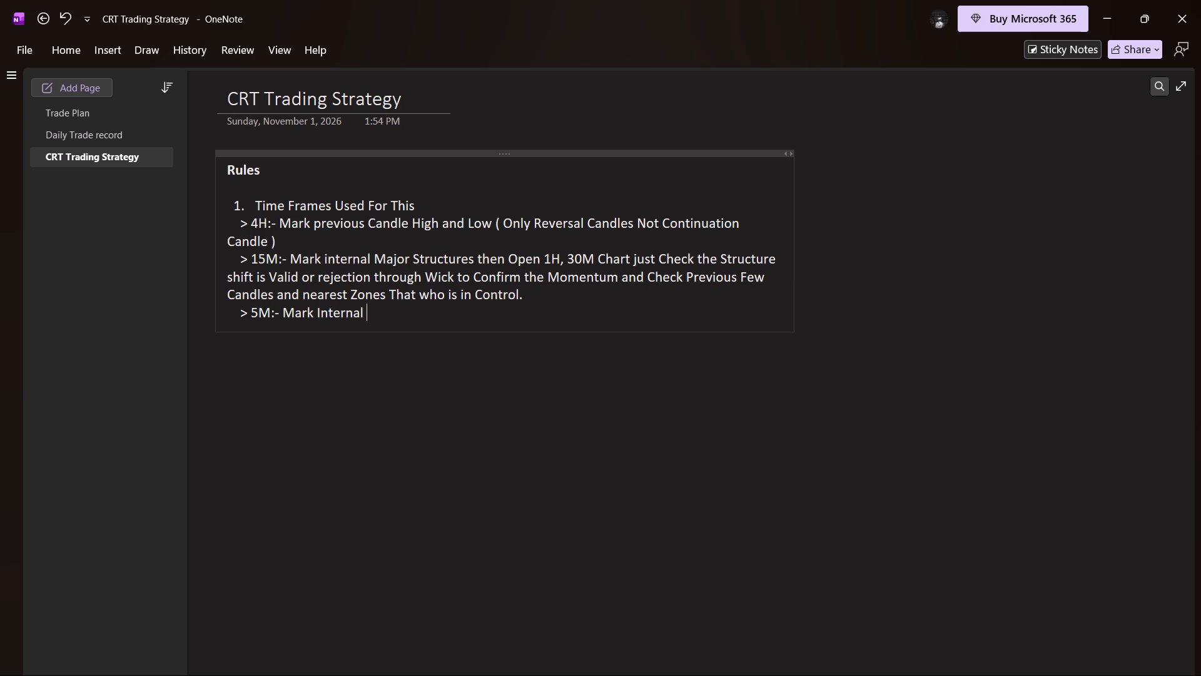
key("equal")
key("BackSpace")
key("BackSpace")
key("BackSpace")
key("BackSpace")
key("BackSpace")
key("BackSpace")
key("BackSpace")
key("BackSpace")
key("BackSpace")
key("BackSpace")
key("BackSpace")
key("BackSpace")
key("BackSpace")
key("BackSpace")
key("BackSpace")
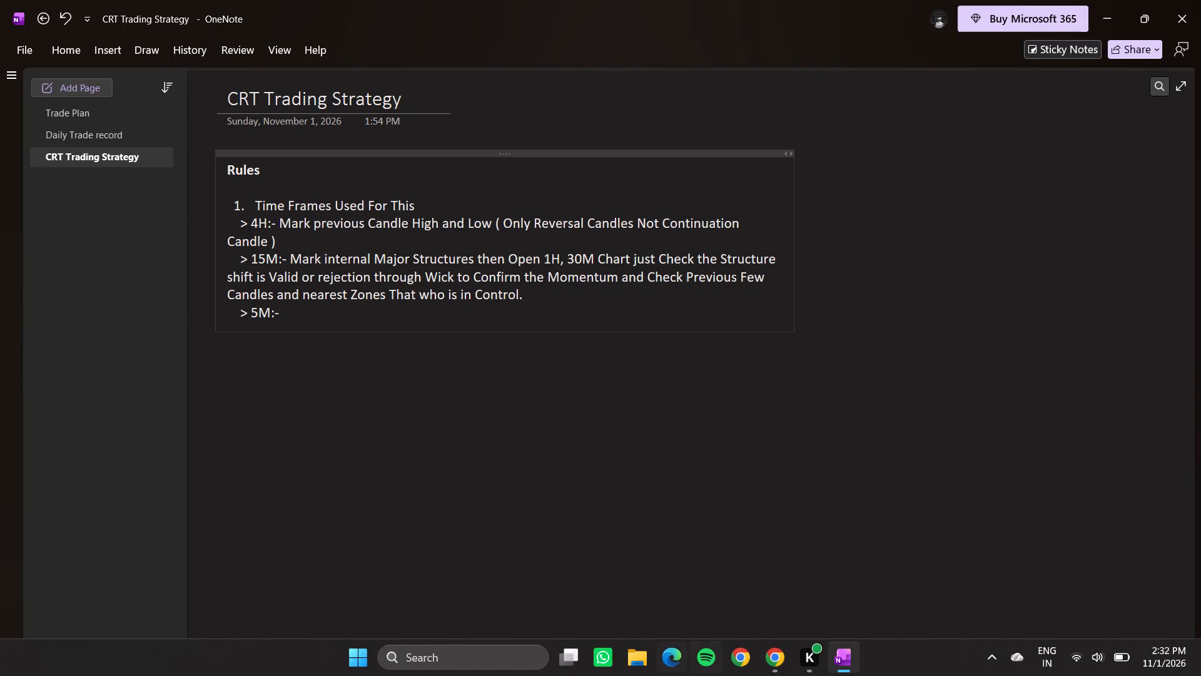
Switch to the XAUUSD chart in Chrome and examine the 4H PCH to 4H PCL area on the 5-minute time frame.
left_click(773, 660)
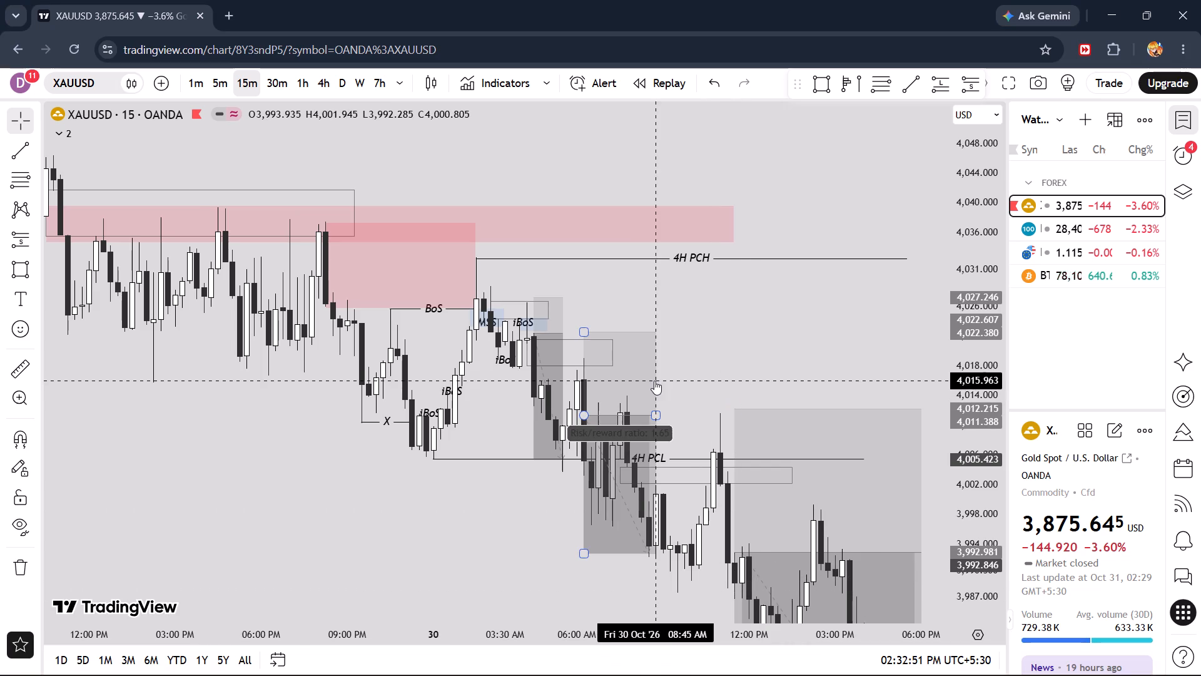
left_click(218, 78)
scroll(343, 357, "down", 5)
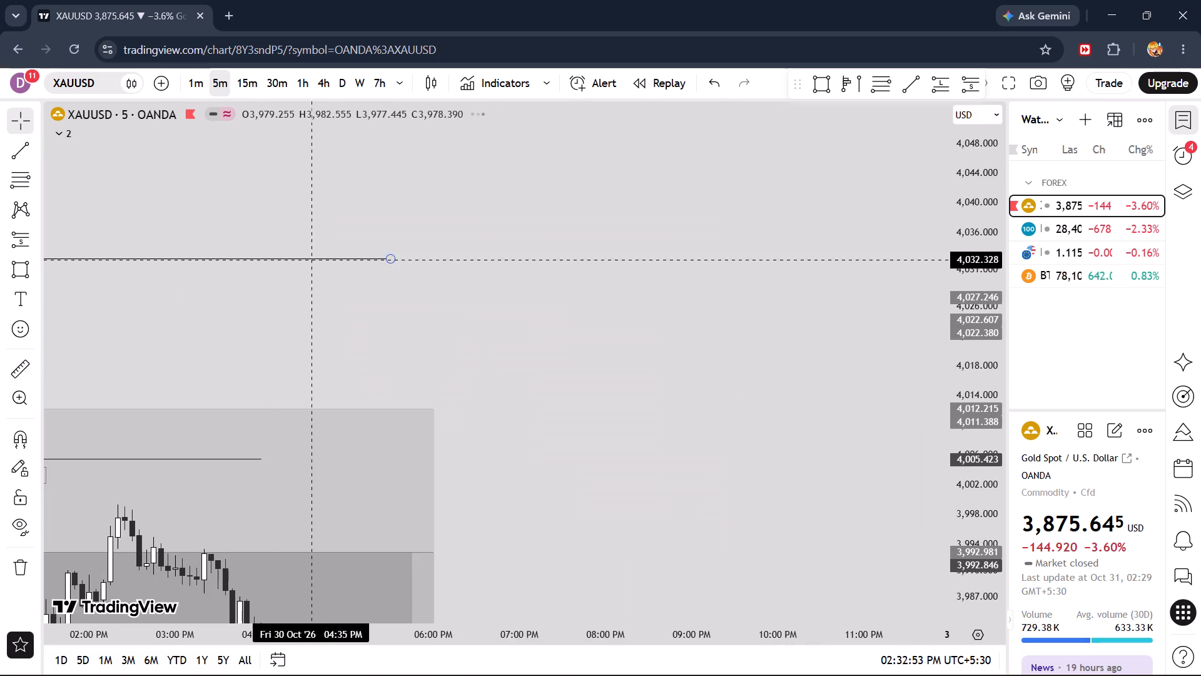
scroll(343, 361, "down", 3)
left_click_drag(238, 333, 753, 282)
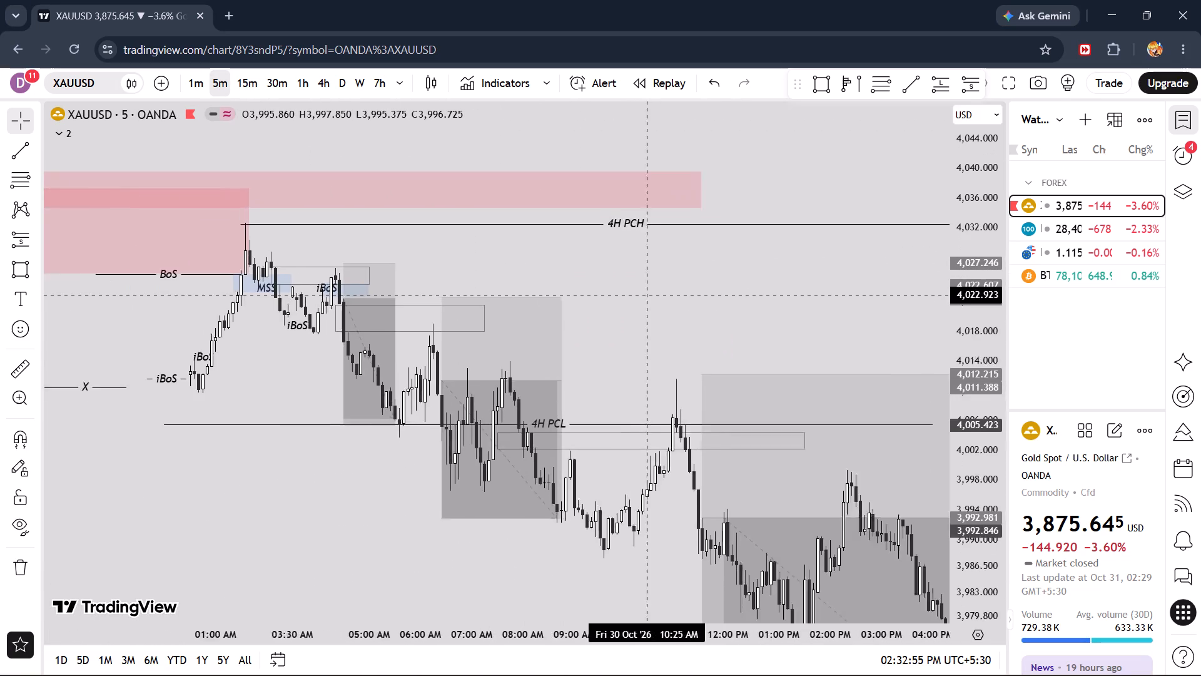
left_click_drag(753, 282, 755, 280)
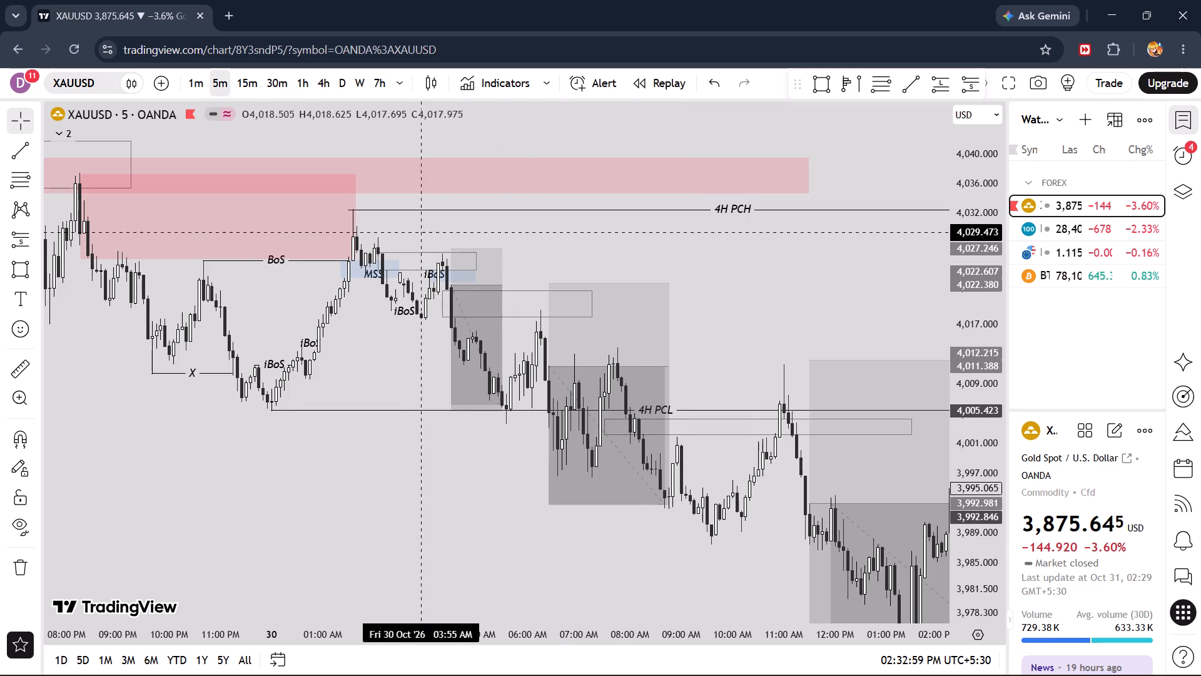
left_click_drag(418, 232, 499, 242)
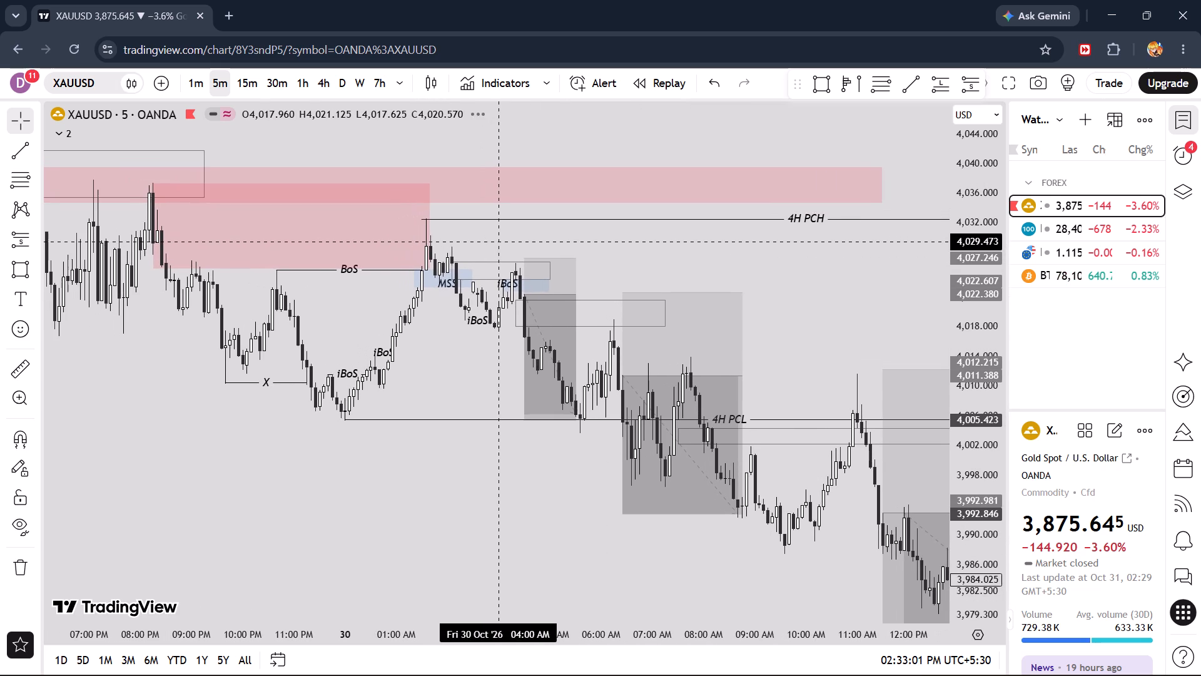
left_click_drag(499, 242, 524, 297)
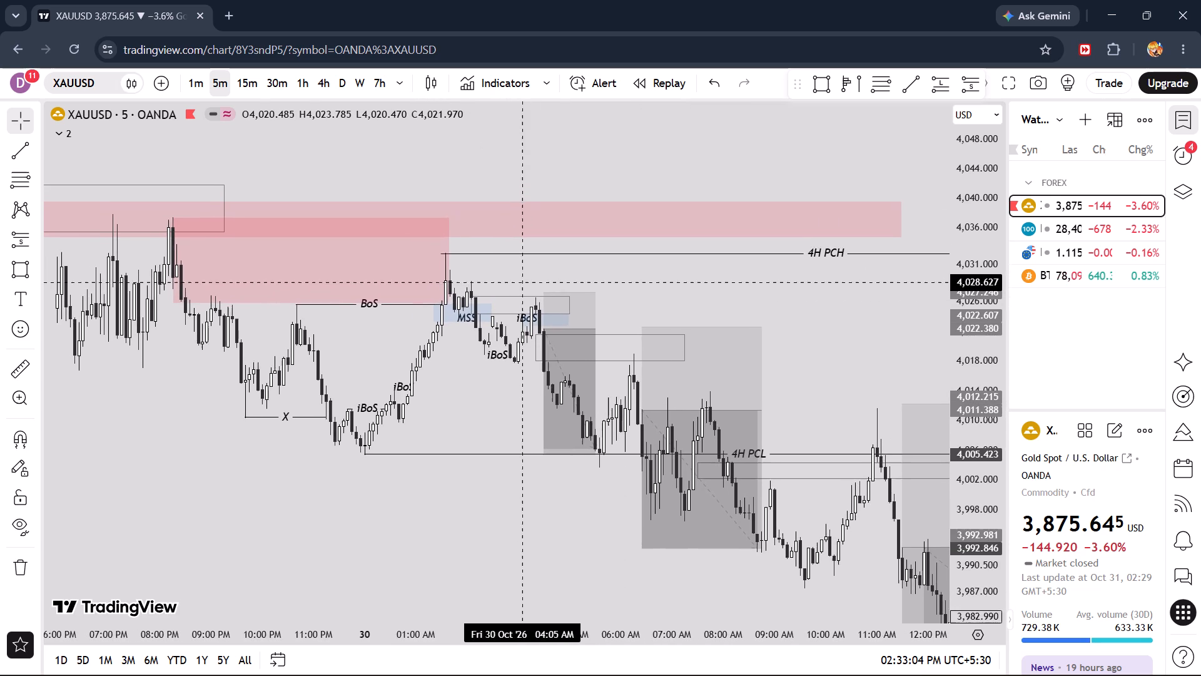
Examine the 5-minute price action and marked structure breaks between the 4H PCH and 4H PCL lines more closely.
left_click_drag(524, 297, 518, 330)
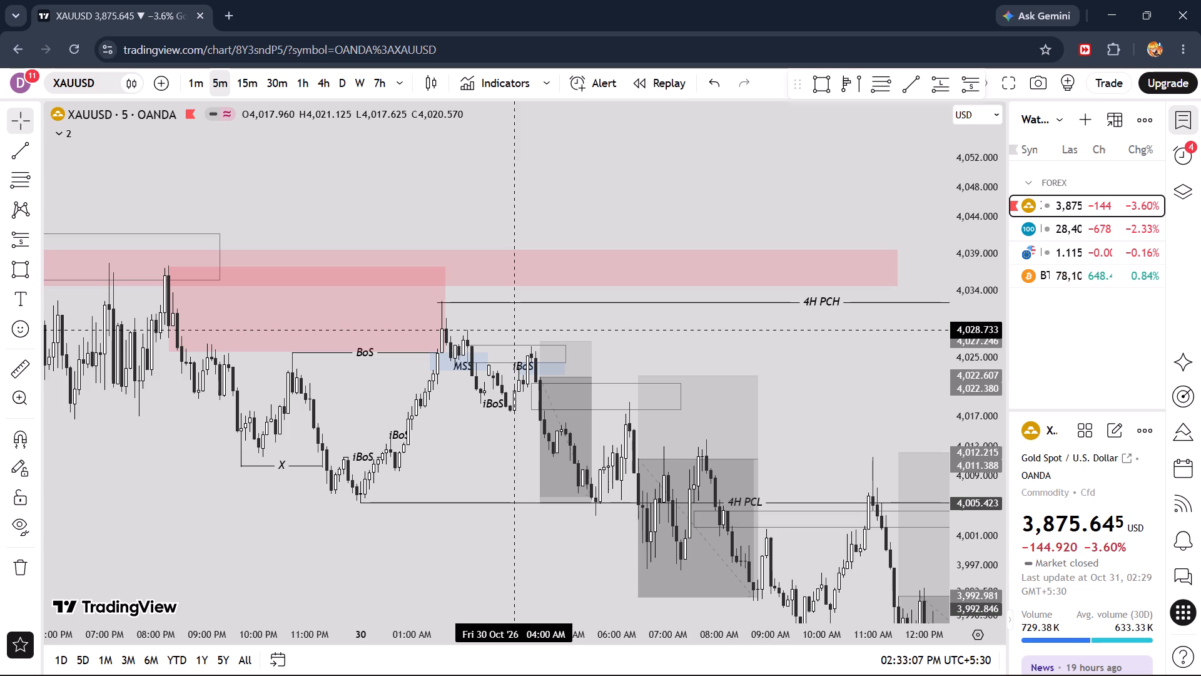
left_click_drag(976, 501, 980, 360)
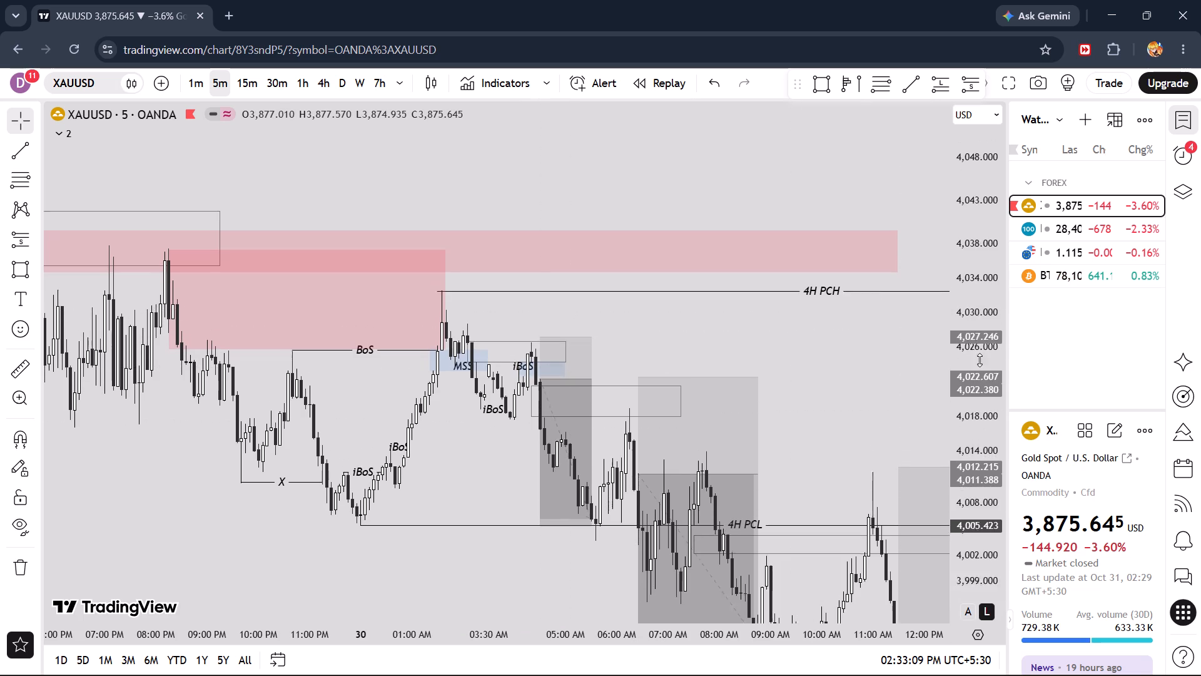
left_click_drag(980, 360, 973, 339)
scroll(728, 344, "up", 2)
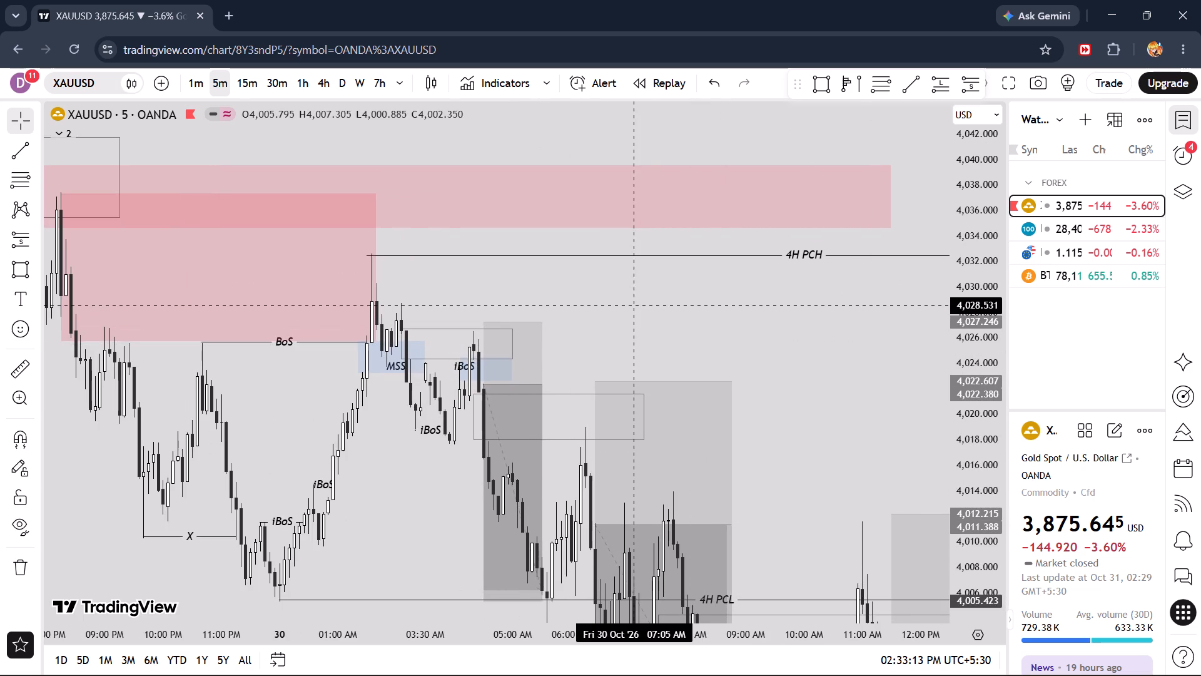
left_click_drag(632, 305, 626, 244)
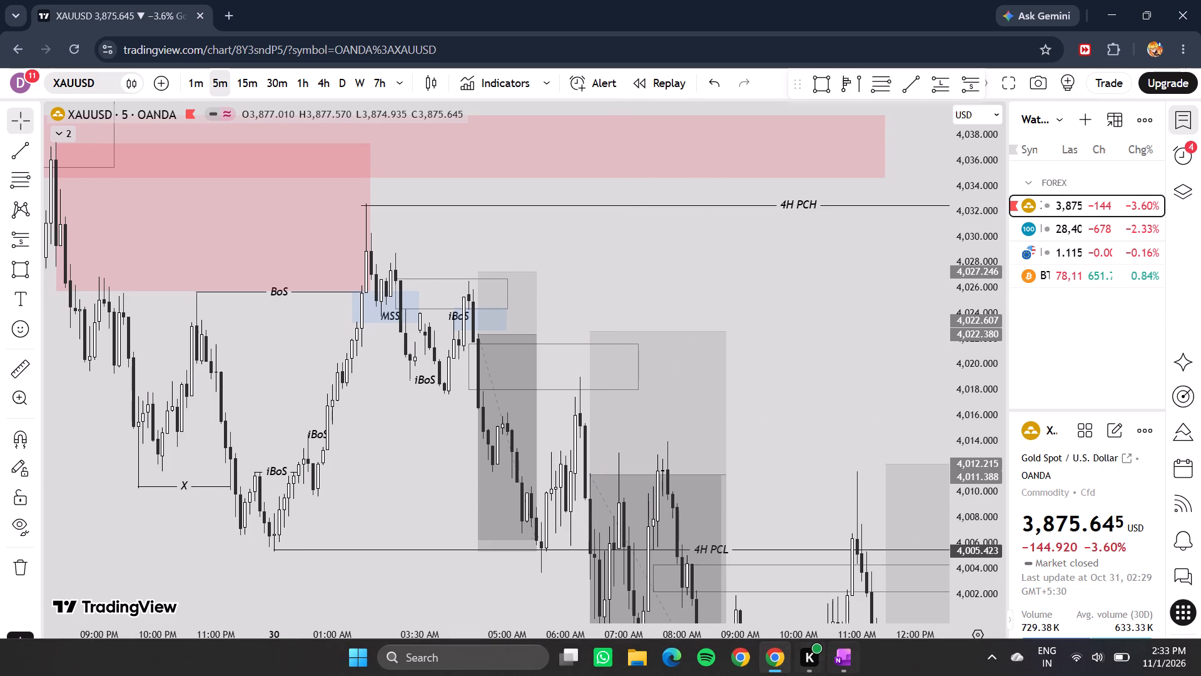
Switch back to the OneNote strategy page and begin the 5M rule with "Then According to that".
left_click(841, 658)
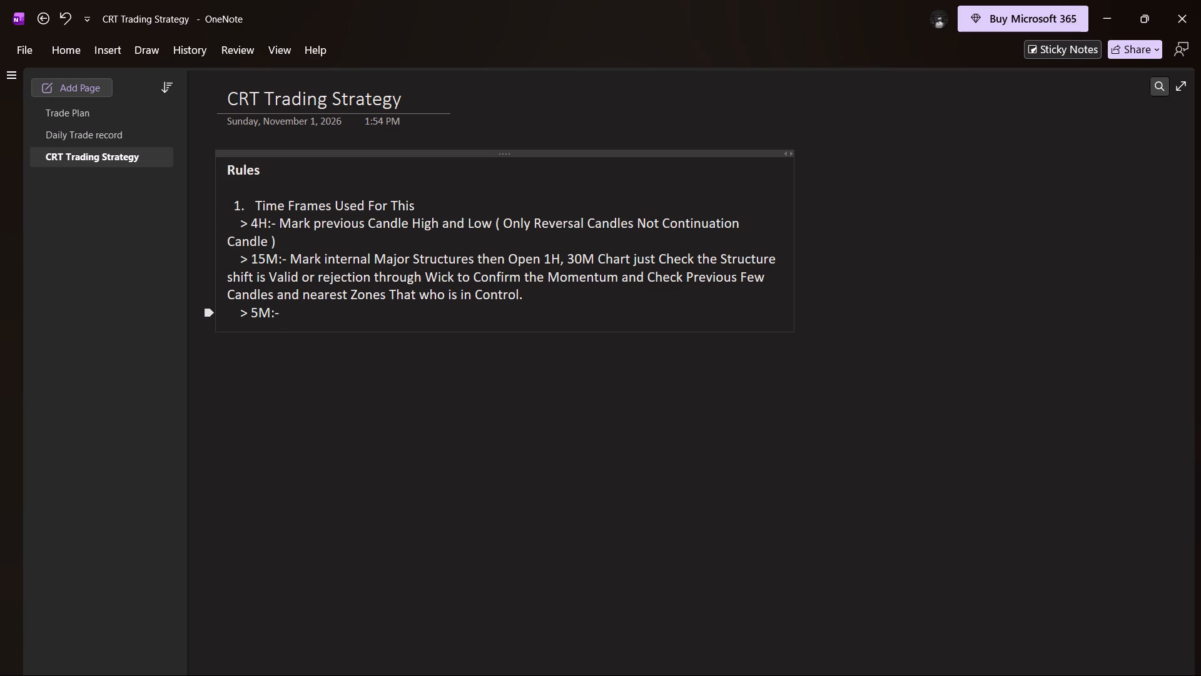
type("THe")
key("BackSpace")
key("BackSpace")
type("hen")
key("space")
type("Accordin")
key("g")
key("space")
type("to that")
key("space")
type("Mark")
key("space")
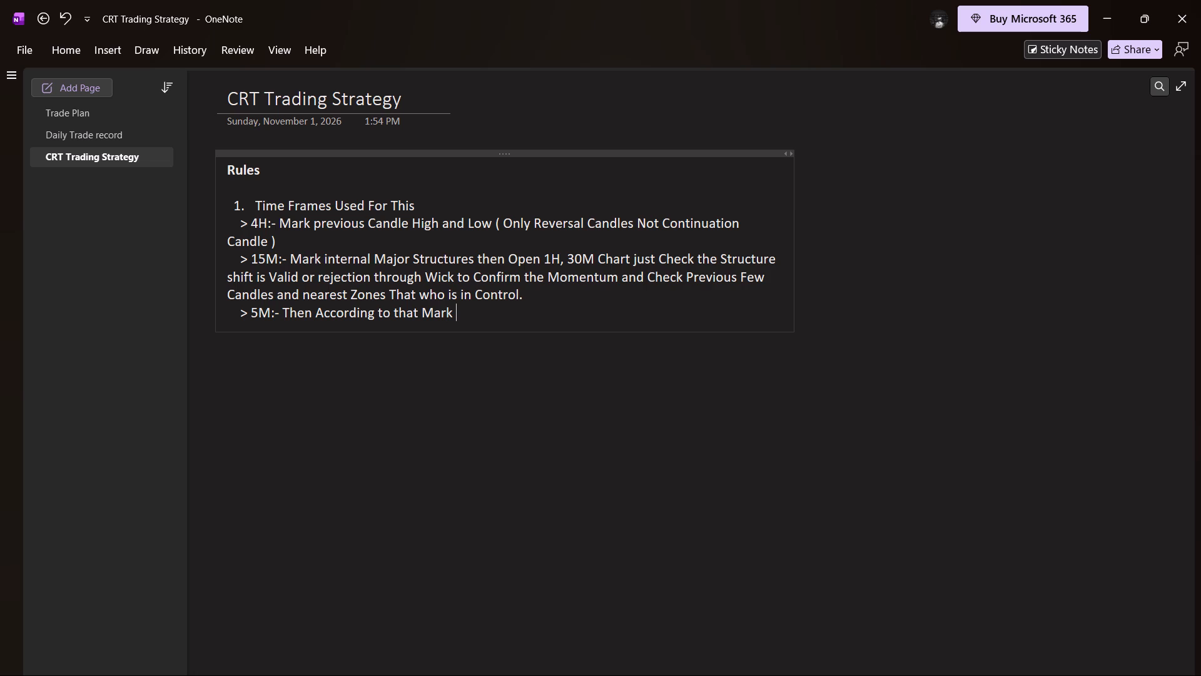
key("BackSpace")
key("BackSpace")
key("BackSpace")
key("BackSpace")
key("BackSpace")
Continue the 5M rule with "Prepare Your Bias For that Trade".
type("Prepare")
key("space")
type("YOu")
key("BackSpace")
key("BackSpace")
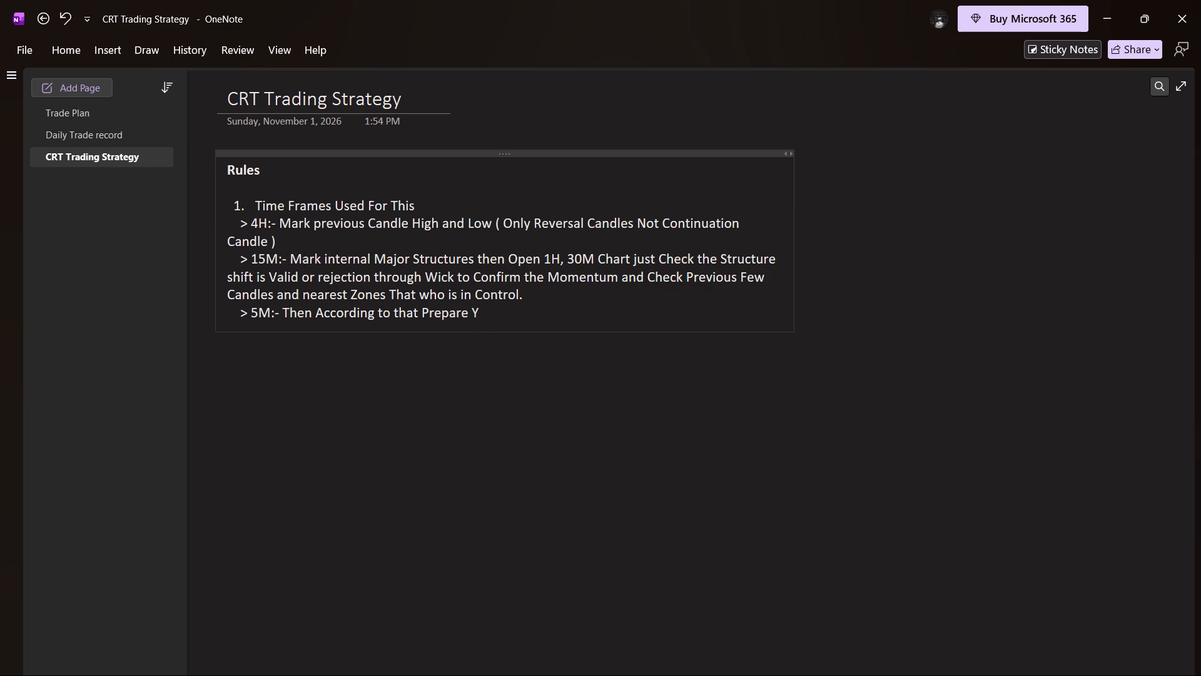
type("our")
key("space")
type("Bias For that Trade")
key("space")
key("BackSpace")
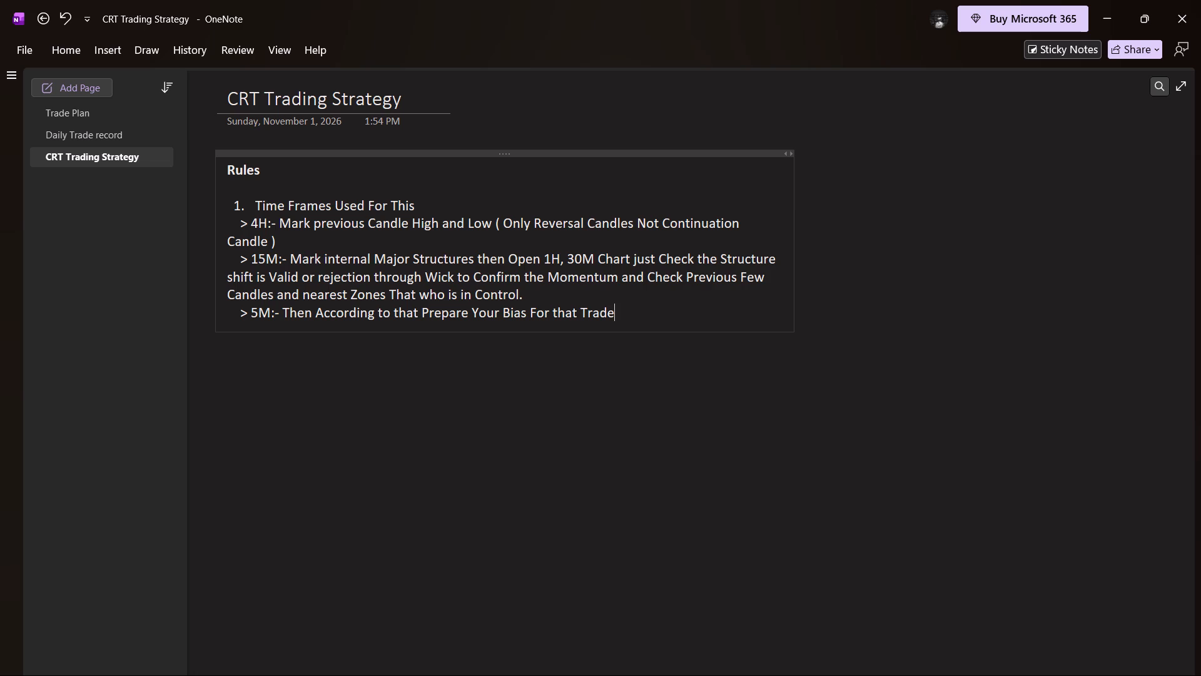
Add the condition "if price Didn't sweep the High or Low Liquidity" to the 5M rule.
key("space")
type("if price")
key("space")
type("Didnt s")
type("weeped the")
key("space")
key("BackSpace")
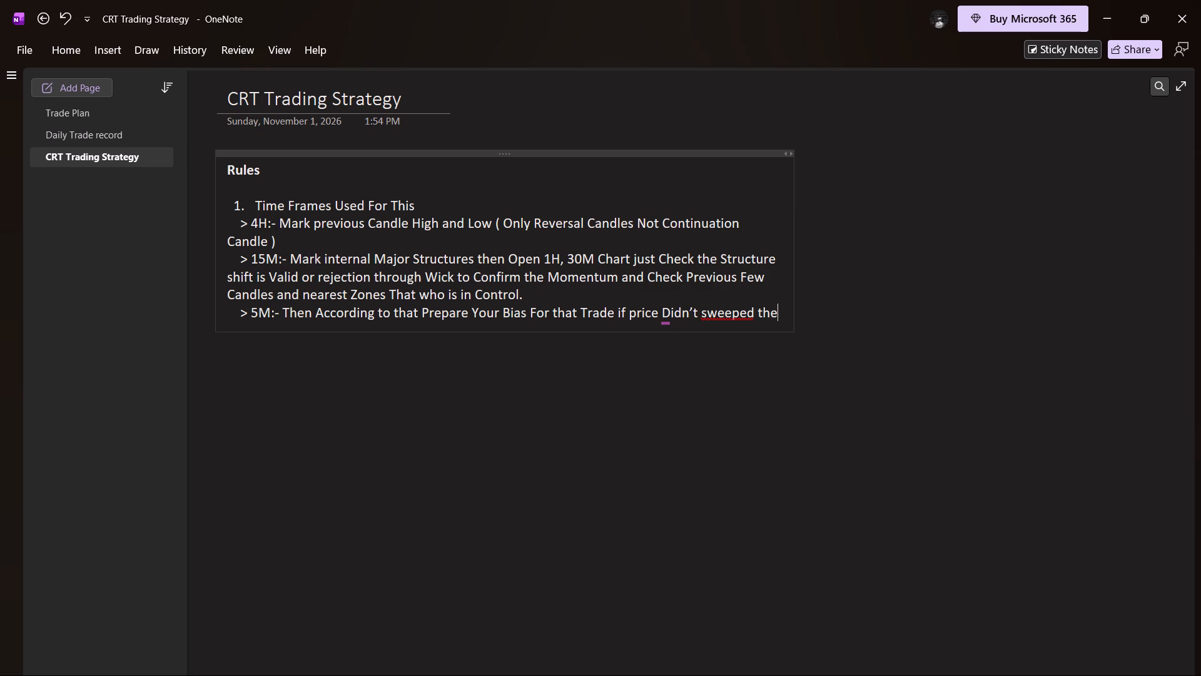
key("BackSpace")
key("BackSpace")
key("BackSpace")
key("BackSpace")
key("BackSpace")
key("BackSpace")
key("space")
type("the High or Low Liq")
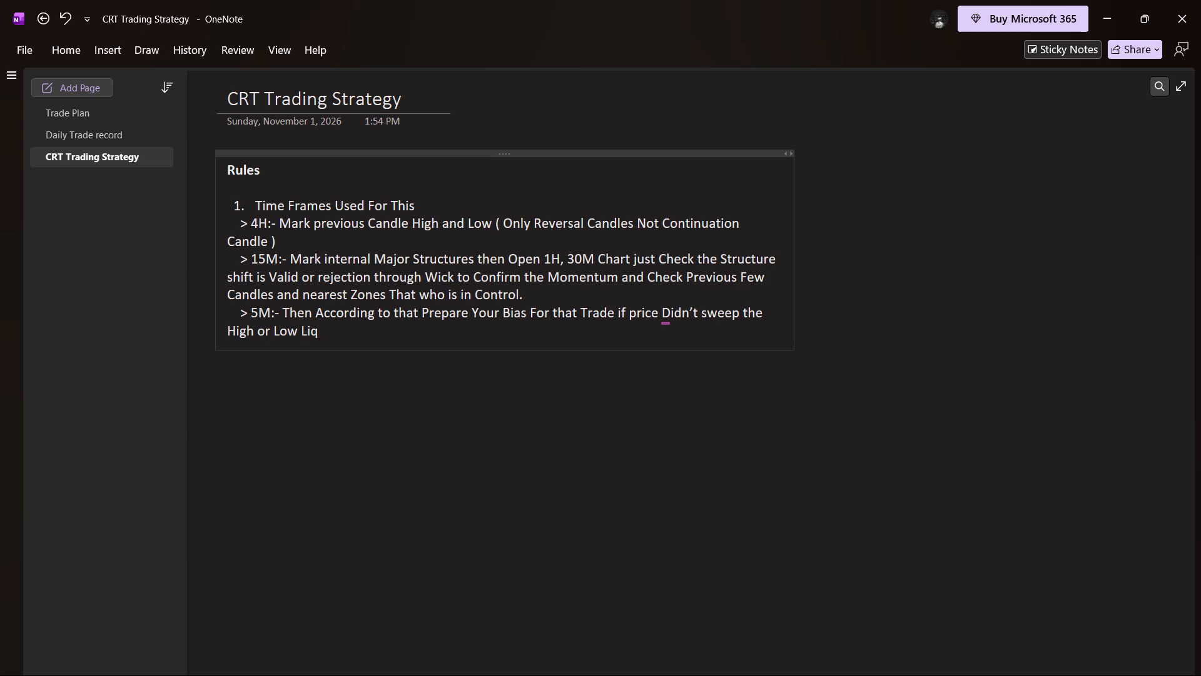
type("uidity")
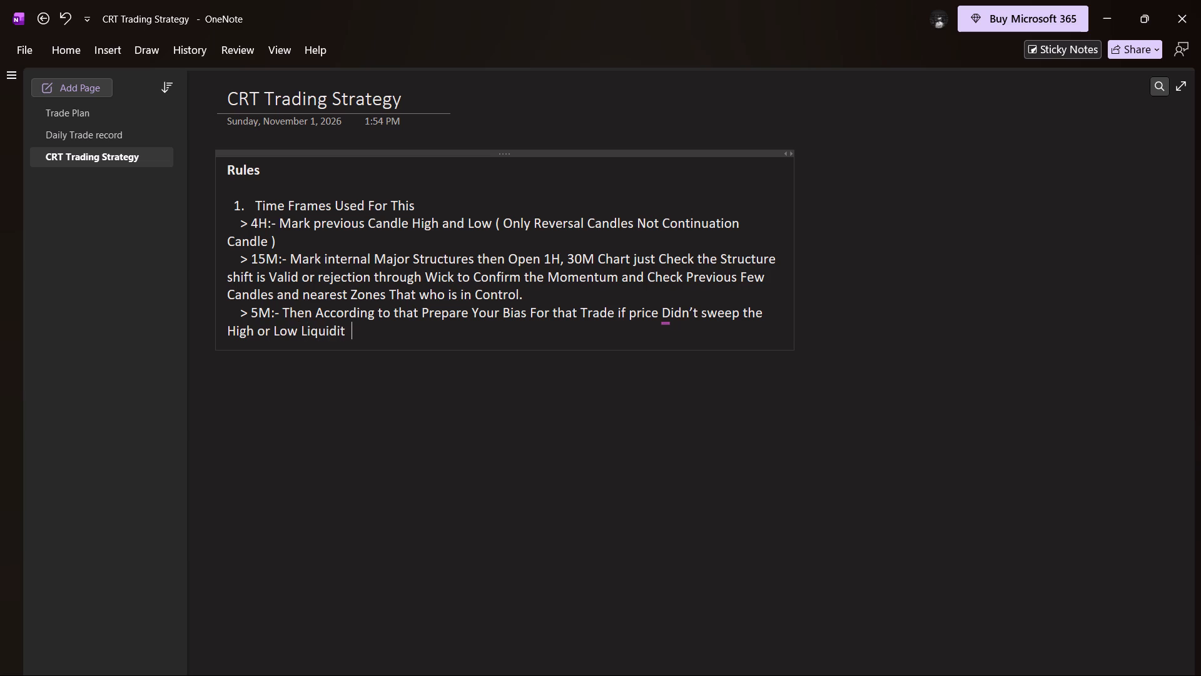
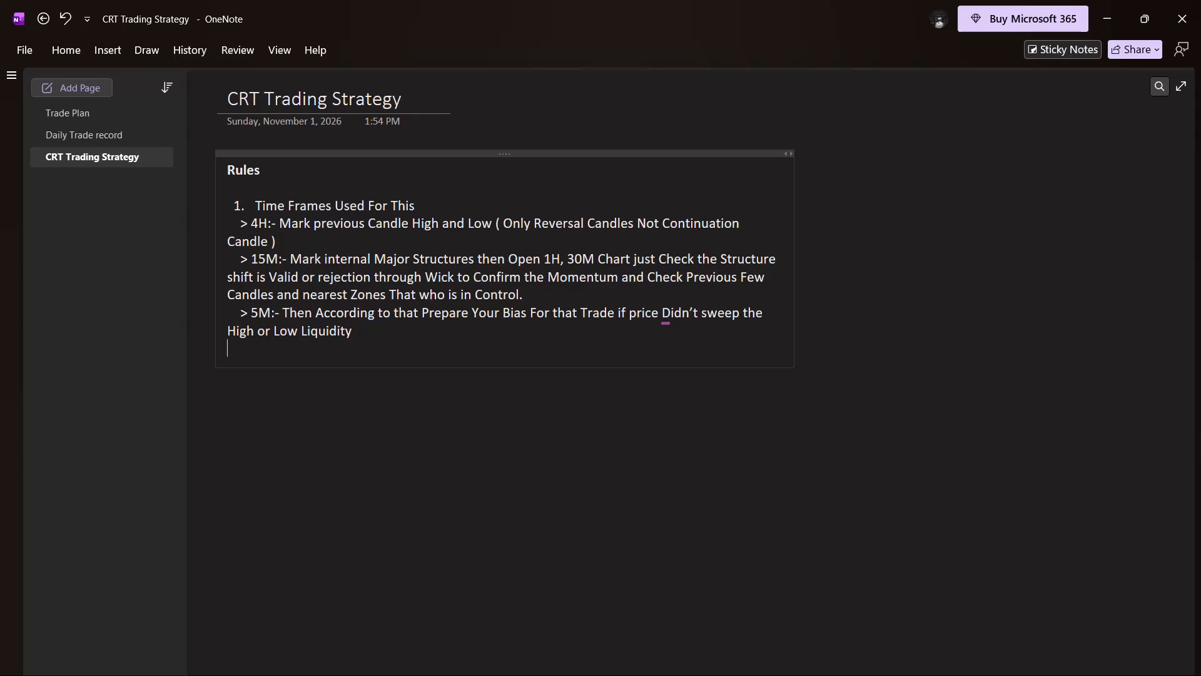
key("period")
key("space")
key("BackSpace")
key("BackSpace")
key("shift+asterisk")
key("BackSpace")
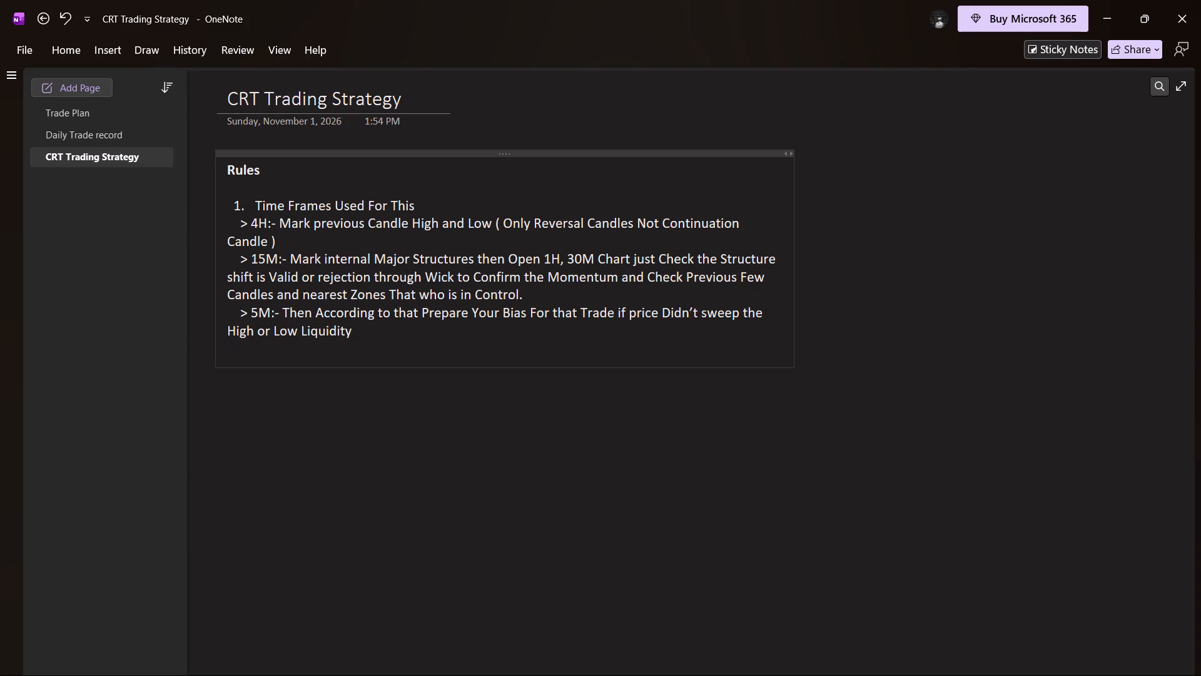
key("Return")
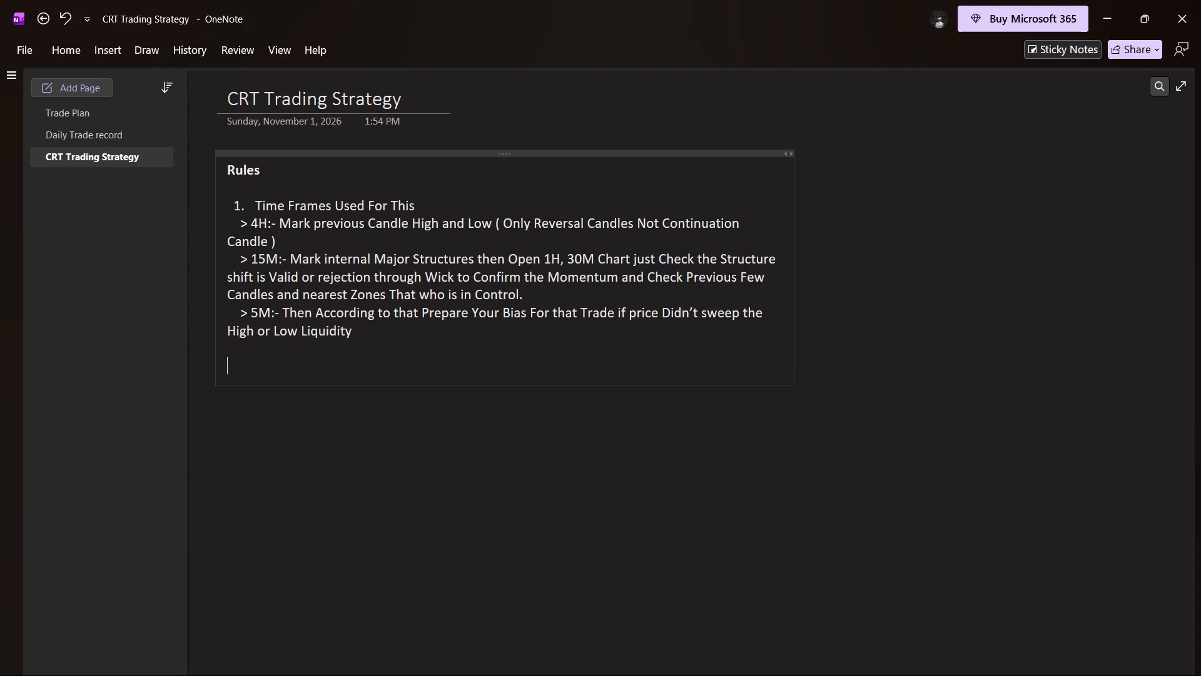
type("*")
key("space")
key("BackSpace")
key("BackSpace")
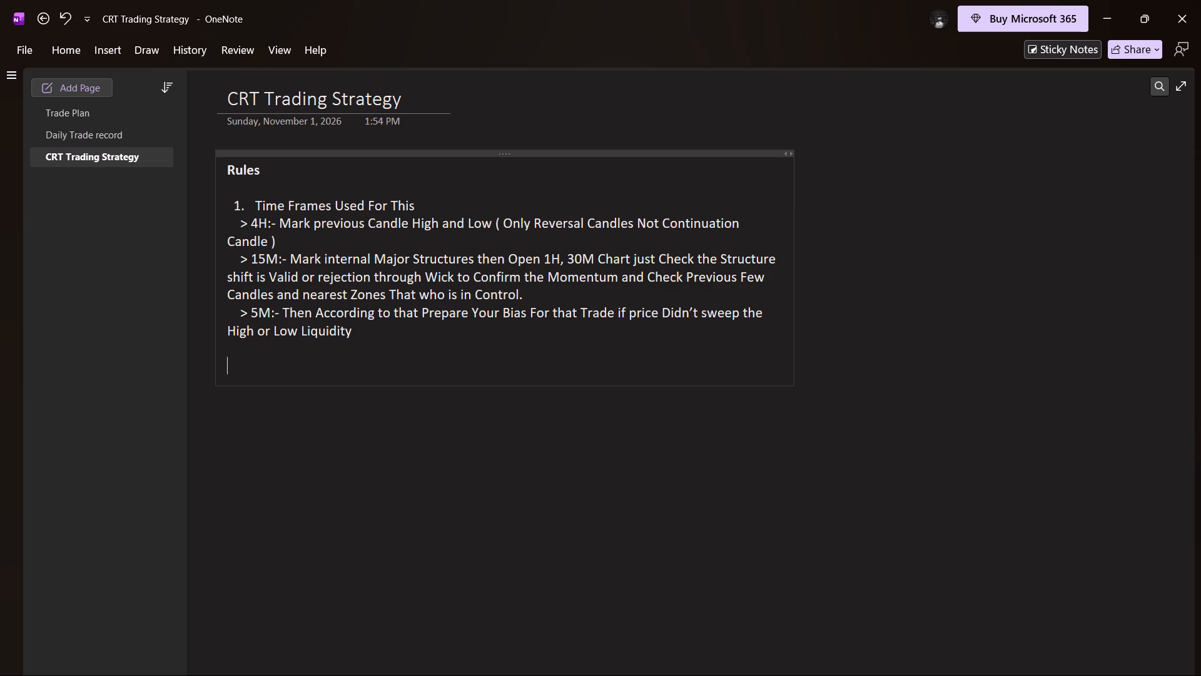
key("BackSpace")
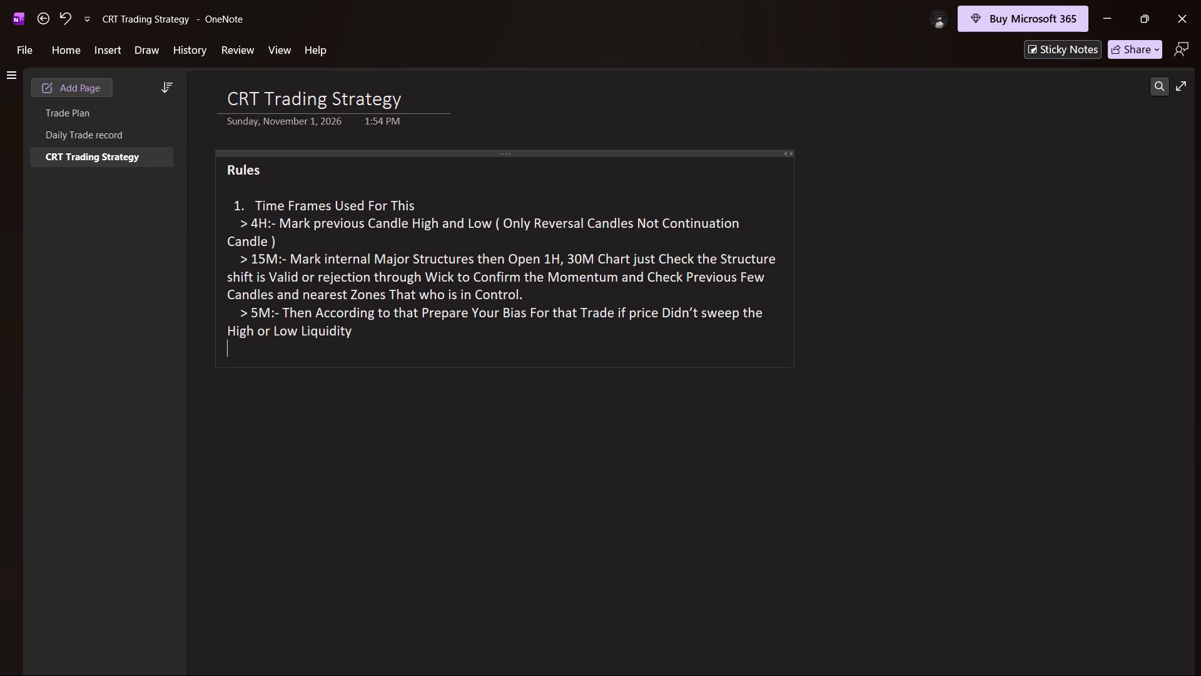
Start a bulleted list under the 5M rule with "Mark Internal Structure according to the Bias".
type("*")
key("space")
type("Mark")
key("space")
type("Internal")
key("space")
type("Strucu")
key("BackSpace")
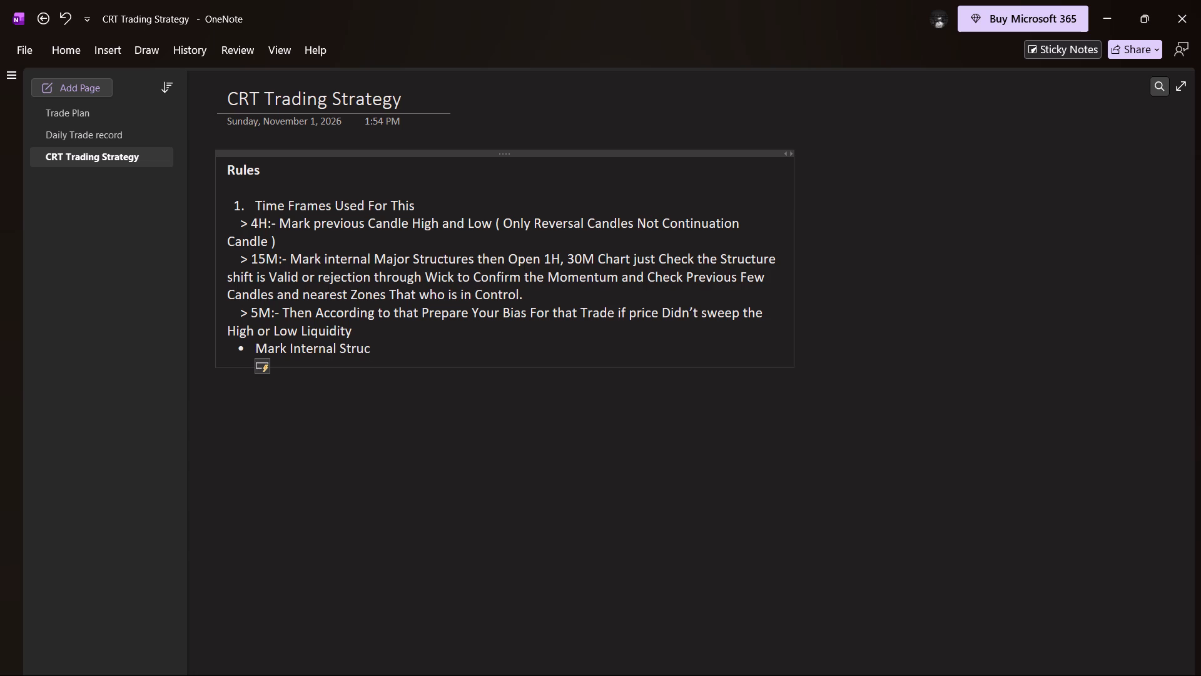
type("ture according")
key("space")
type("to the Bias")
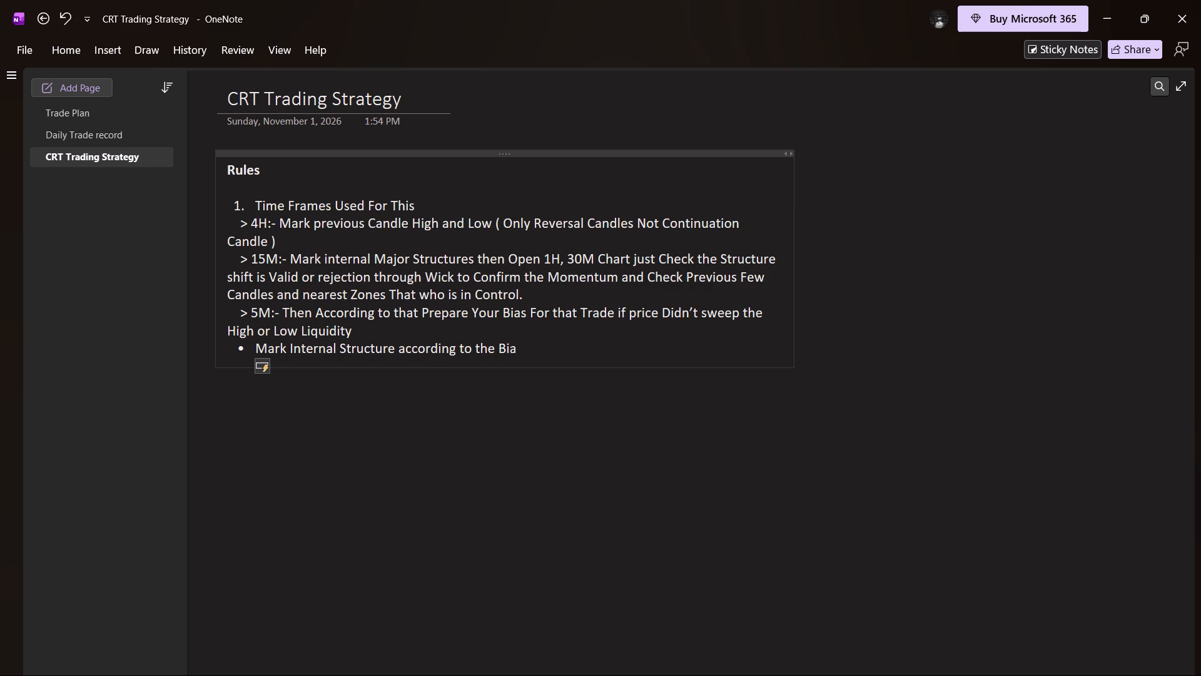
key("space")
Replace "according to the Bias" in the bullet with "Bullish or Bearish".
key("BackSpace")
key("BackSpace")
key("BackSpace")
key("BackSpace")
key("BackSpace")
key("BackSpace")
key("BackSpace")
key("BackSpace")
key("BackSpace")
key("BackSpace")
key("BackSpace")
key("BackSpace")
key("BackSpace")
key("BackSpace")
key("BackSpace")
key("BackSpace")
key("BackSpace")
key("BackSpace")
key("BackSpace")
key("BackSpace")
key("BackSpace")
key("BackSpace")
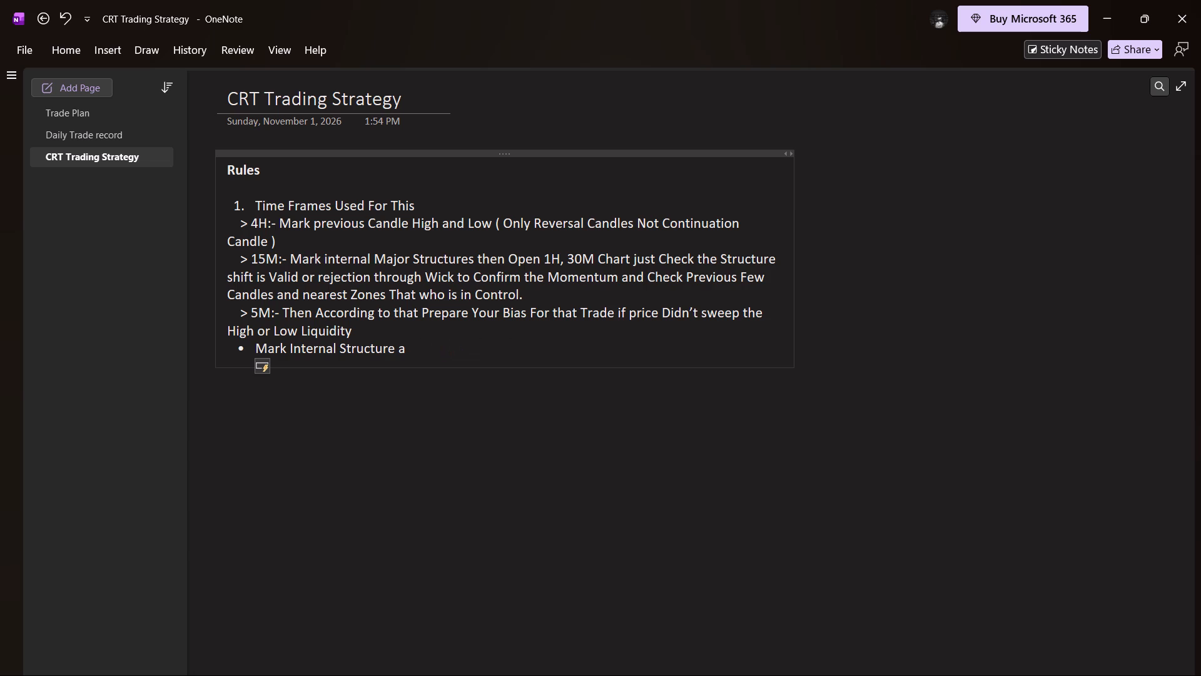
type("Bullish or")
key("space")
type("Bear")
type("ish")
key("space")
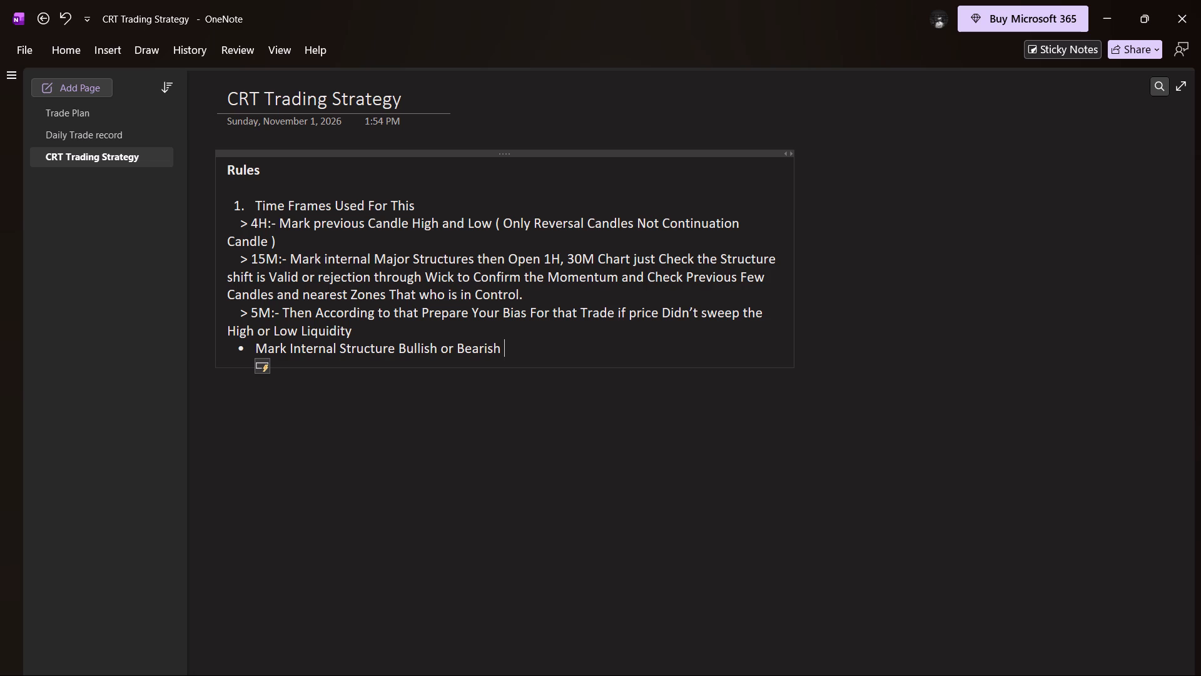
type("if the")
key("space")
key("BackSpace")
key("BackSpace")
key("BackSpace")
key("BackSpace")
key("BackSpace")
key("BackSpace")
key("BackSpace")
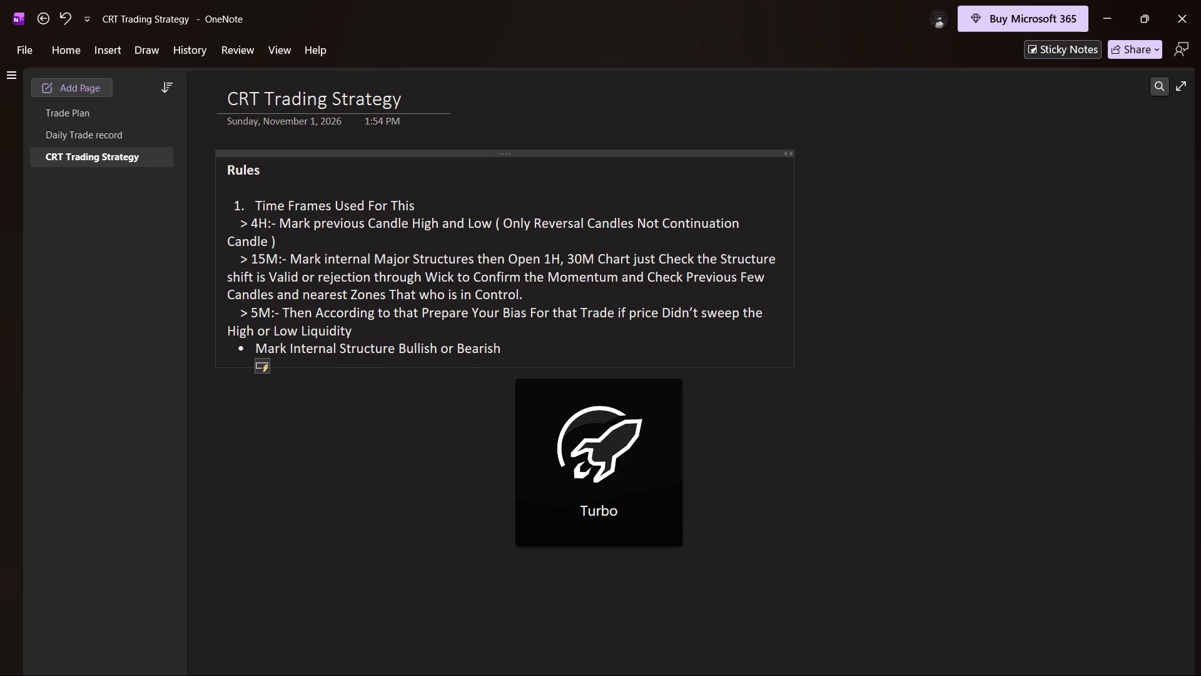
Continue the bullet with "if your Bias Is bullish wait for bullish Structure".
type("if")
key("space")
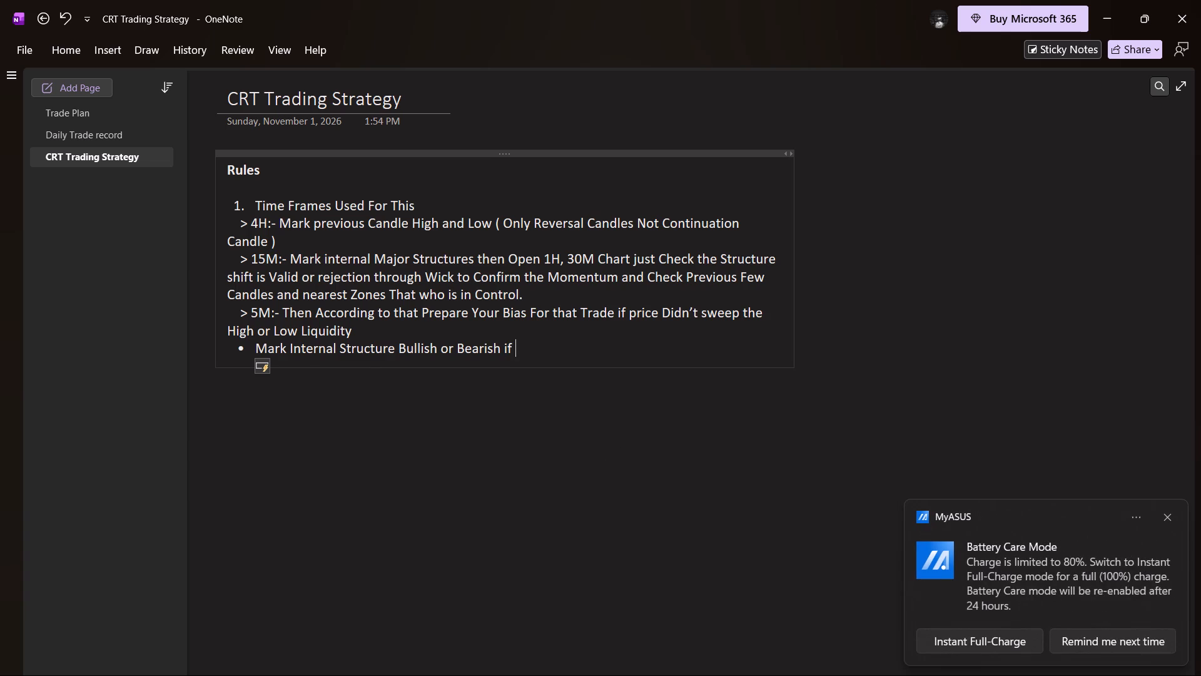
key("BackSpace")
key("space")
type("your")
key("space")
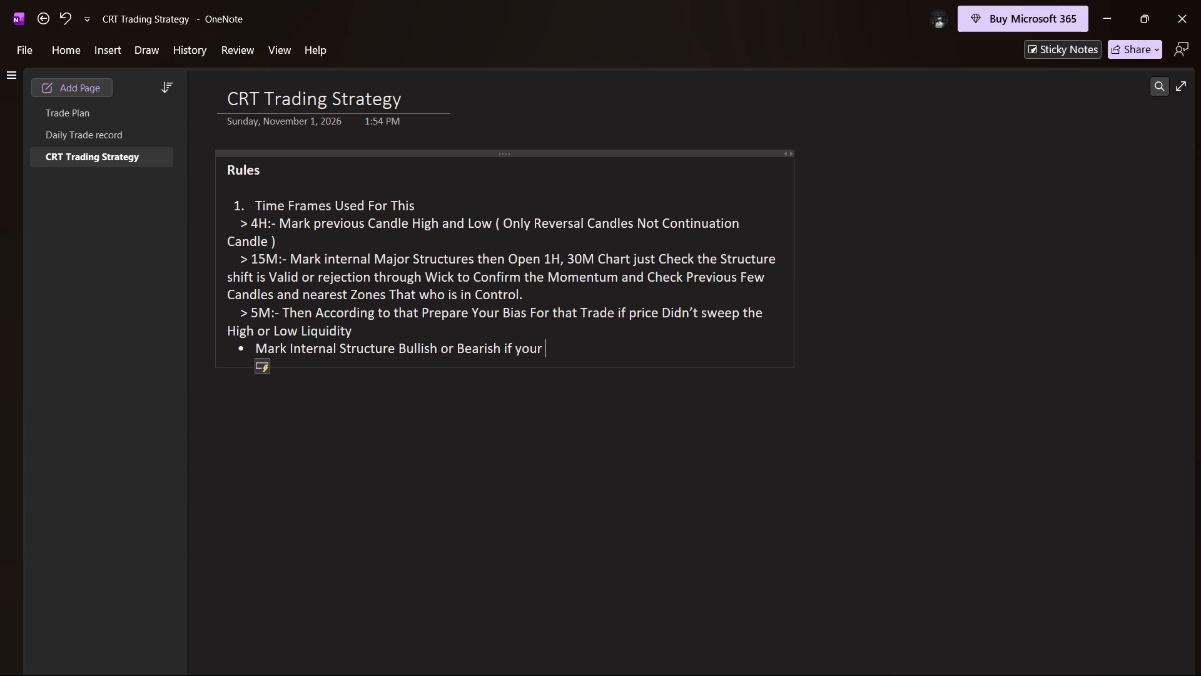
type("Bias IS")
key("space")
key("BackSpace")
key("BackSpace")
type("s bullish wait for bullish stru")
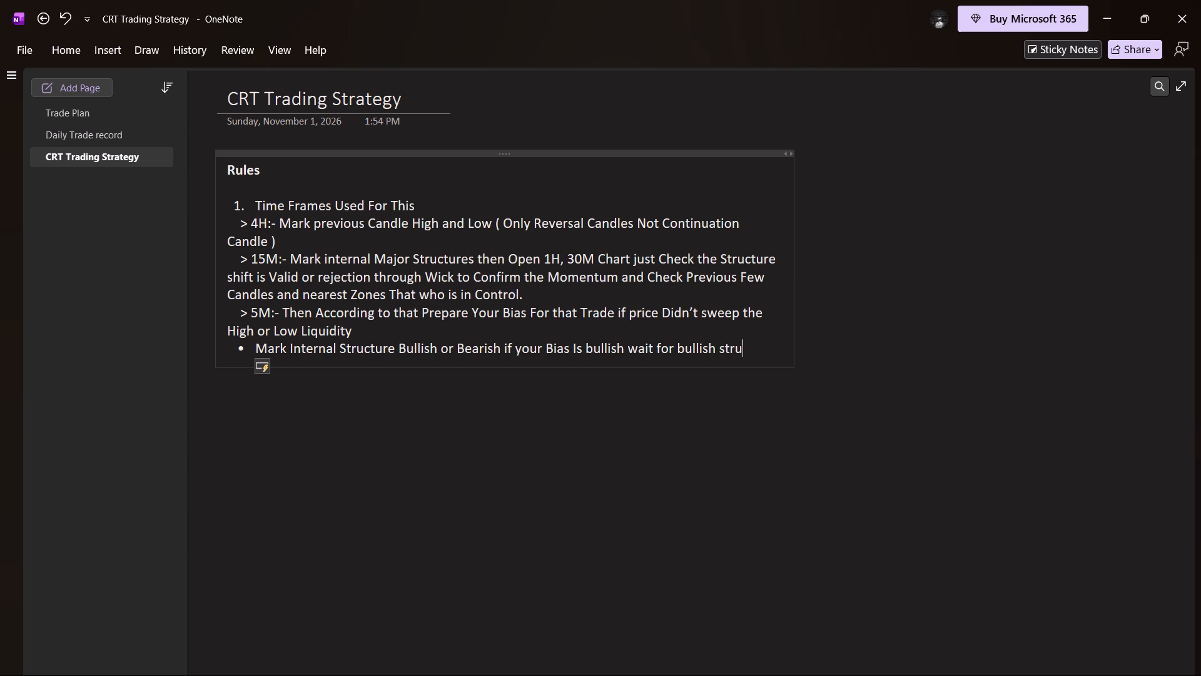
key("BackSpace")
key("BackSpace")
key("BackSpace")
key("BackSpace")
type("Struc")
Complete the bullet with "and if it is bearish wait for bearish structure" and start a new bullet below it.
type("ture and if it is bearish wait")
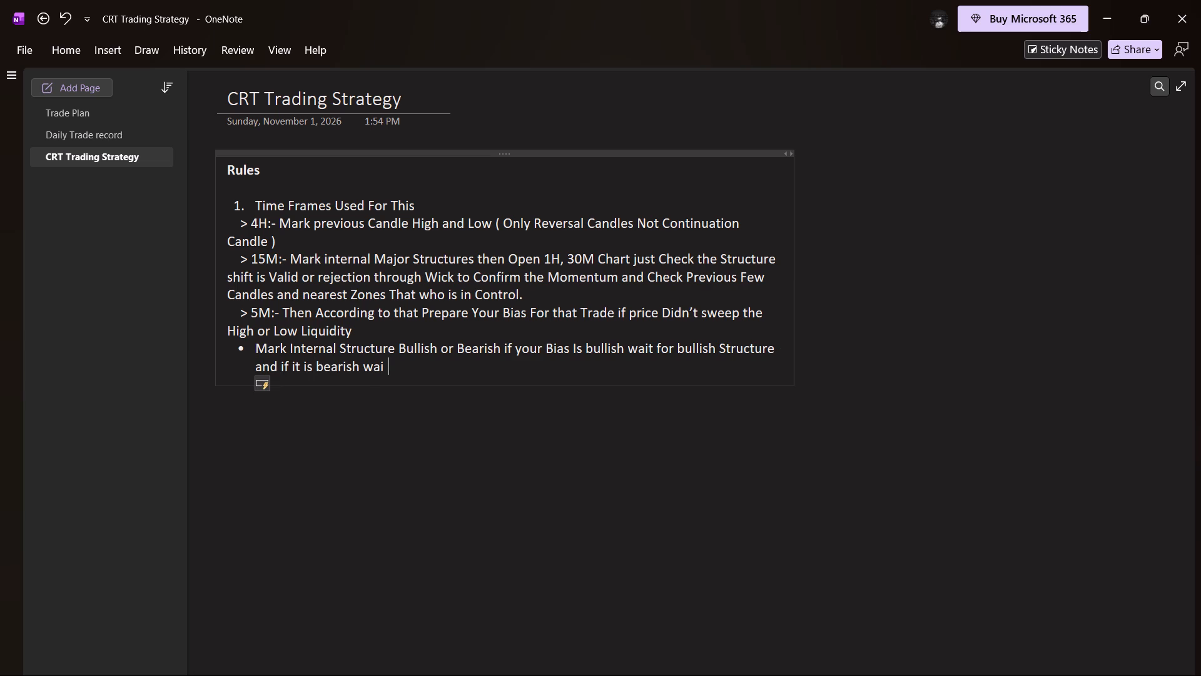
key("space")
type("for bearish")
key("space")
type("strucu")
key("BackSpace")
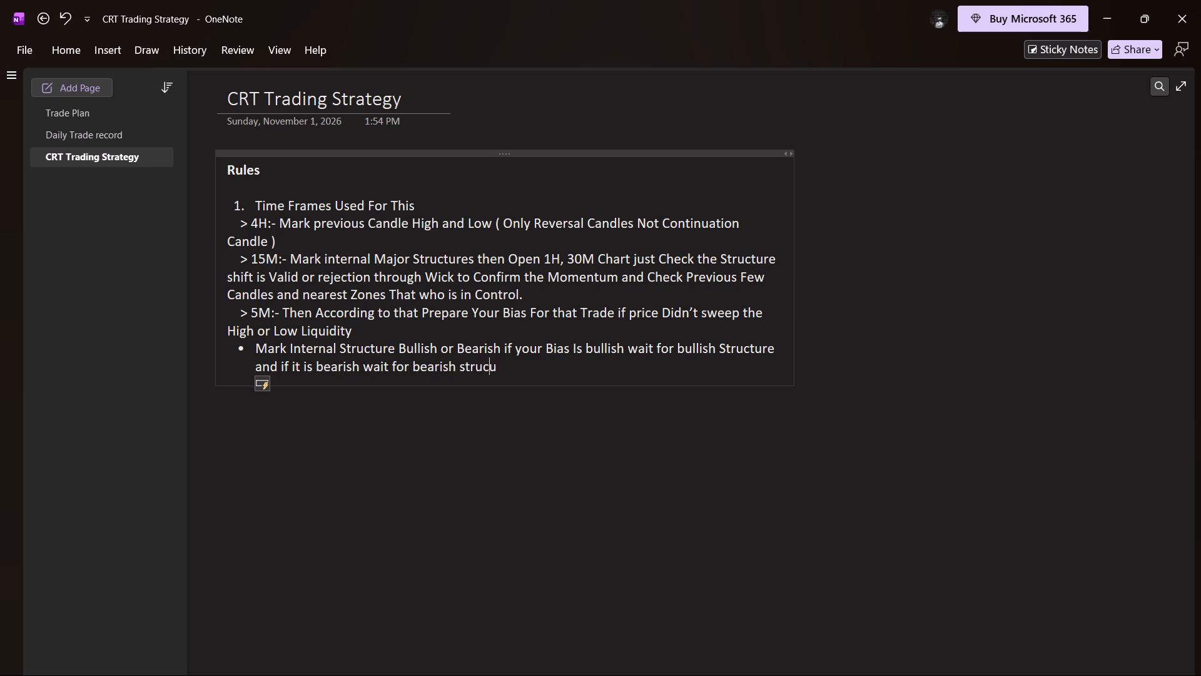
type("ture")
key("space")
key("Return")
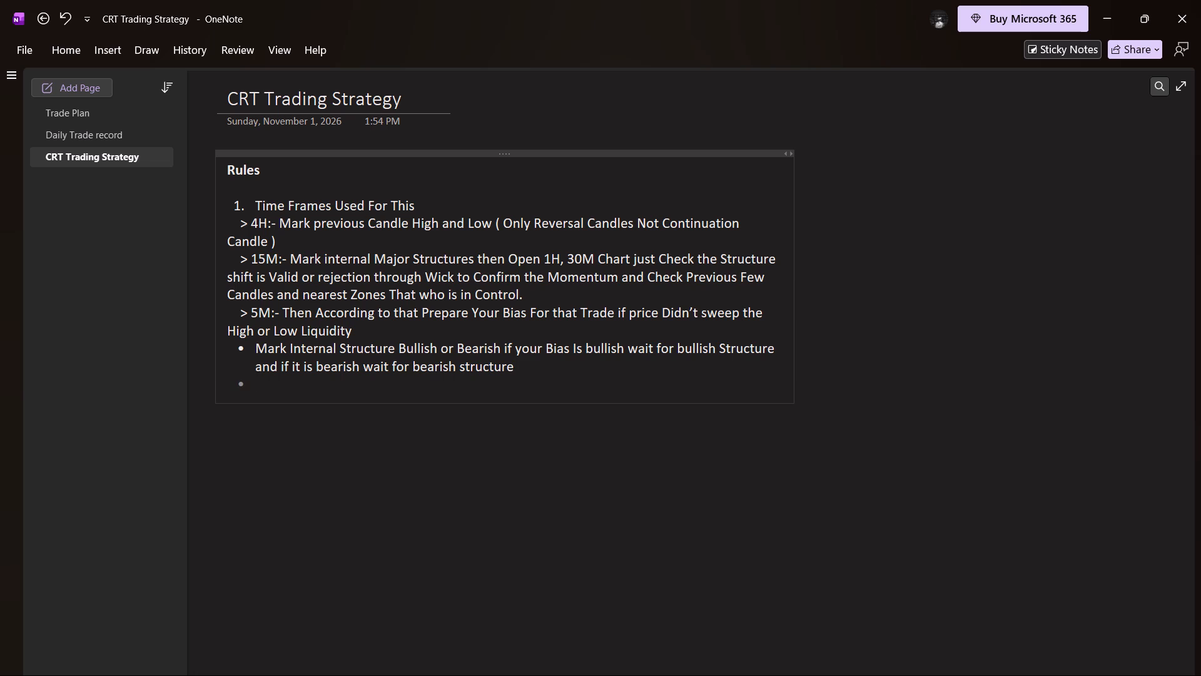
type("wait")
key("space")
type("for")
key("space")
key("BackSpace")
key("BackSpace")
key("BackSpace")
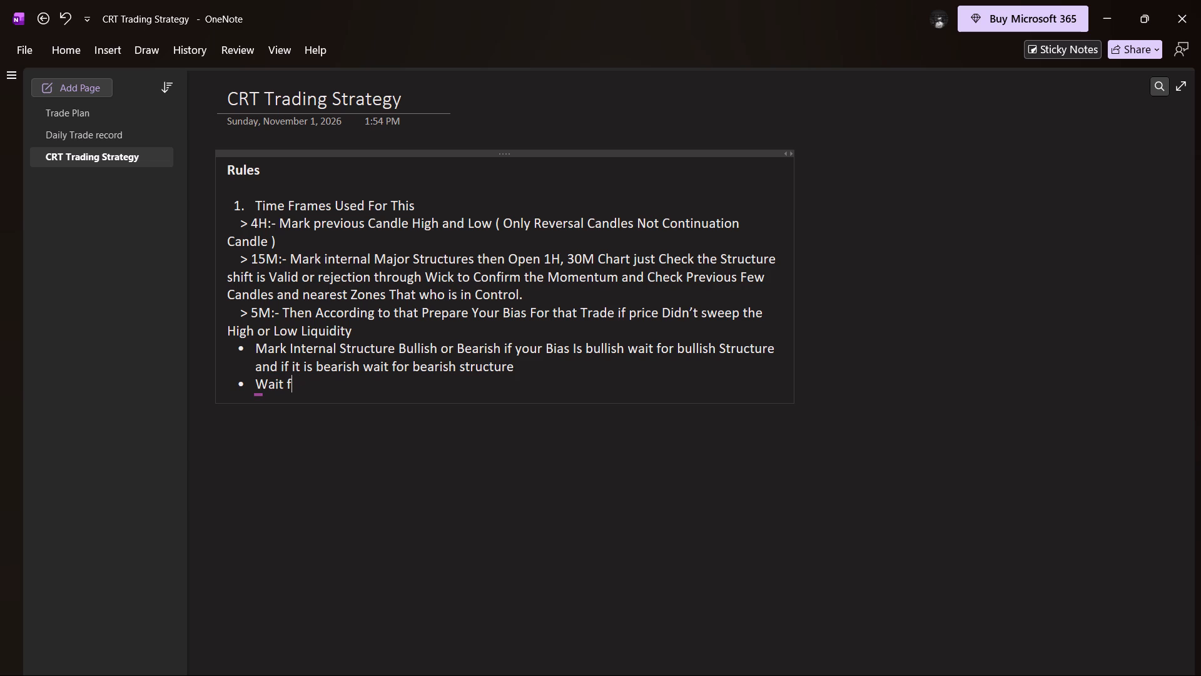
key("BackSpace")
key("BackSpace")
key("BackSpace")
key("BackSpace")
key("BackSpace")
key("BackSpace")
Consult the XAUUSD chart in Chrome and, back in OneNote, write "Mark Important Zones According to the Bias" as the second 5M bullet.
left_click(771, 658)
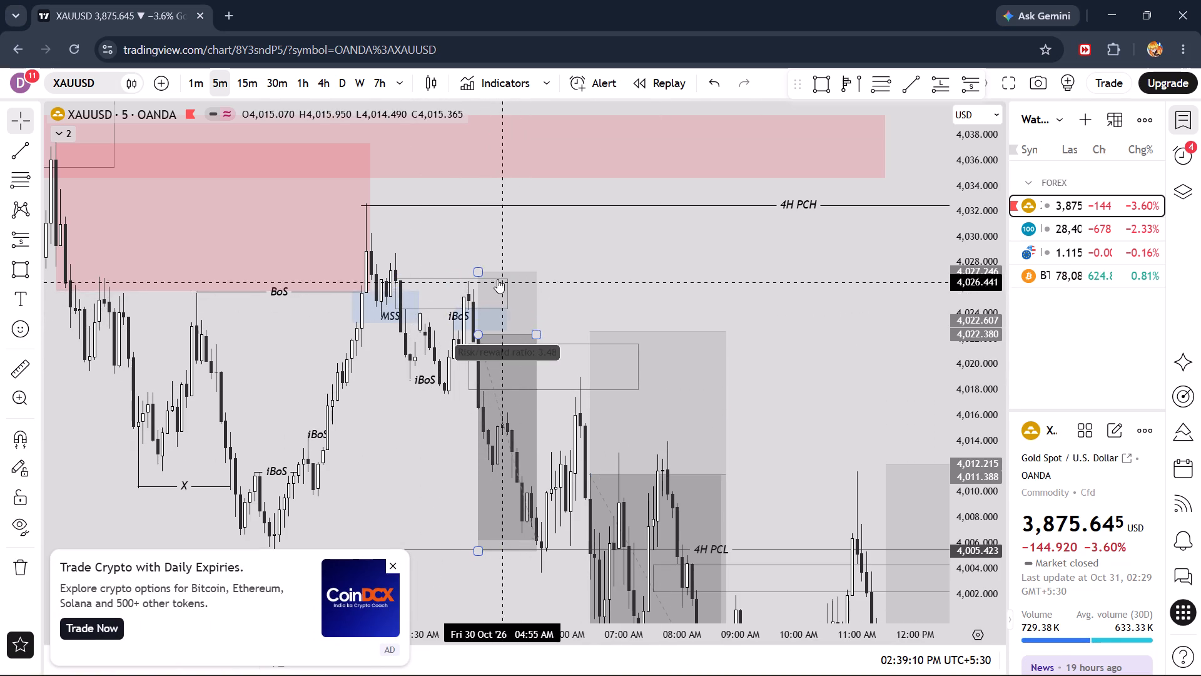
left_click_drag(650, 270, 743, 259)
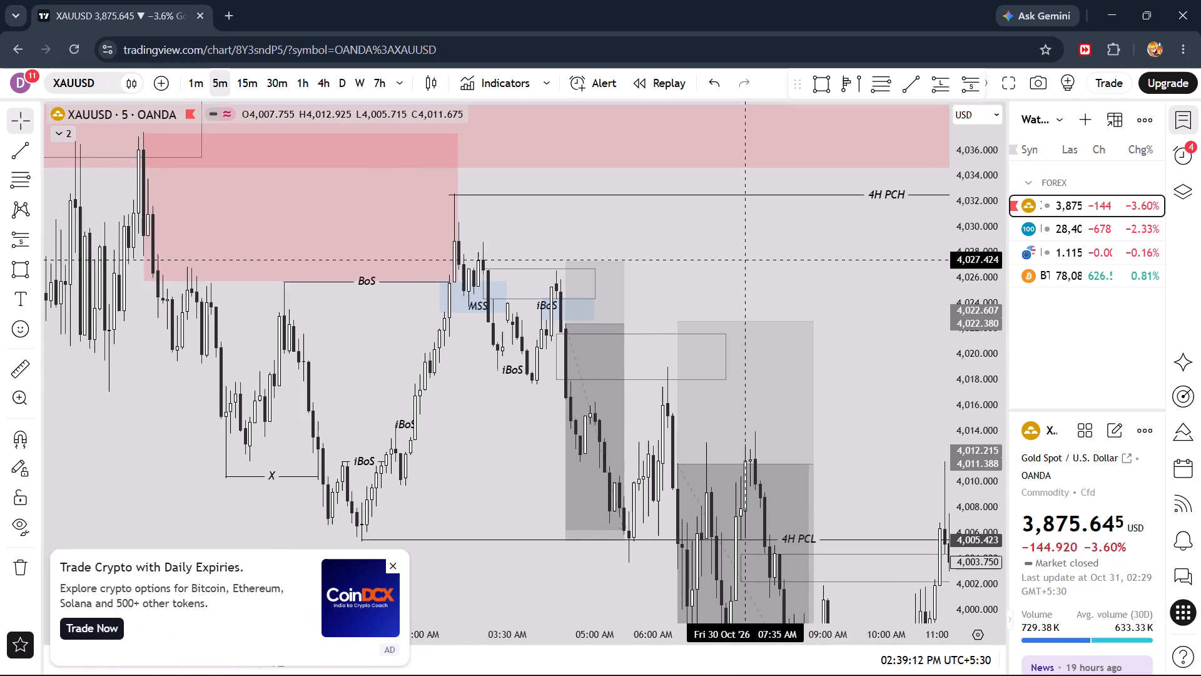
left_click_drag(743, 259, 657, 257)
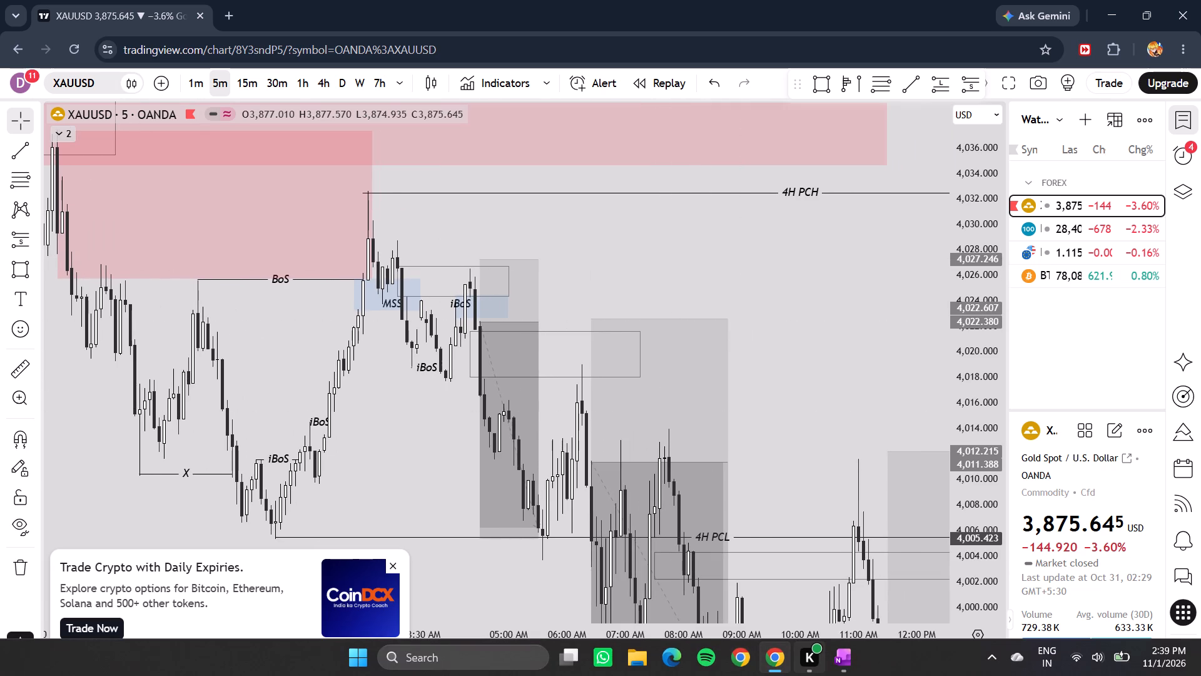
left_click(834, 656)
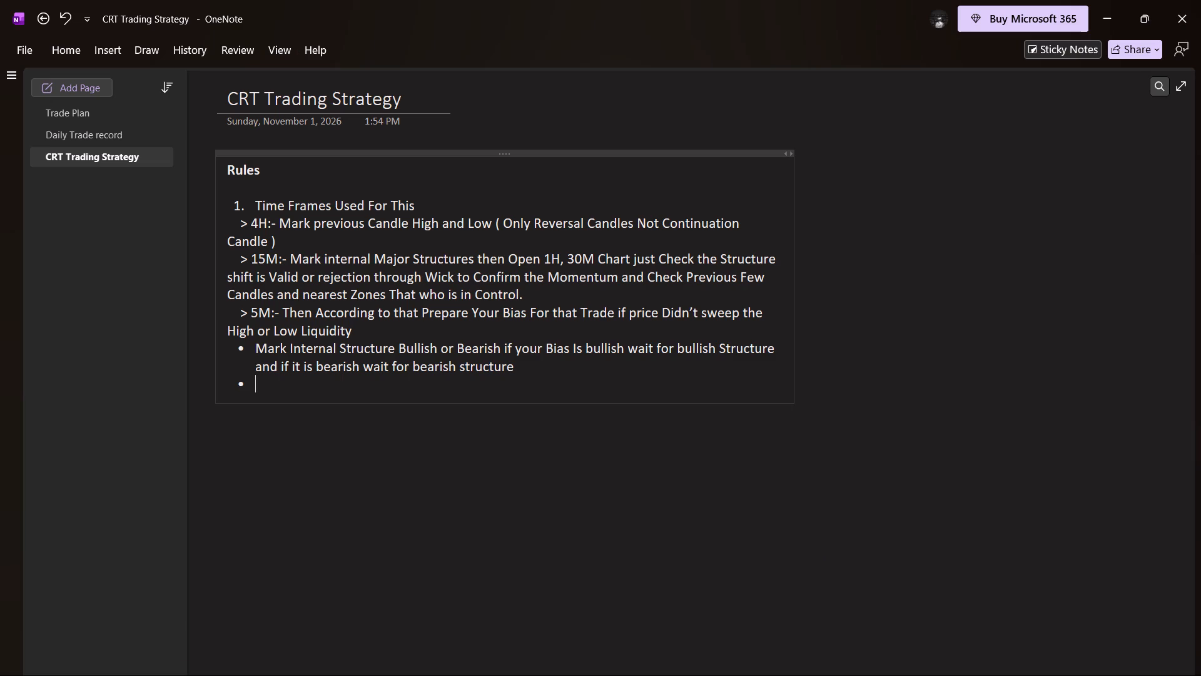
type("Mark Important")
key("space")
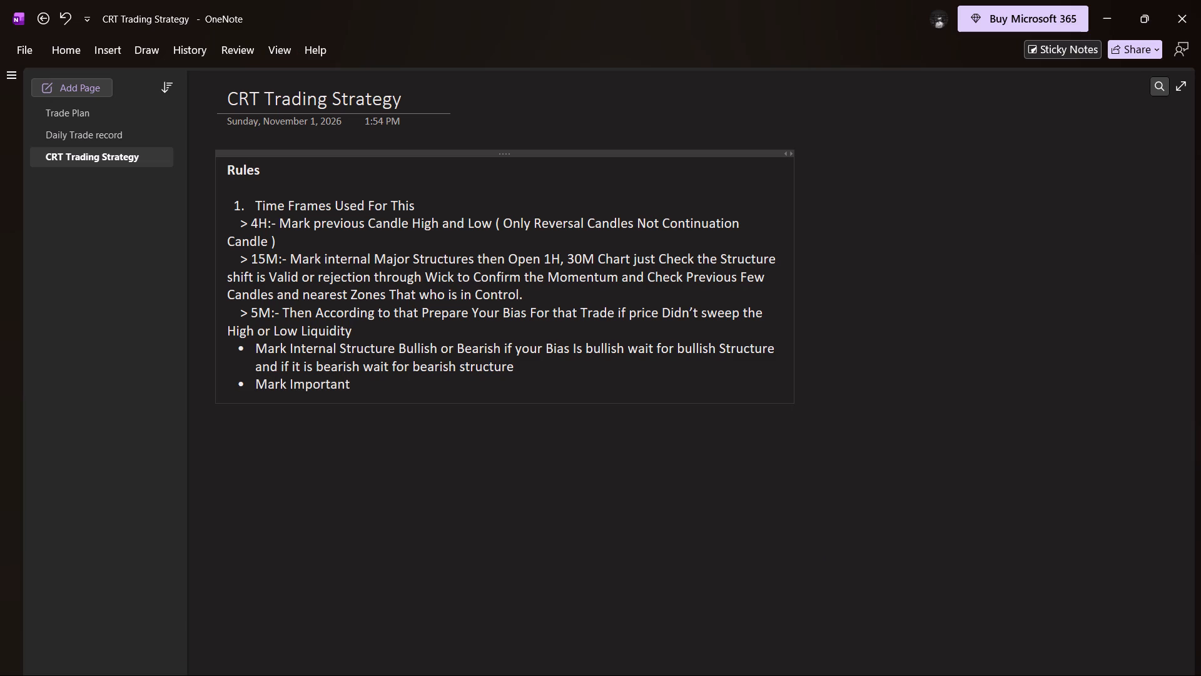
key("shift+z")
type("ones")
key("space")
type("According to the Bias")
key("space")
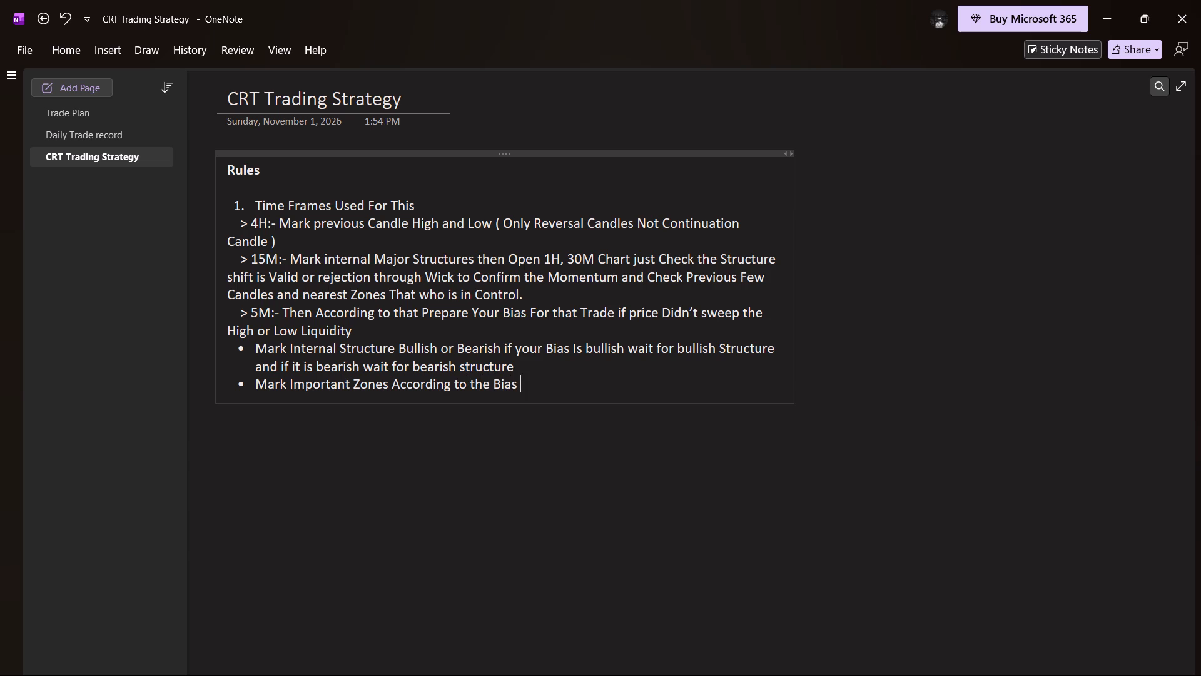
Continue the second 5M bullet with "Look For ( FVG, IFVG, OB )", writing the zone abbreviations in capitals.
type("Look For")
key("space")
type("Fvg")
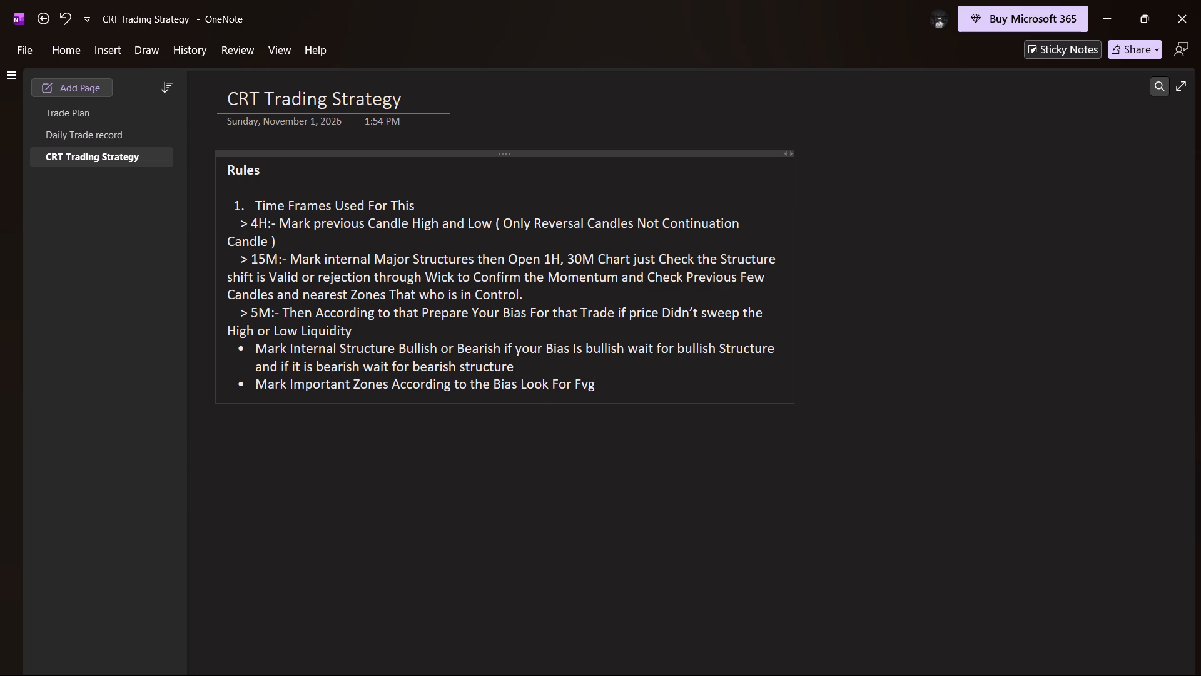
key("BackSpace")
key("BackSpace")
key("BackSpace")
key("shift+parenleft")
key("space")
type("FVG")
type(",")
key("space")
key("BackSpace")
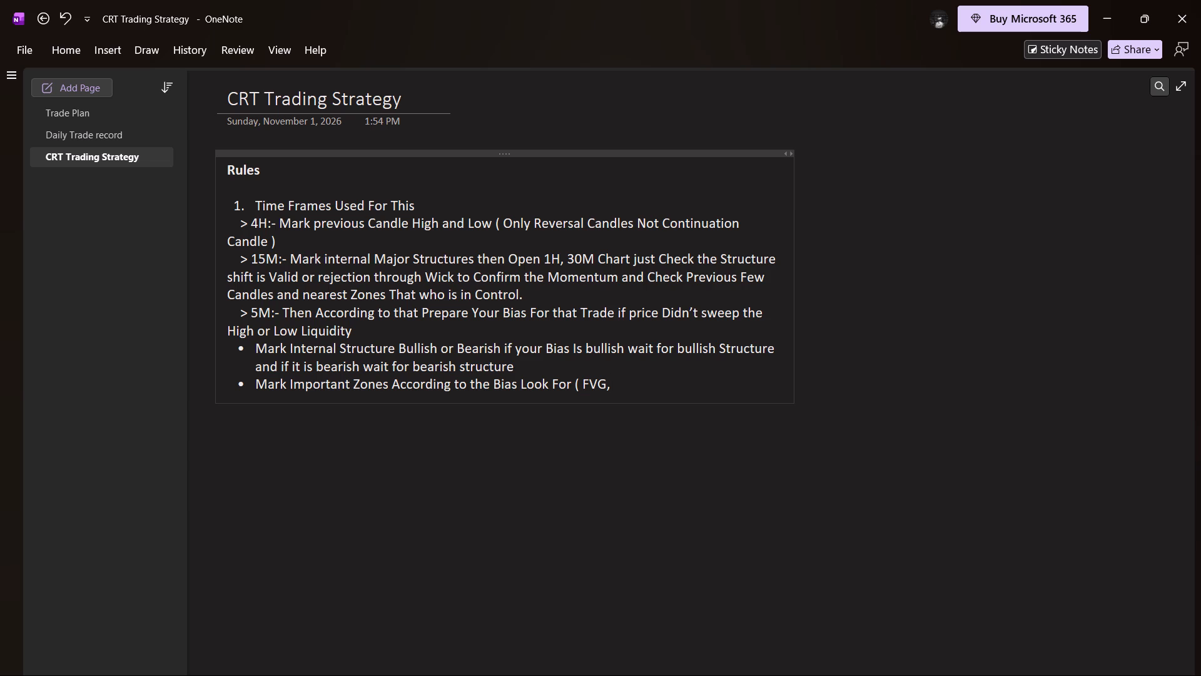
key("space")
type("IFVG")
type(",")
key("space")
type("OB")
key("space")
key("shift+parenright")
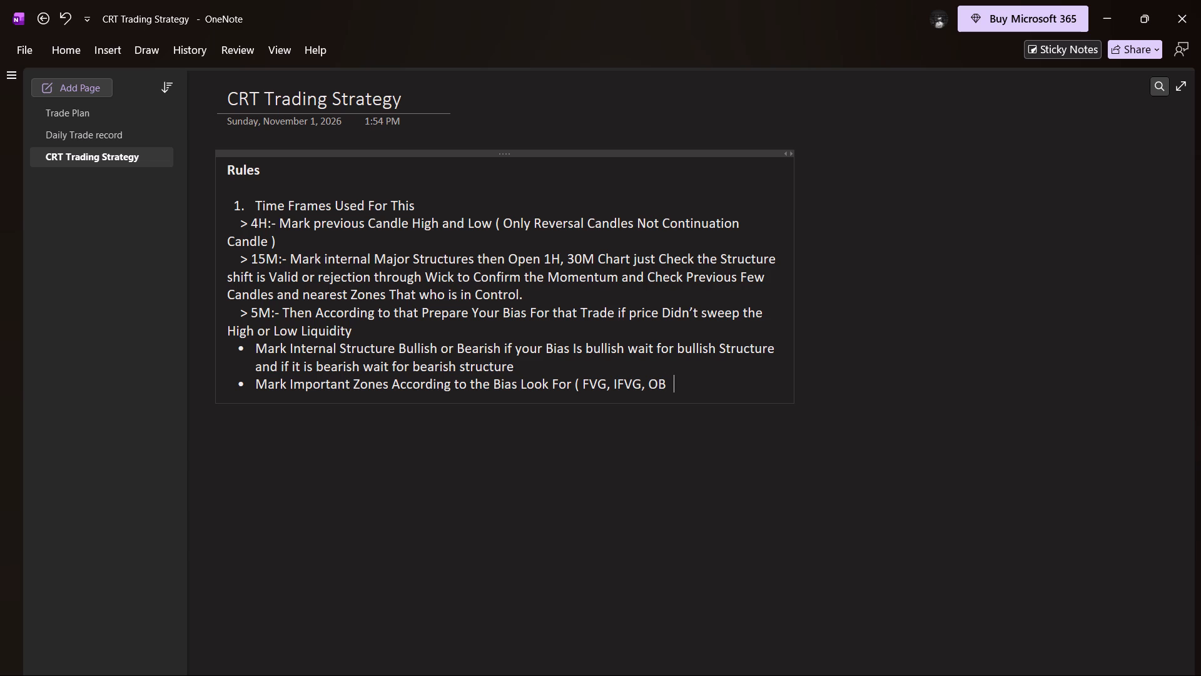
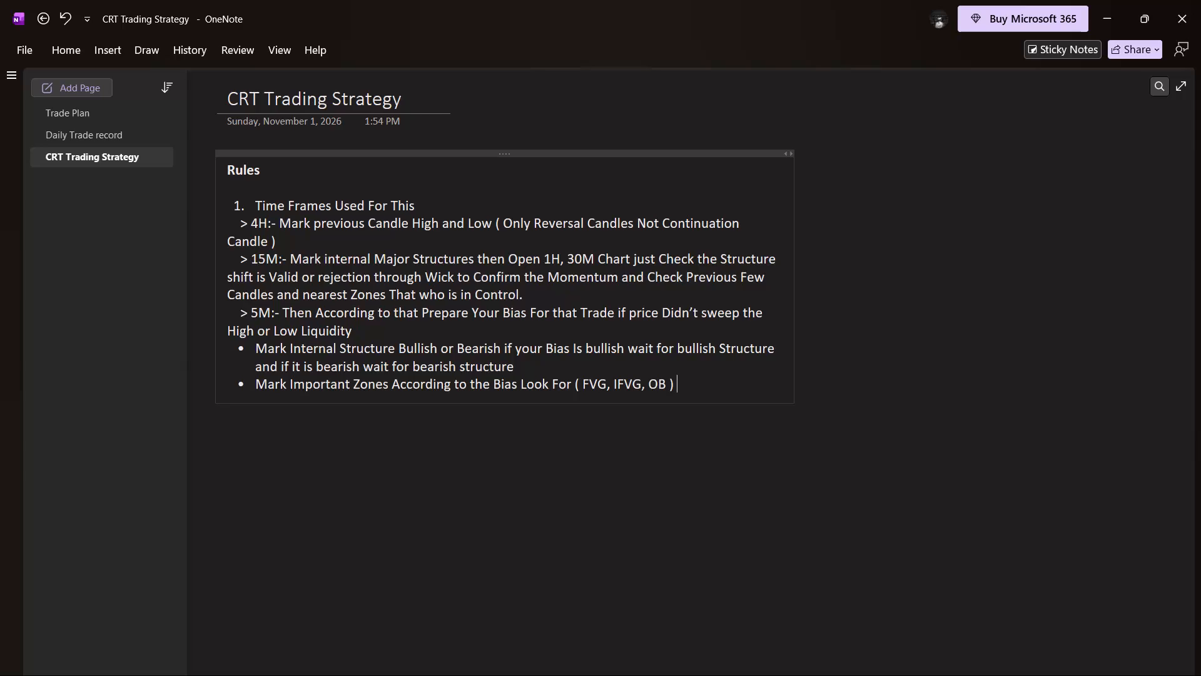
Continue the second 5M bullet with "And Wait For mitigation", using the suggested spelling for the last word.
type("And")
key("space")
type("Wait For mettigation")
key("space")
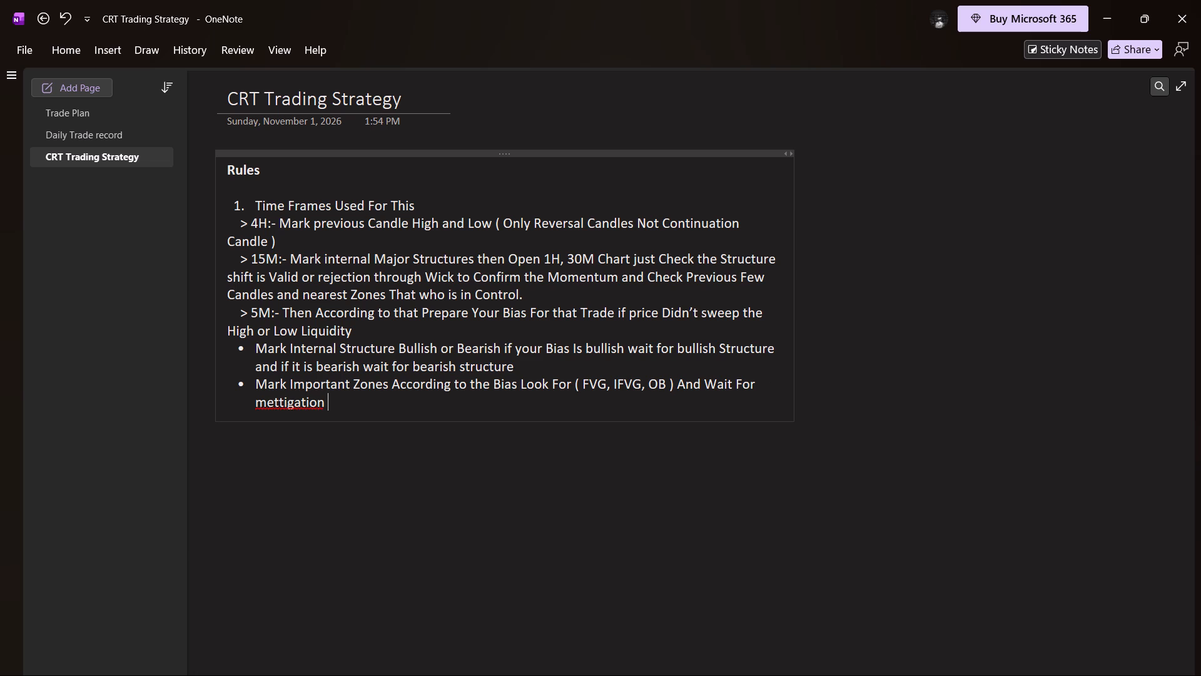
right_click(280, 405)
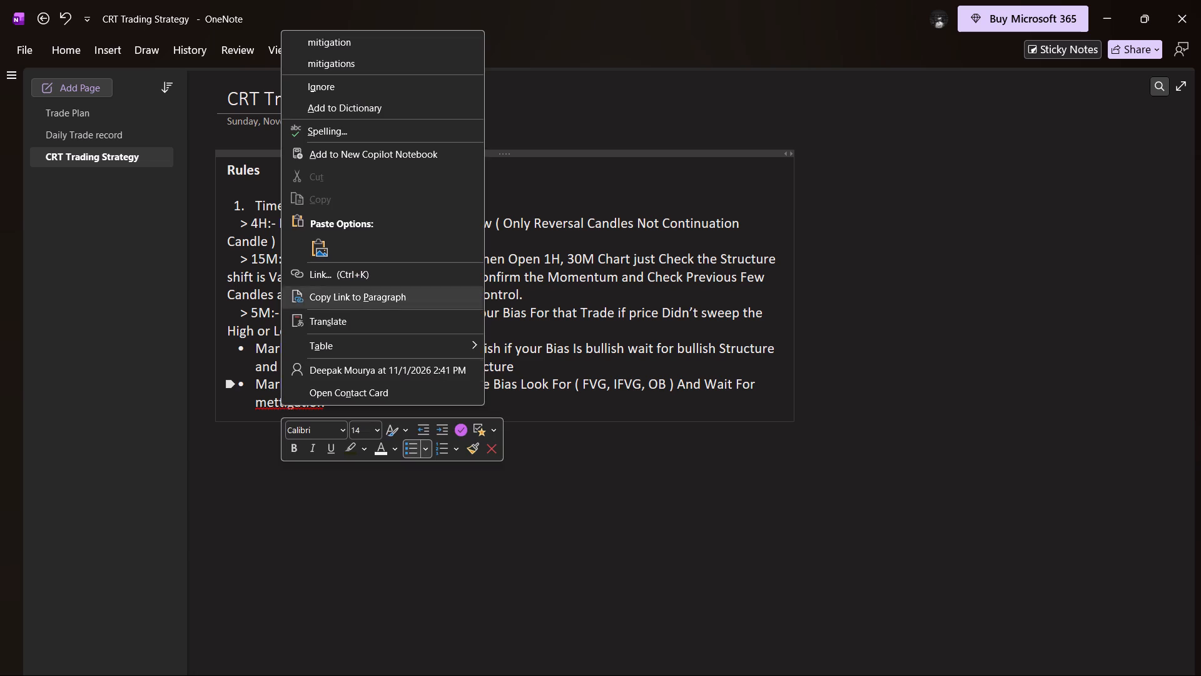
left_click(350, 42)
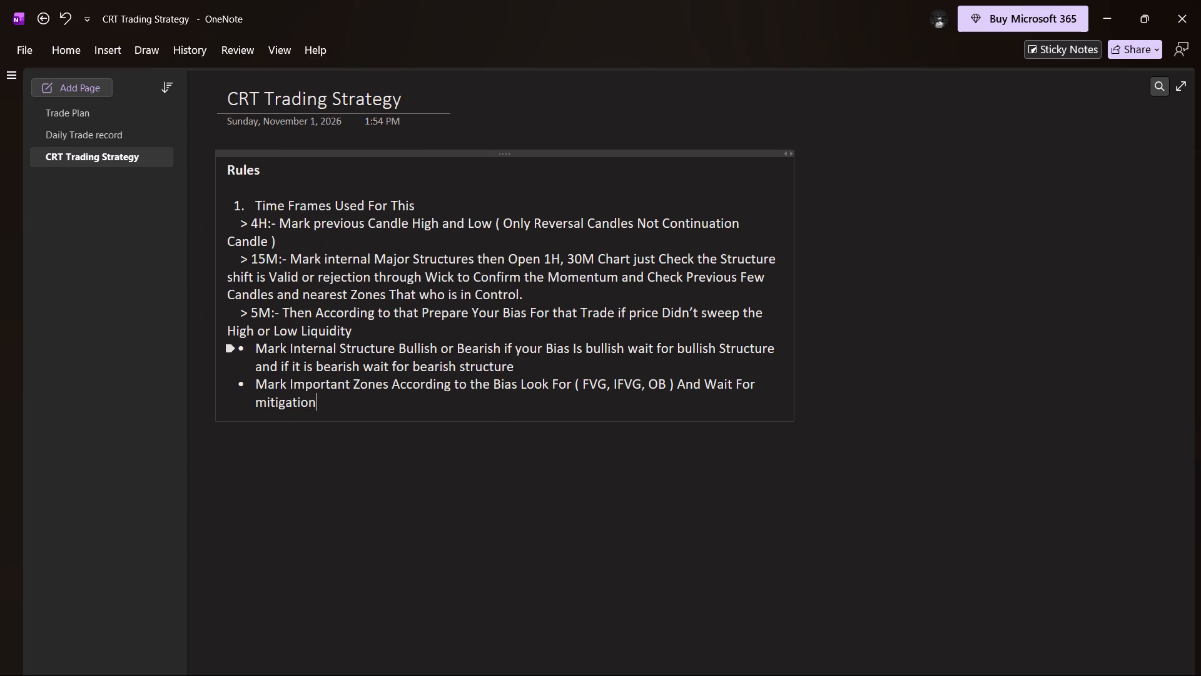
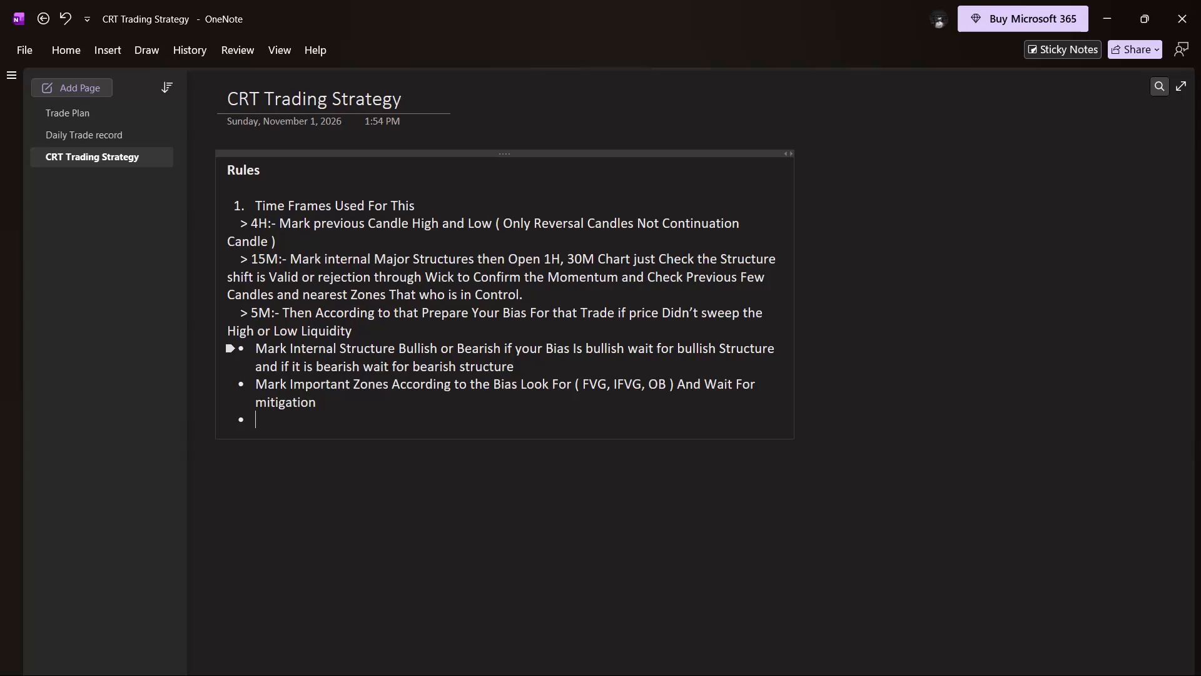
End the bullet list below the second 5M bullet and start an indented ">" line aligned with the other time-frame rules.
key("BackSpace")
key("BackSpace")
key("space")
key("space")
key("space")
key("space")
key("shift+greater")
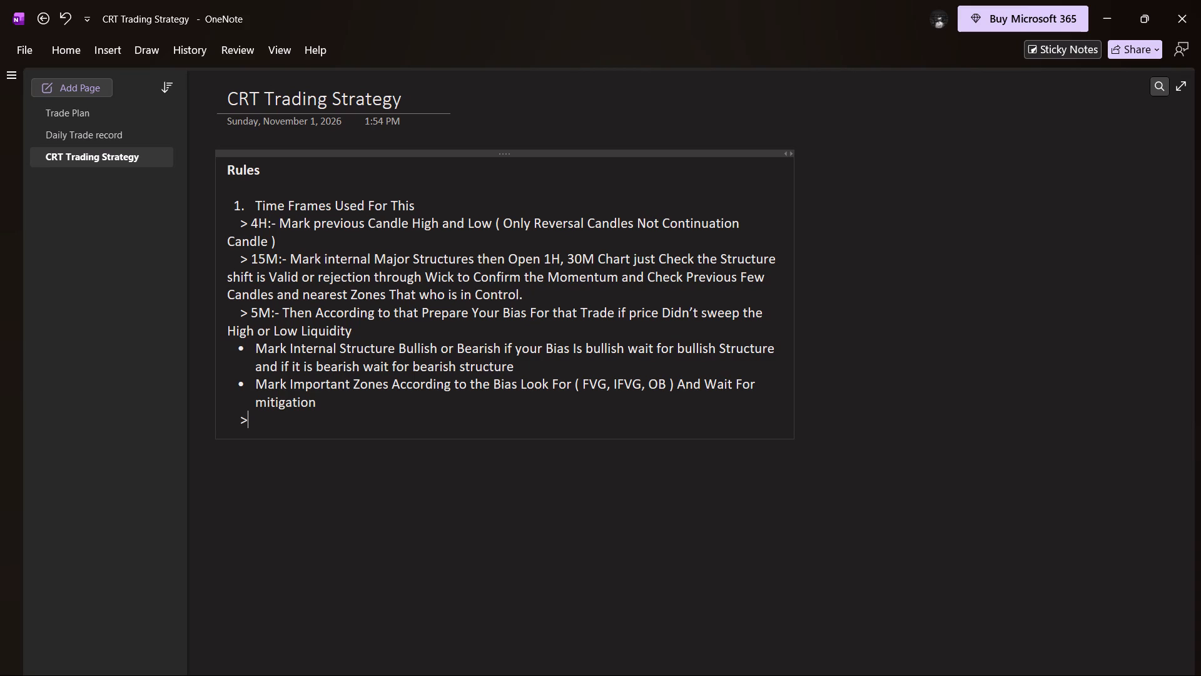
key("BackSpace")
key("BackSpace")
key("shift+greater")
key("space")
left_click(236, 420)
key("space")
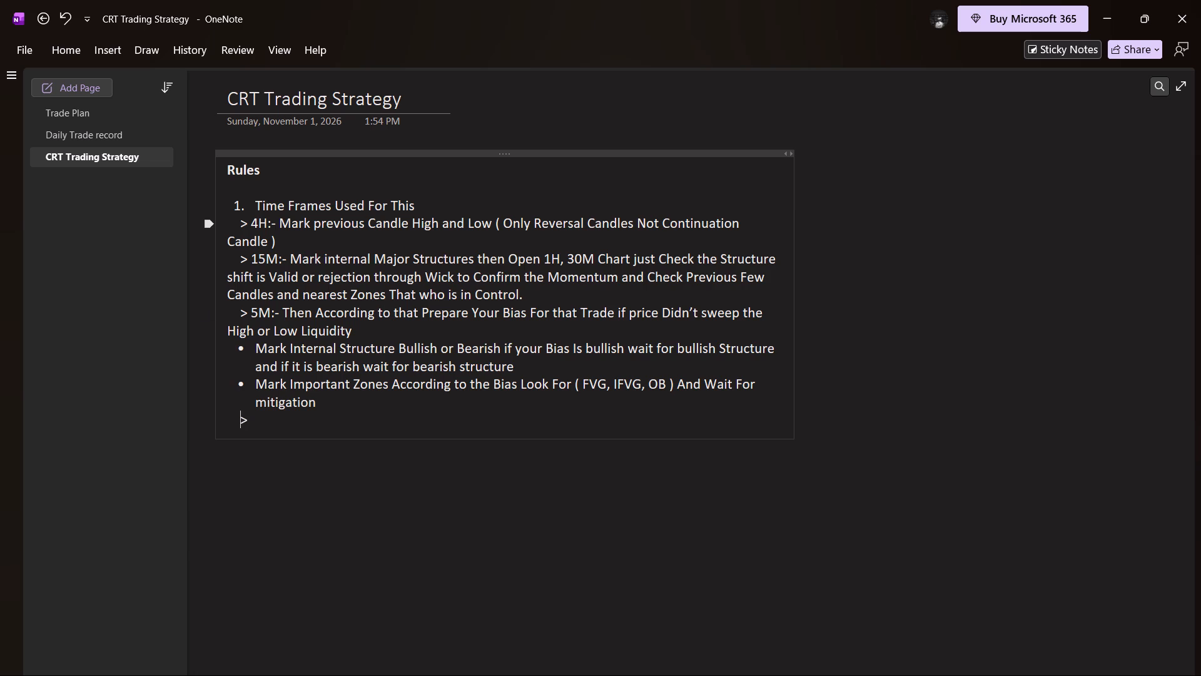
left_click(256, 420)
Label the new rule line "1M:-".
key("1")
key("shift+m")
key("shift+colon")
type("-")
key("space")
Begin the 1M rule with "After Mitigation of", correcting the spelling of "Mitigation".
type("After Metigation of")
key("space")
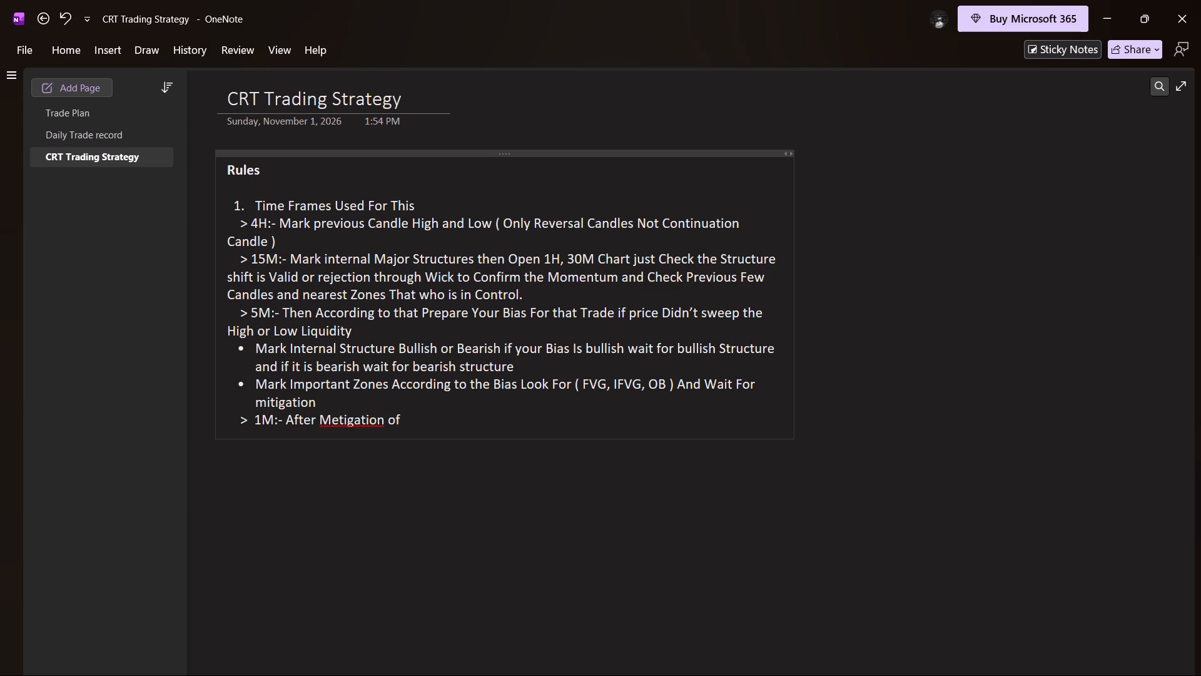
key("BackSpace")
key("BackSpace")
key("BackSpace")
key("BackSpace")
key("BackSpace")
key("BackSpace")
key("BackSpace")
key("BackSpace")
key("BackSpace")
key("BackSpace")
key("BackSpace")
key("BackSpace")
key("BackSpace")
type("iti")
type("gation of")
key("space")
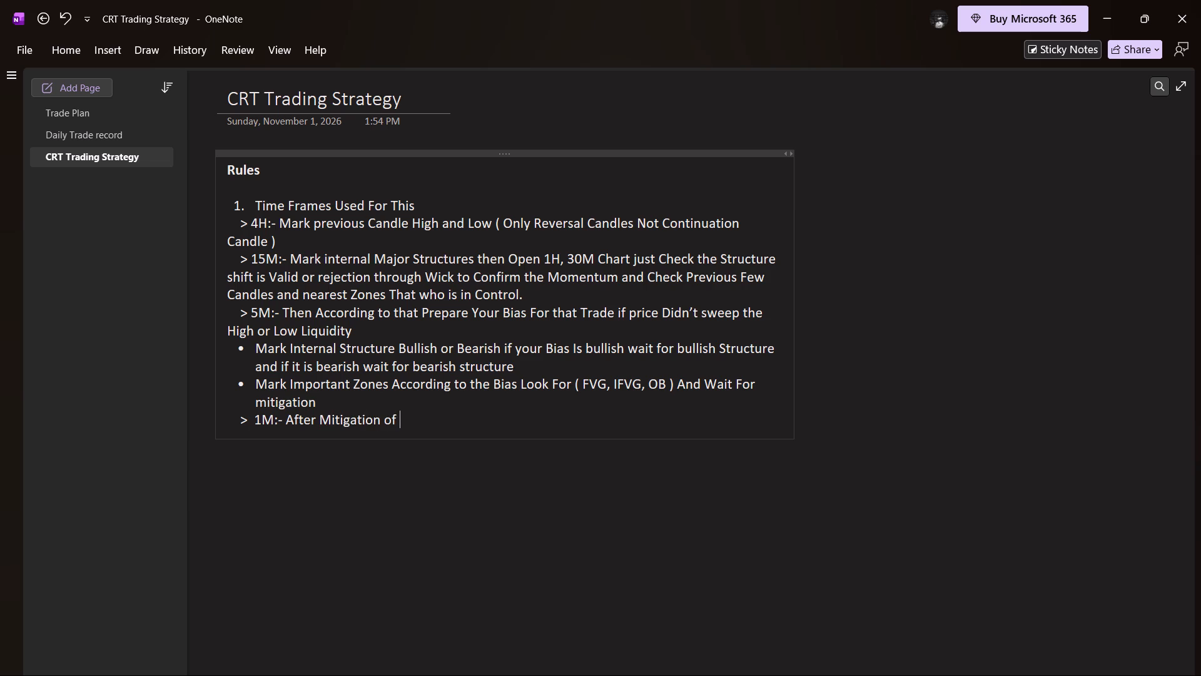
Continue the 1M rule with "That important Zone Look For a CHOCH".
type("That important")
key("space")
type("Zone Look")
key("space")
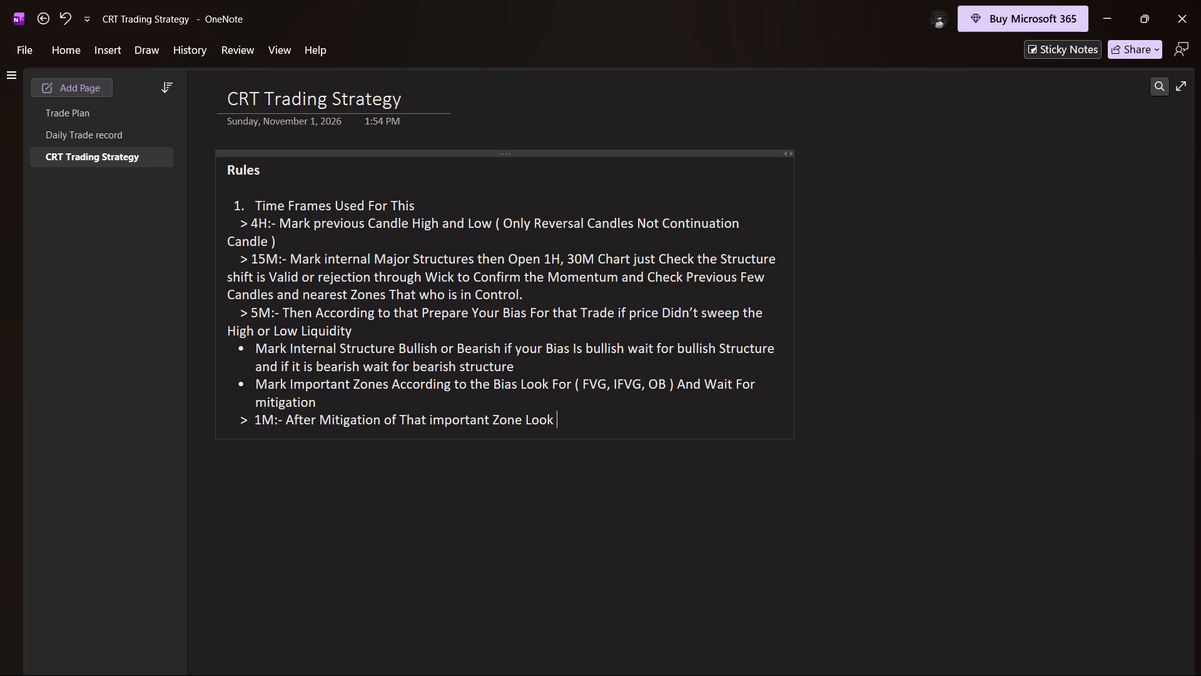
type("For")
key("space")
type("a")
key("space")
type("CHOCH")
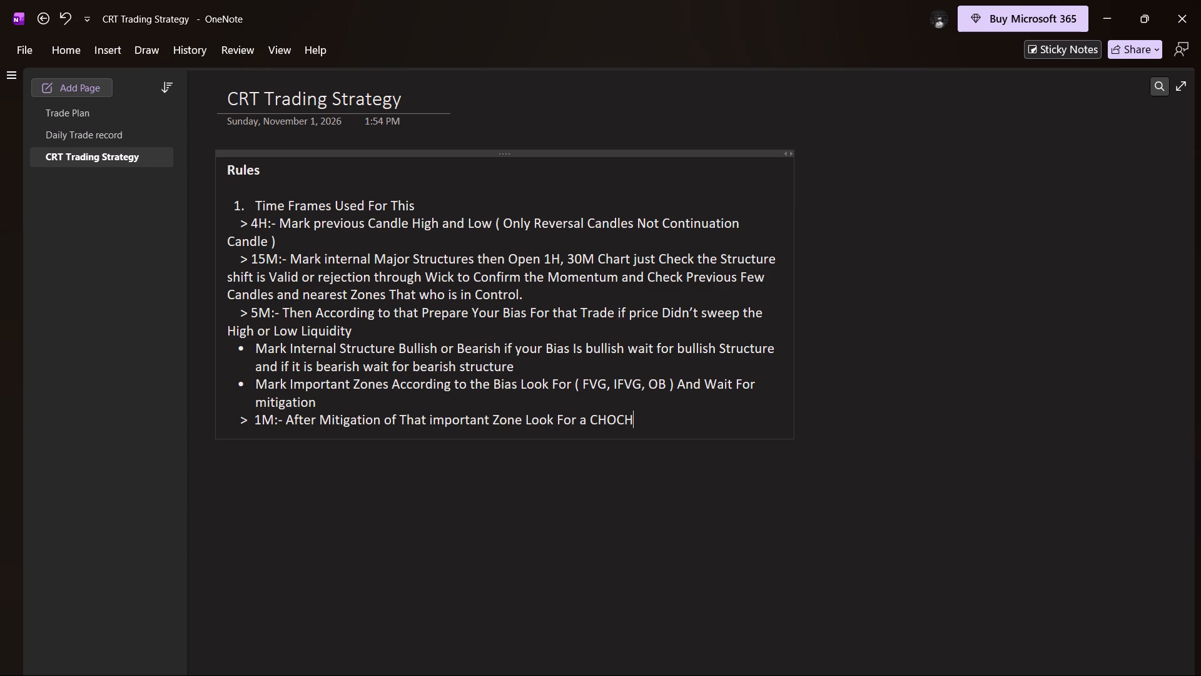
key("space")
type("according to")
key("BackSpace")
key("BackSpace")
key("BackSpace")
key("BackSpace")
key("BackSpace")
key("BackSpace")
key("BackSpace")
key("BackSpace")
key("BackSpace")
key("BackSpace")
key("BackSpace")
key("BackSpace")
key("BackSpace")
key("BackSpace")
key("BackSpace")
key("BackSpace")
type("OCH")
Continue the 1M rule with "or Strong Confirmation Candles TO take the entry".
key("space")
type("or")
key("space")
type("Strong Confirmation Candles TO take")
key("space")
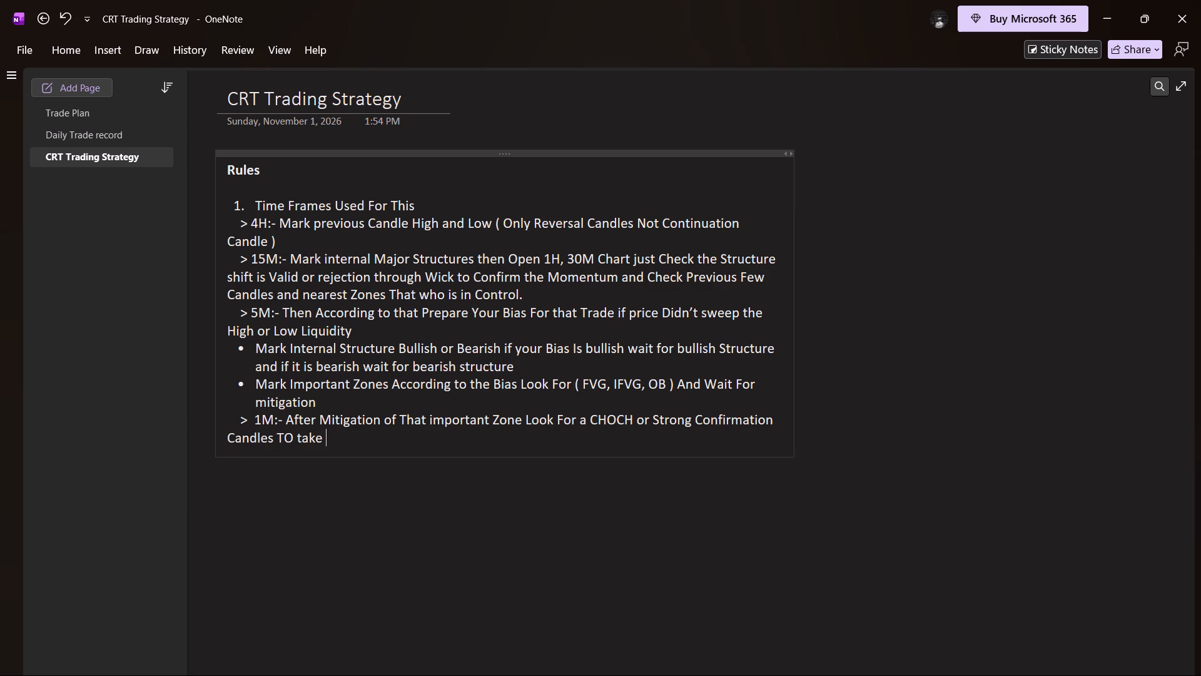
type("the")
key("space")
key("e")
type("ntry")
key("space")
Continue the 1M rule with an opening parenthesis and "if You planned the Bullish trade then wait".
type("( if")
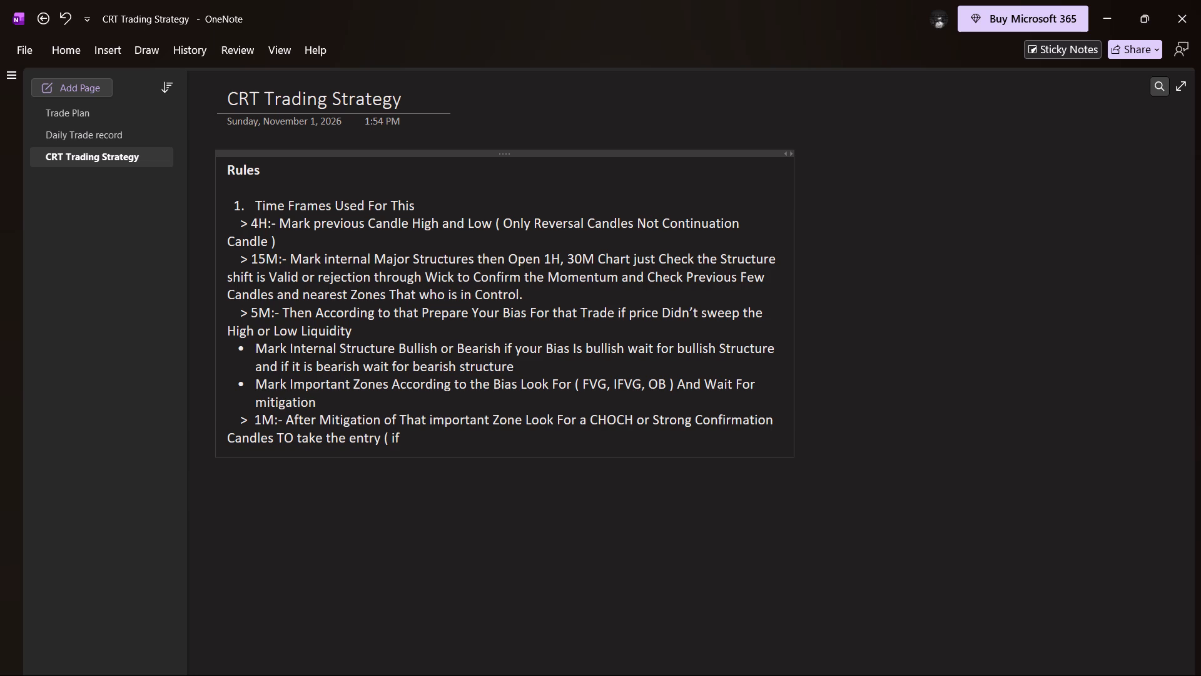
key("space")
type("Your")
key("space")
key("BackSpace")
key("BackSpace")
key("space")
type("pl")
type("anned the")
key("space")
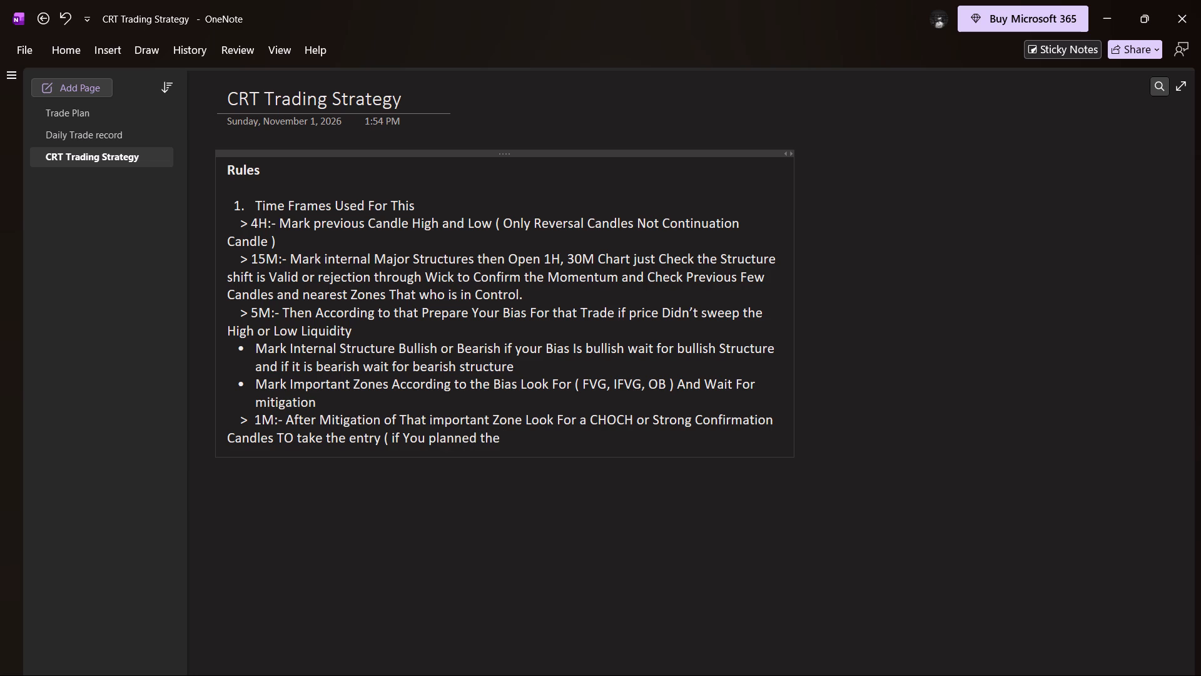
type("Bullish trade then wait")
key("space")
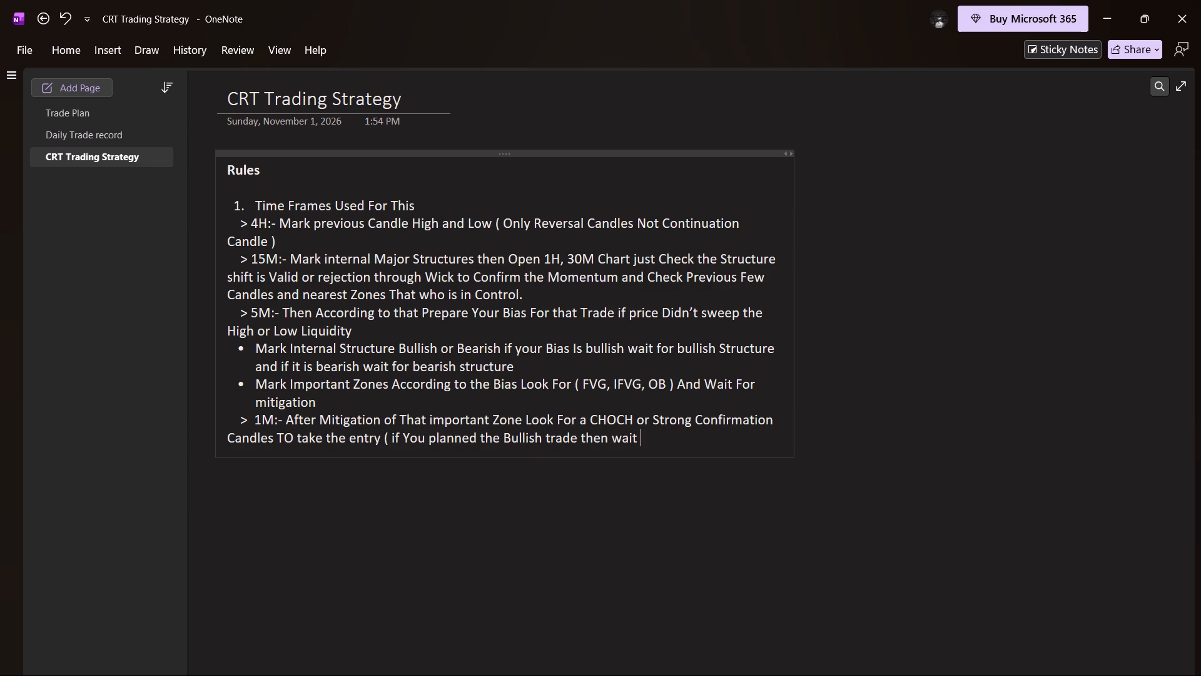
Continue the parenthetical in the 1M rule with "for bullish CHOCH OR Strong Confirmation Candles".
type("for bullish")
key("space")
type("CHOCH")
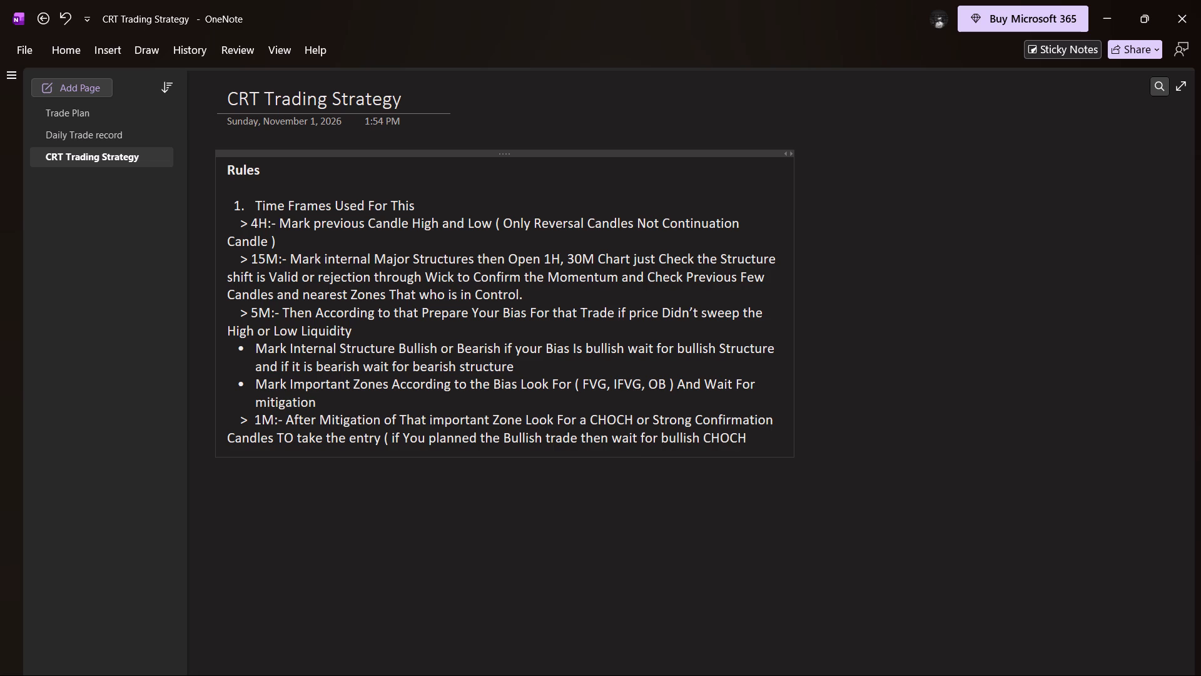
key("space")
type("OR")
key("space")
type("Strong")
key("space")
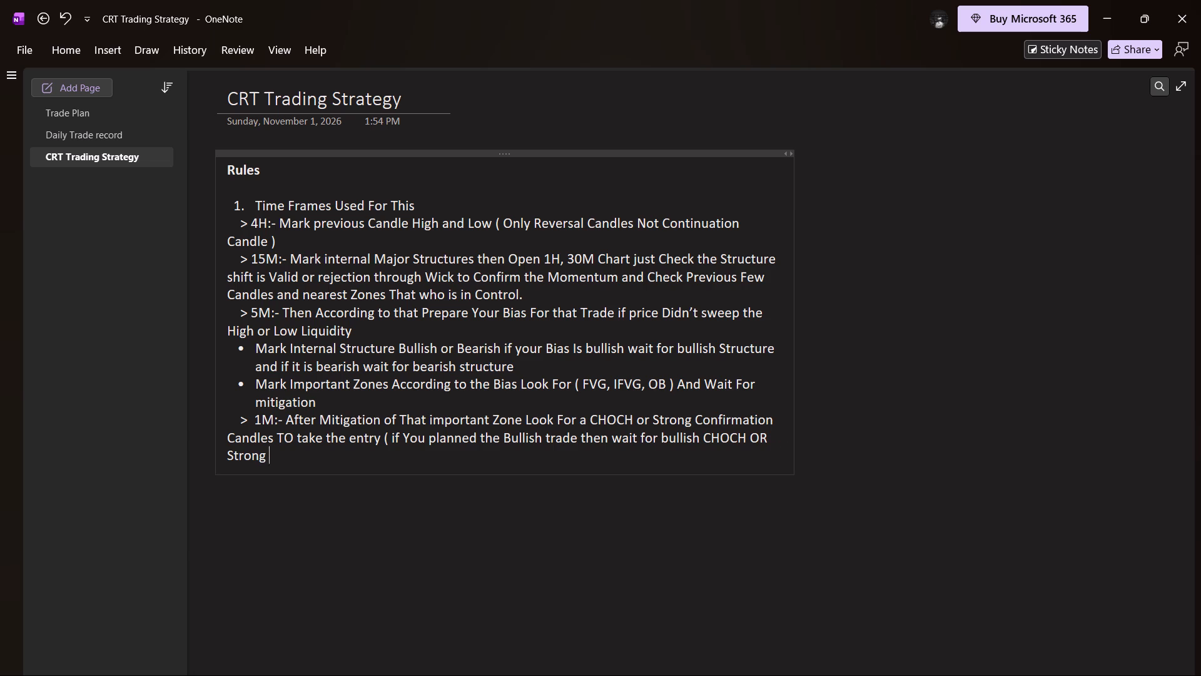
type("COn")
key("BackSpace")
key("BackSpace")
type("onfirmation or")
key("BackSpace")
key("BackSpace")
type("Candles")
key("space")
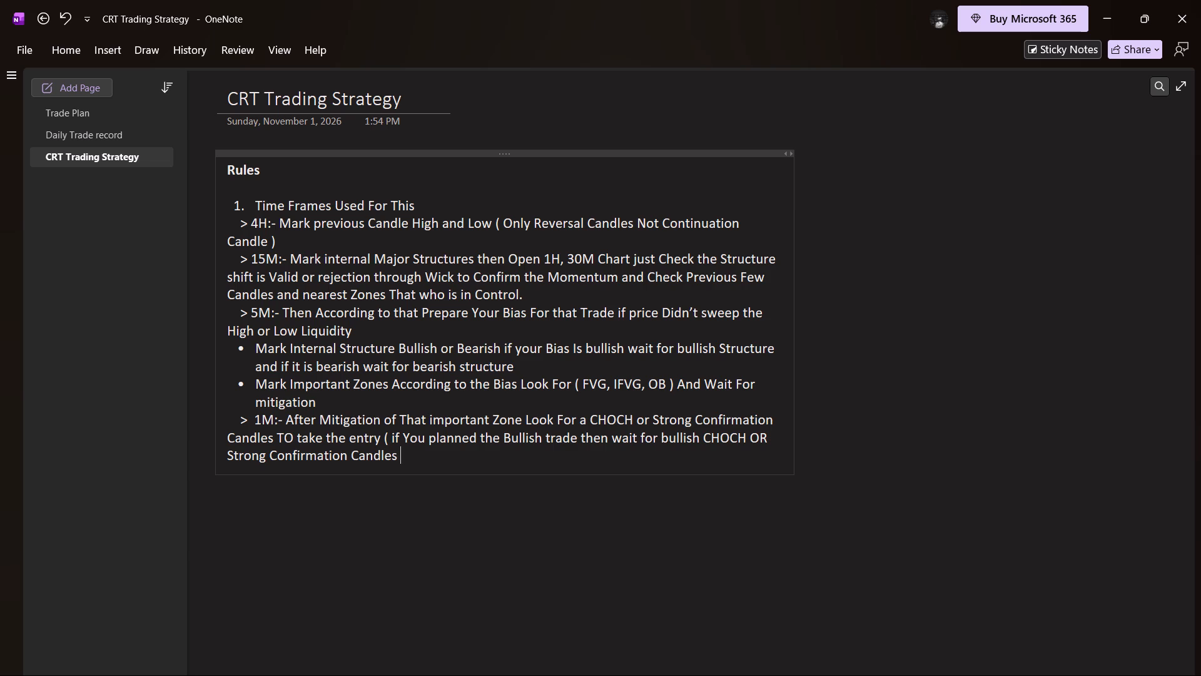
Specify "At least 2 Candles" after "Strong Confirmation Candles" in the 1M rule.
type("At least 2")
key("space")
type("Candles a")
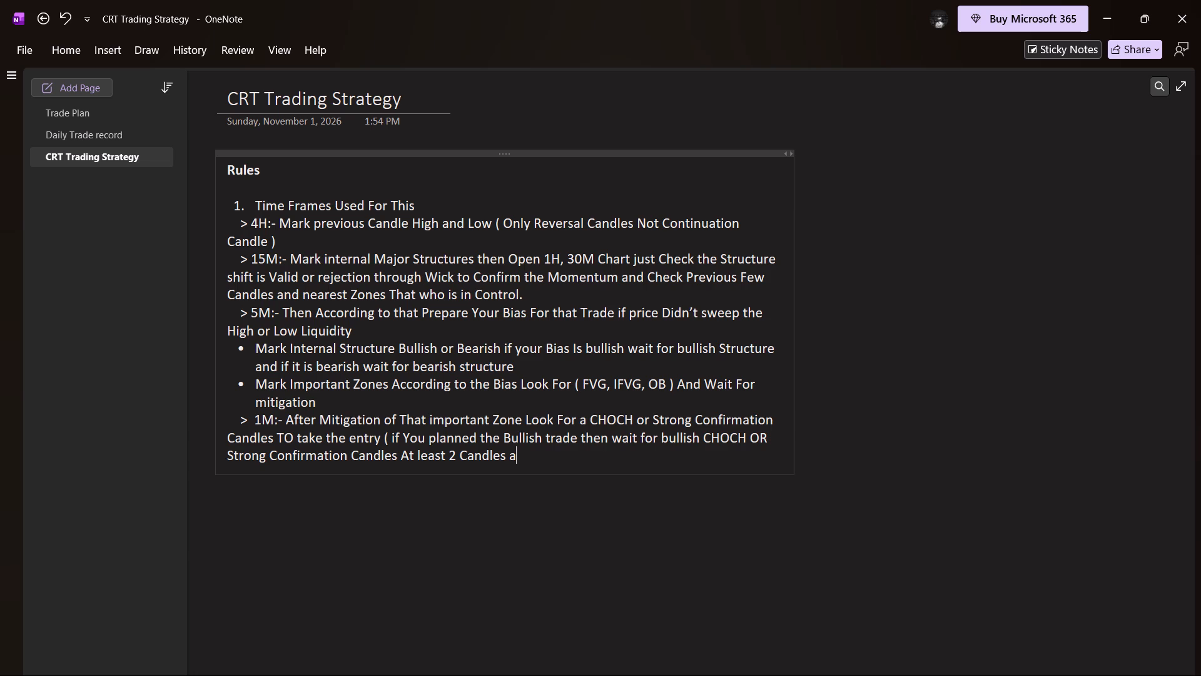
key("BackSpace")
Add "or Wait for IFVG" as a further entry confirmation in the 1M rule.
type("or")
key("space")
key("shift+w")
type("ait for")
key("space")
type("Bre")
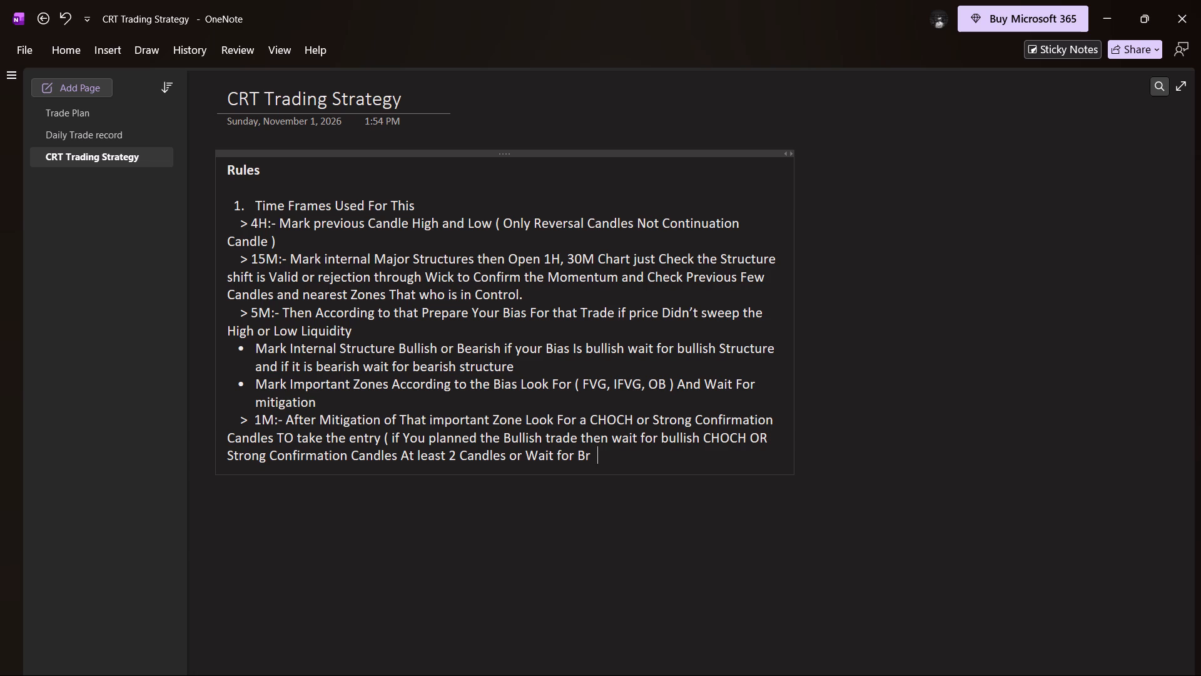
key("BackSpace")
key("BackSpace")
key("BackSpace")
key("shift+i")
key("shift+f")
key("BackSpace")
key("BackSpace")
key("shift+i")
type("FVG")
key("space")
Finish the 1M rule with "after getting any 2 of them take the entry" and close the parenthesis.
type("after getting any")
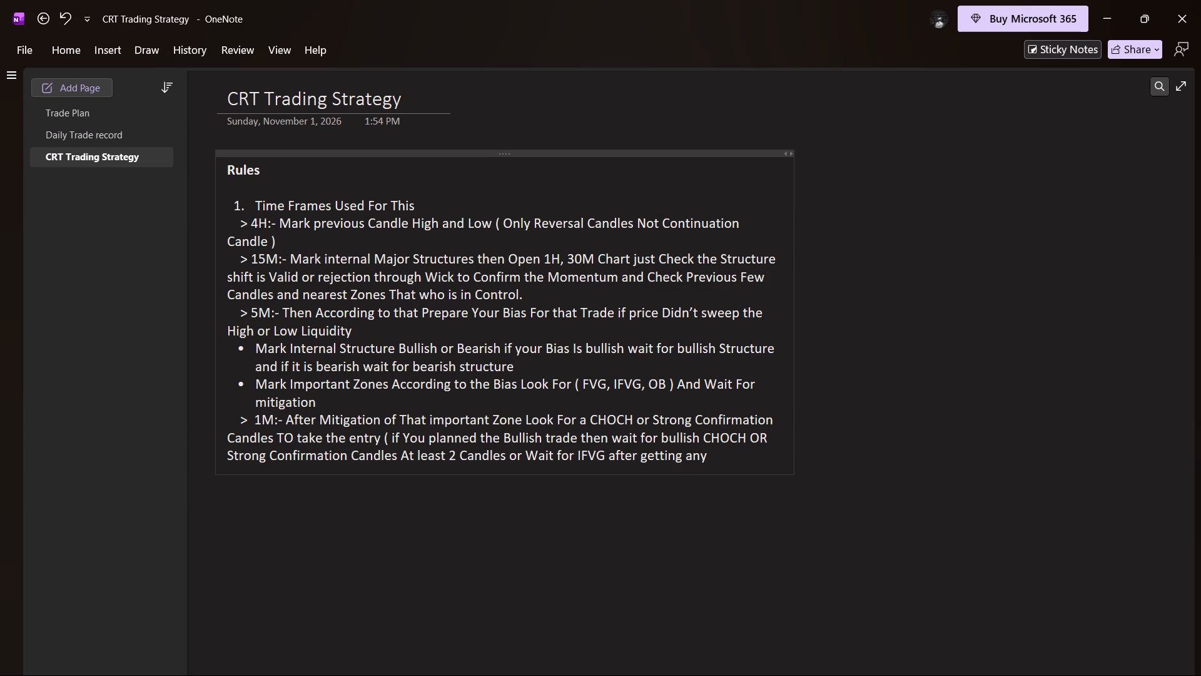
key("space")
type("one")
key("space")
key("BackSpace")
key("BackSpace")
key("BackSpace")
key("BackSpace")
type("2 of them th")
key("BackSpace")
type("ake the entry")
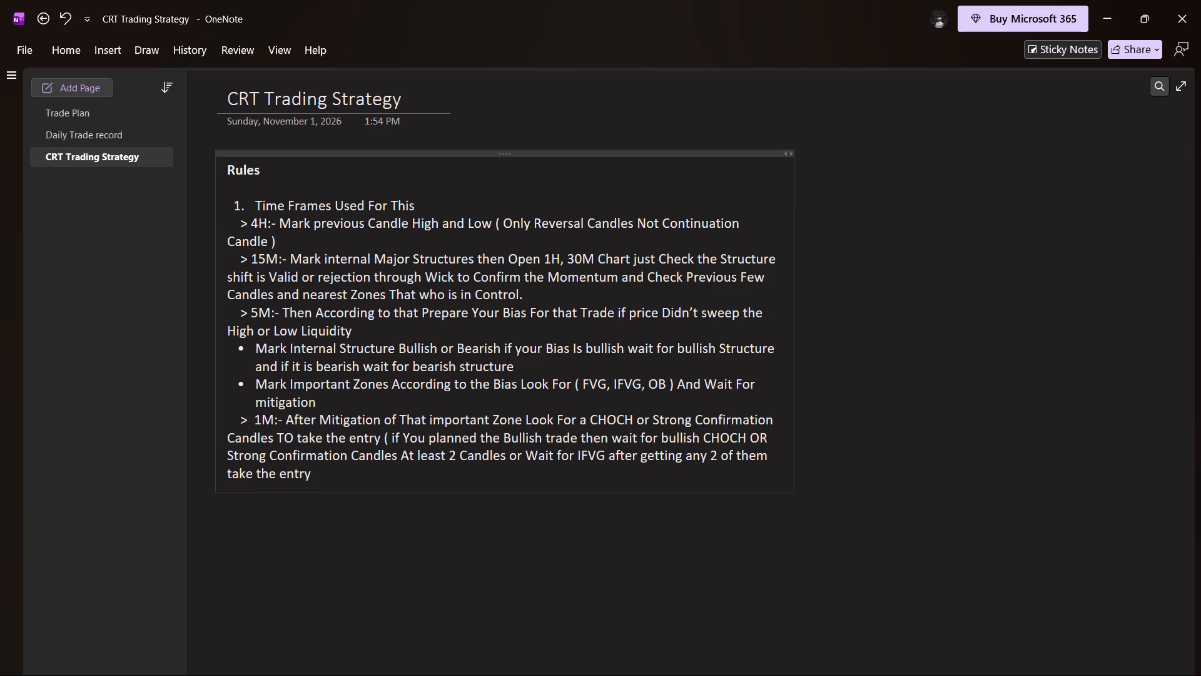
key("space")
type(")")
Correct "TO" to "To" before "take the entry" in the 1M rule.
left_click(295, 439)
key("BackSpace")
key("o")
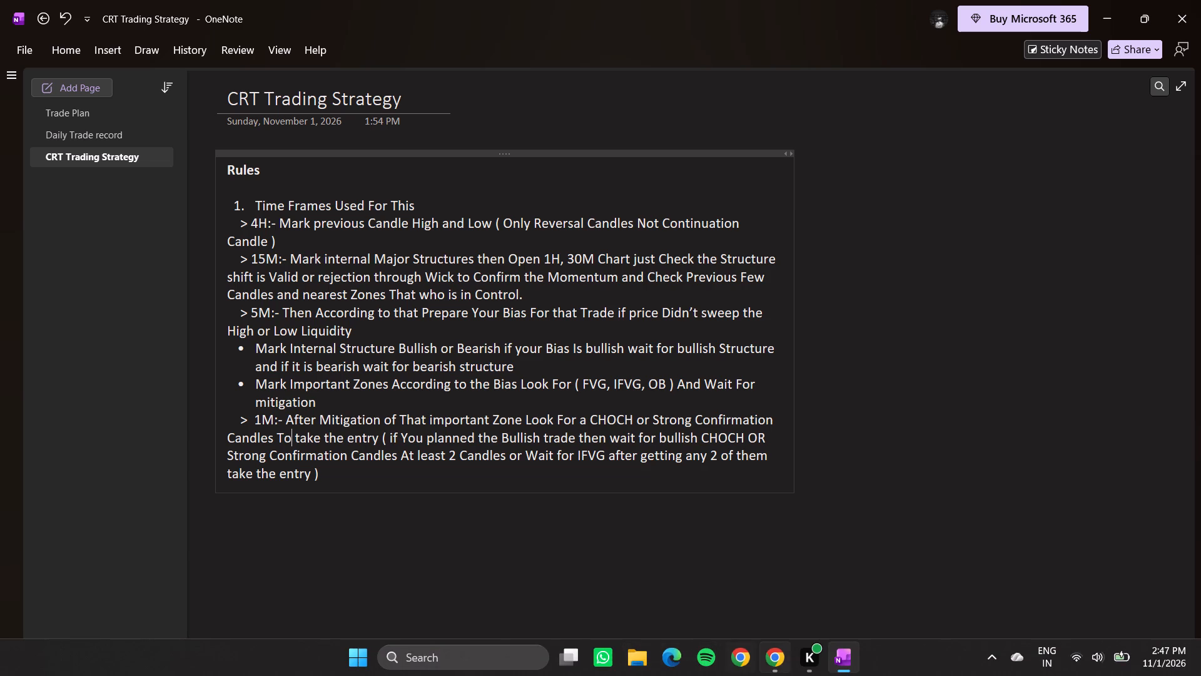
Switch to Chrome and examine the 5-minute XAUUSD chart around the 4H PCH and 4H PCL levels.
left_click(773, 657)
left_click_drag(809, 434, 804, 404)
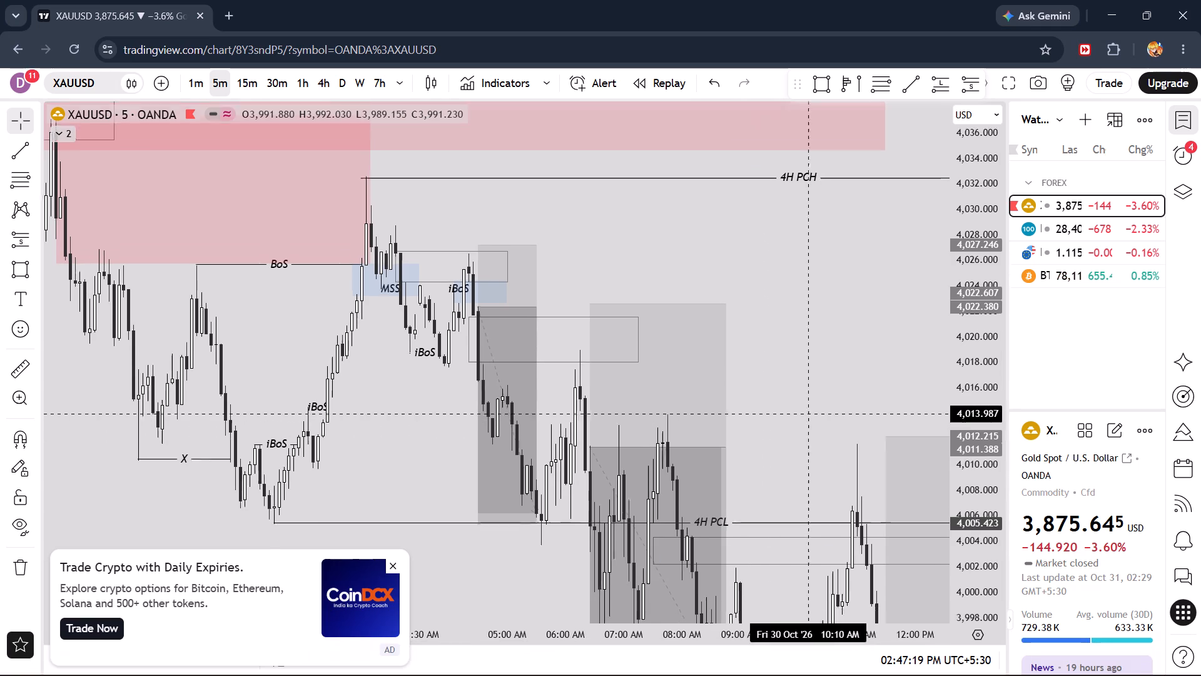
left_click_drag(804, 404, 781, 341)
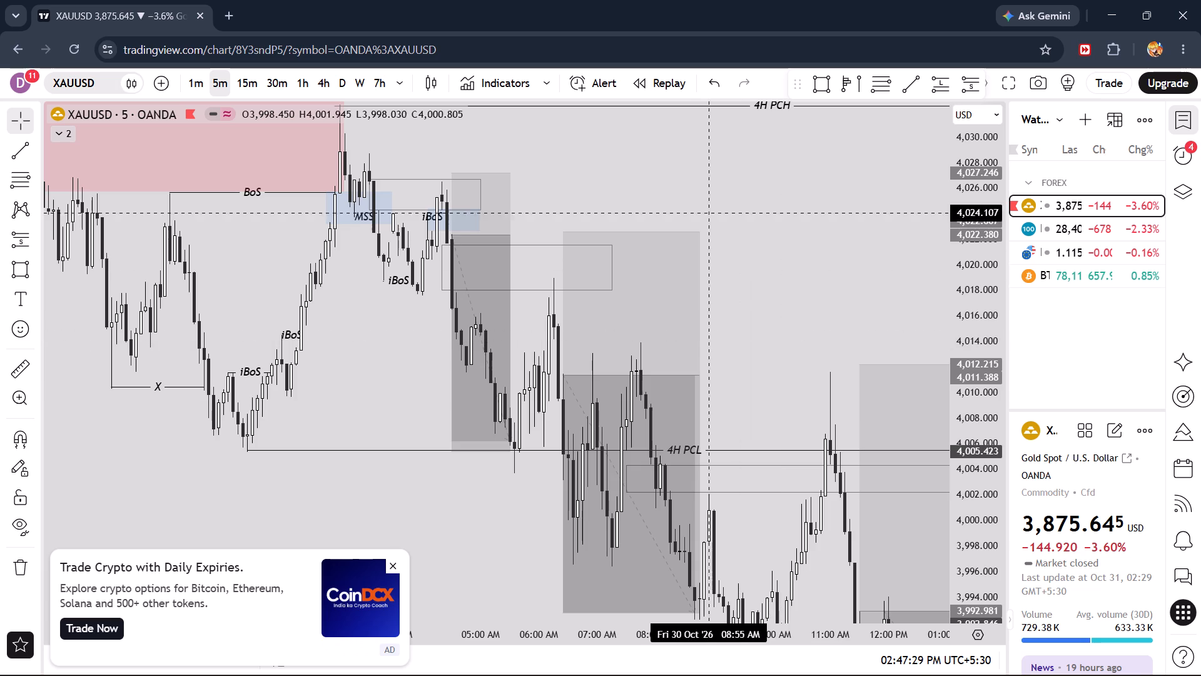
left_click_drag(688, 169, 741, 223)
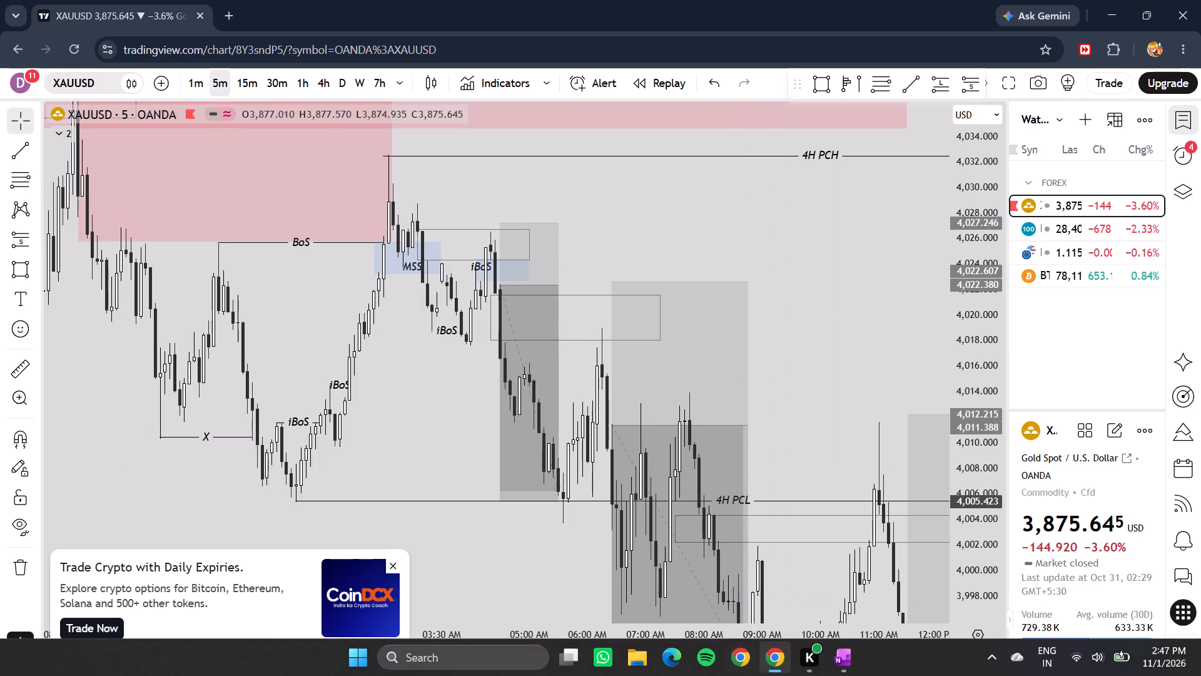
Return to OneNote and start a new line below the 1M rule.
left_click(843, 650)
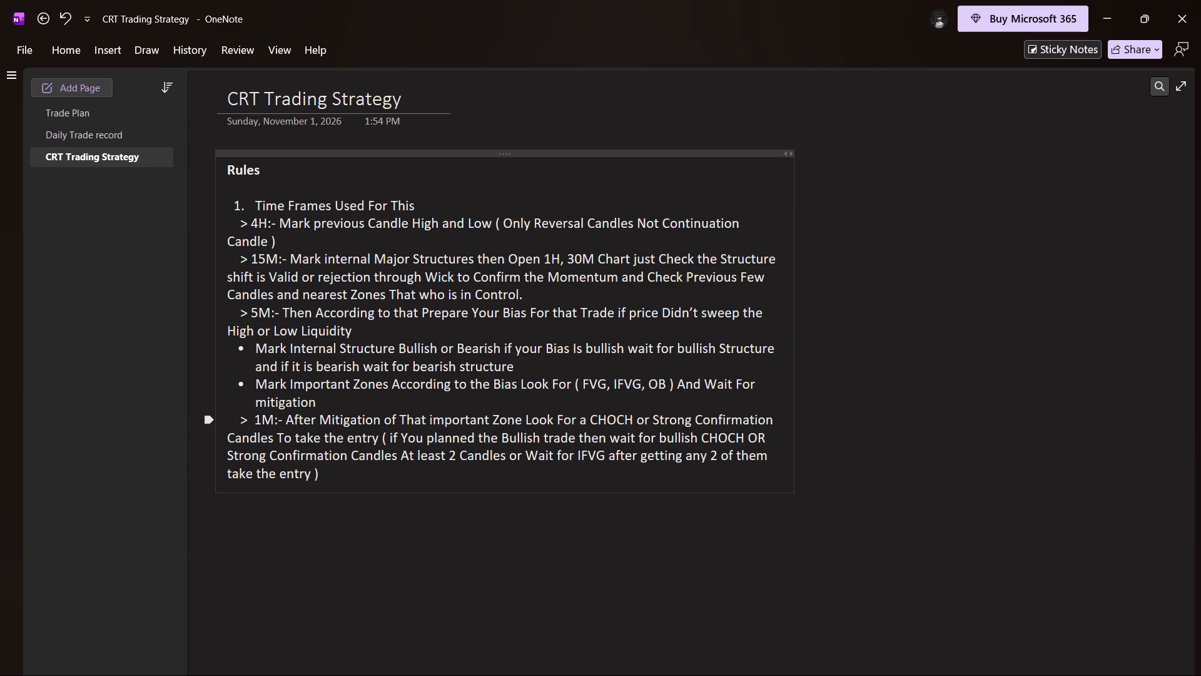
left_click(349, 479)
key("Return")
Start a new indented point with a ">" marker on the empty line below the 1M rule.
key("space")
key("space")
key("space")
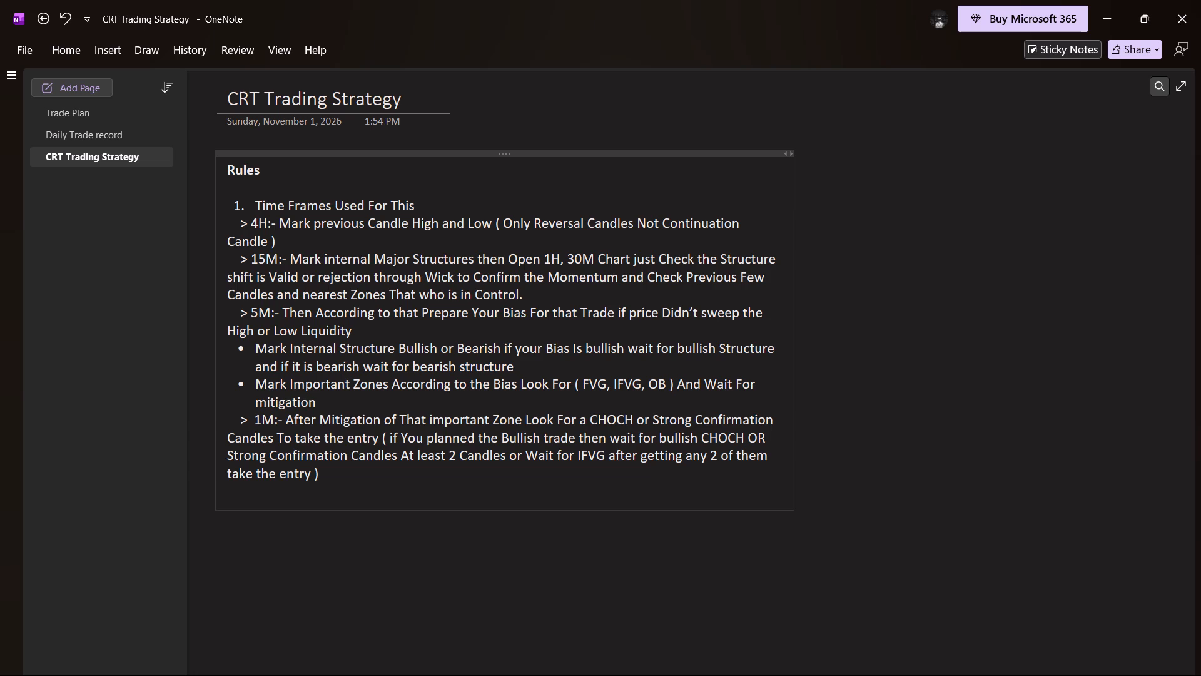
key("space")
key("shift+greater")
key("space")
key("BackSpace")
key("BackSpace")
type(">")
key("space")
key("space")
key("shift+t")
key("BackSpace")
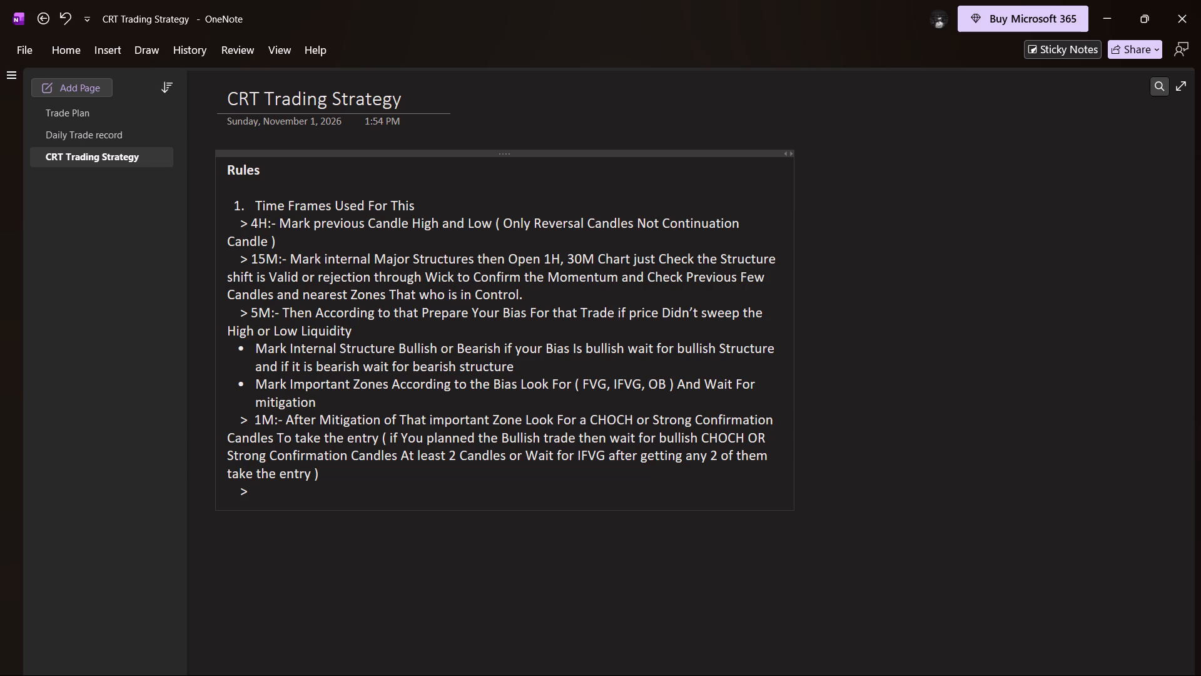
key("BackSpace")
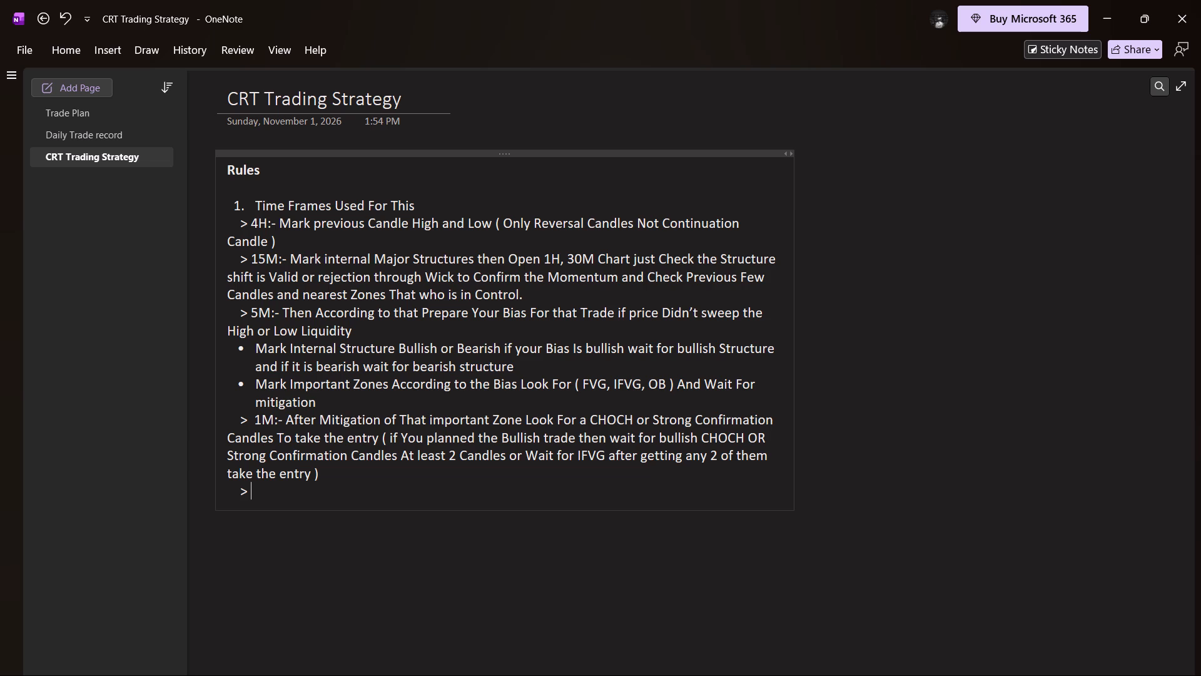
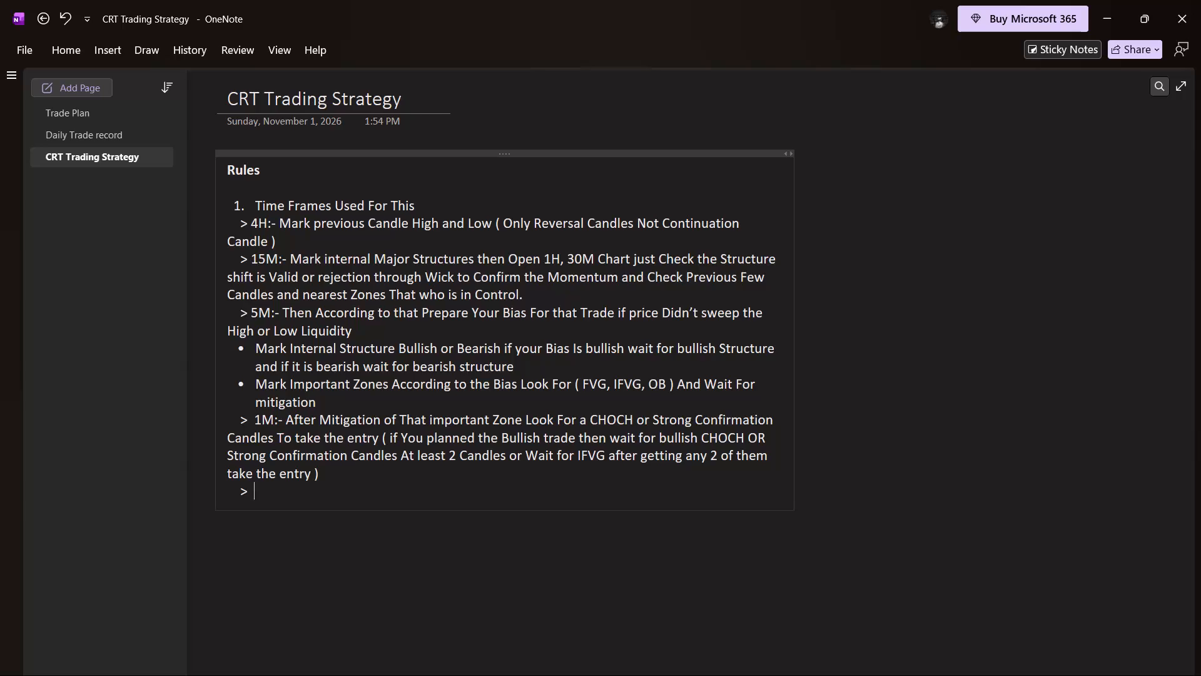
Begin the new point below the 1M rule with "Same for liquidity sweep also".
type("Sam")
key("space")
key("BackSpace")
type("e for liquidity sweep")
key("space")
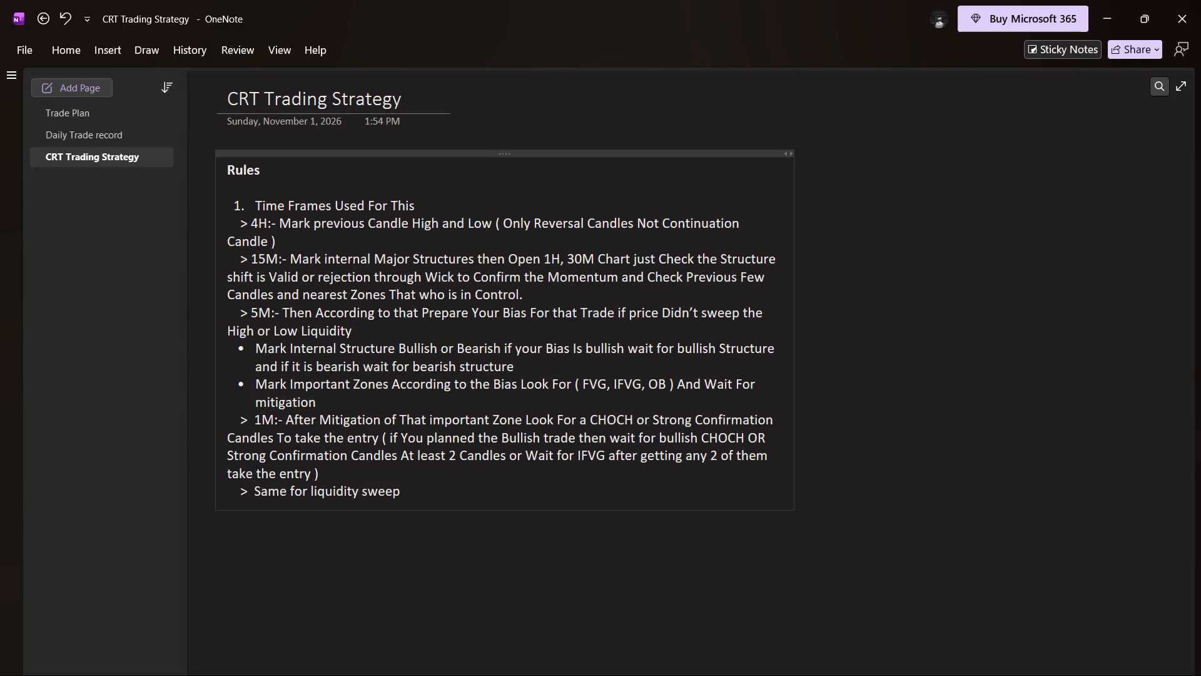
type("also")
key("space")
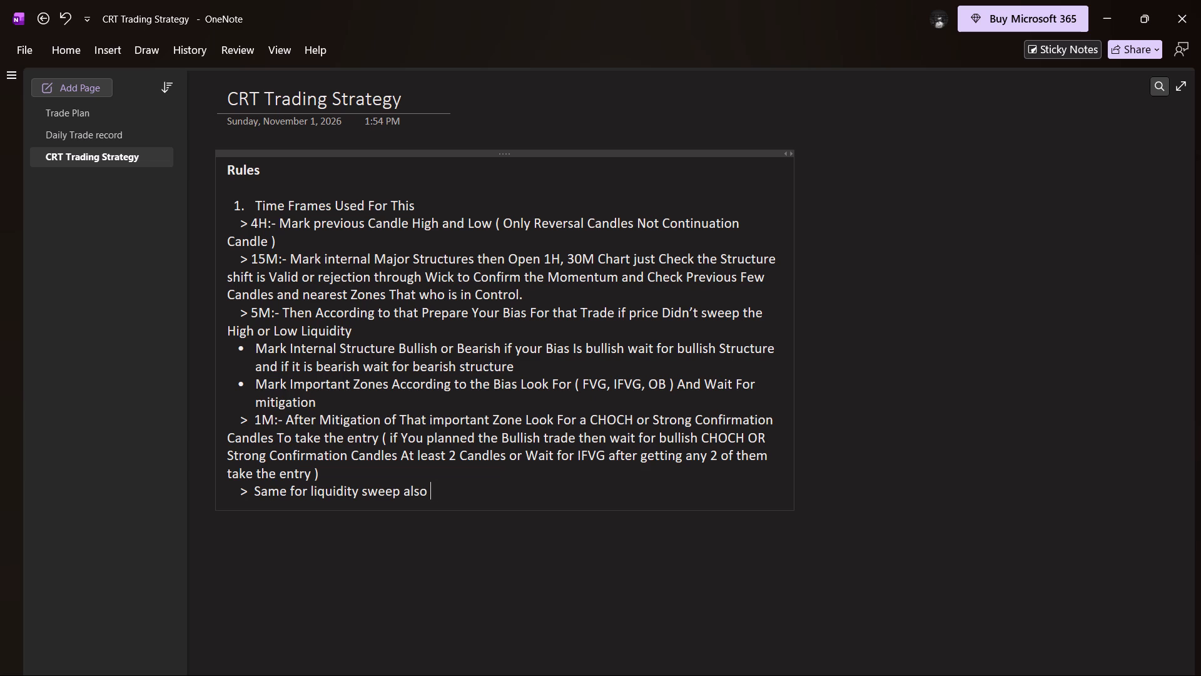
Continue the liquidity sweep point with the condition "If price sweep the PCH or PCL of 4H".
type("IF p")
key("BackSpace")
key("BackSpace")
key("BackSpace")
type("f price sweep the h")
key("BackSpace")
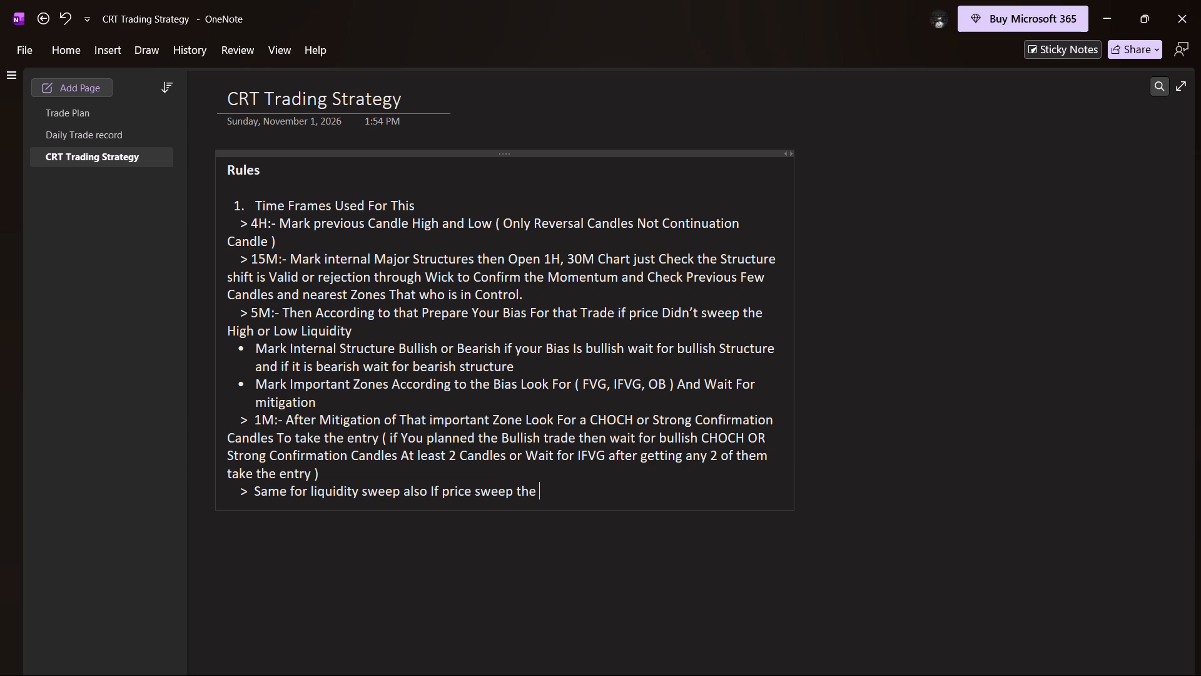
key("shift+p")
type("CH or PC")
type("L")
key("space")
type("of 4H")
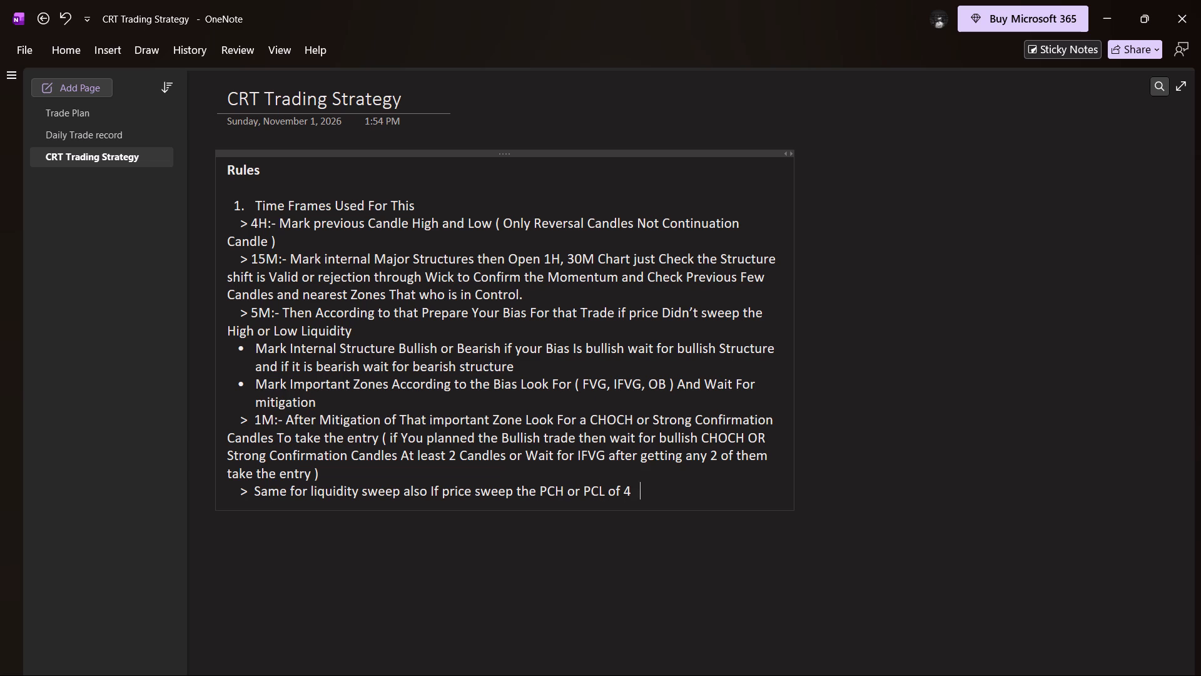
key("space")
Add the instruction "Go to Direct 5M Chart" after the 4H sweep condition.
type("GO")
key("space")
key("BackSpace")
key("BackSpace")
type("o to")
key("space")
type("Direct")
key("space")
key("5")
type("M Chart")
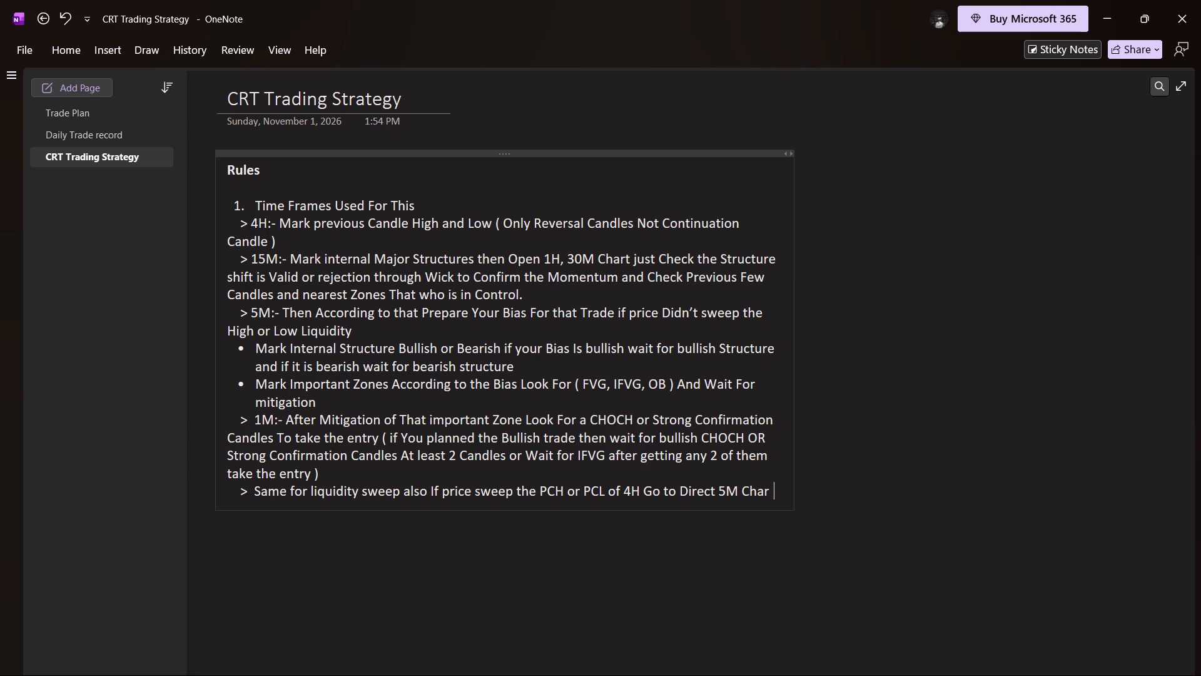
key("space")
Continue the liquidity sweep point with "Then Mark the Structures according to that".
type("Then")
key("space")
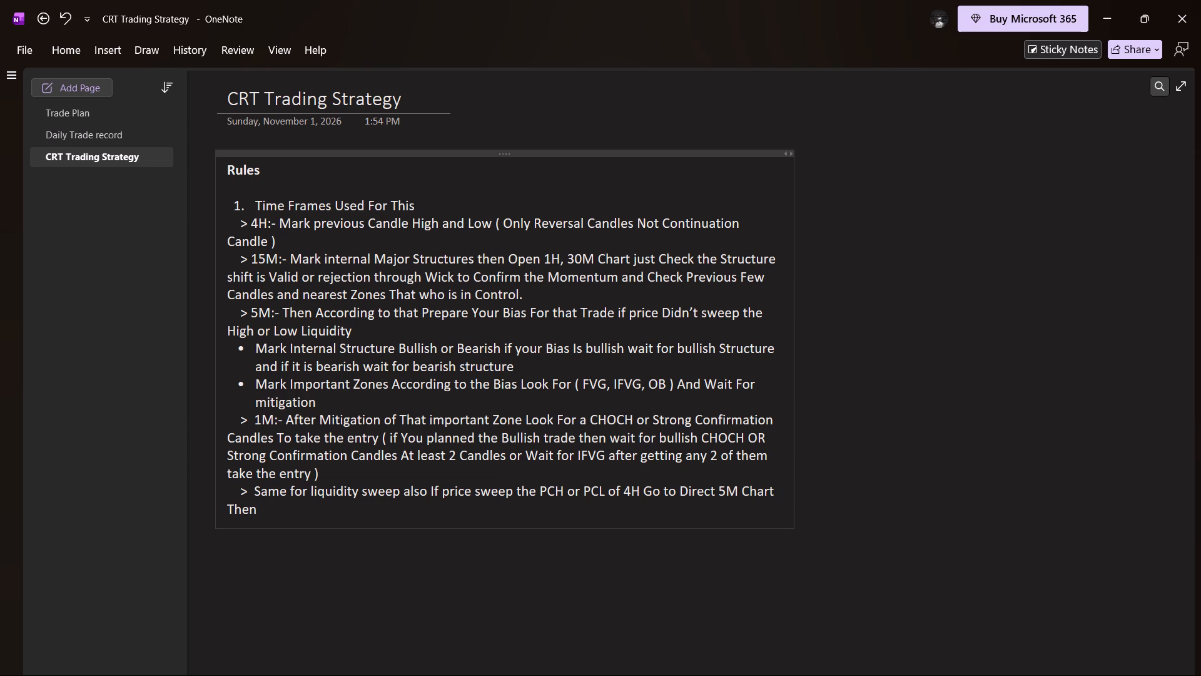
type("Mark the")
key("space")
type("In")
key("BackSpace")
key("BackSpace")
type("Struc")
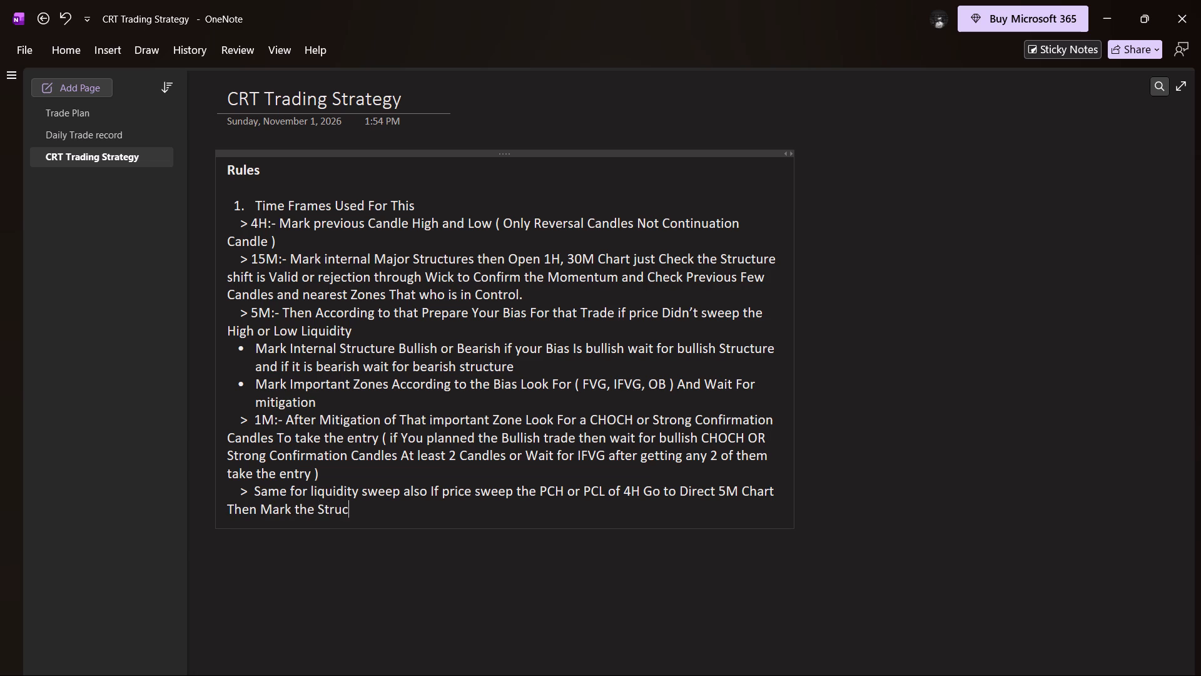
type("tures wait for")
key("space")
key("BackSpace")
key("BackSpace")
key("BackSpace")
key("BackSpace")
key("BackSpace")
key("BackSpace")
key("BackSpace")
key("BackSpace")
key("BackSpace")
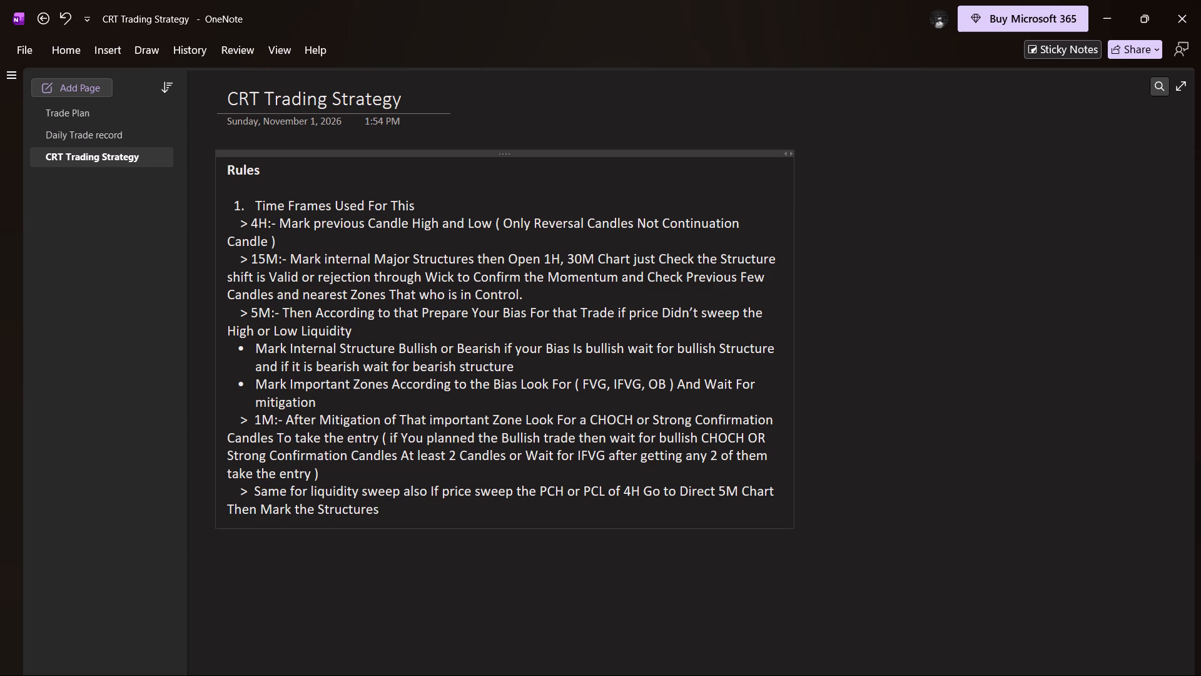
type("according to that")
key("space")
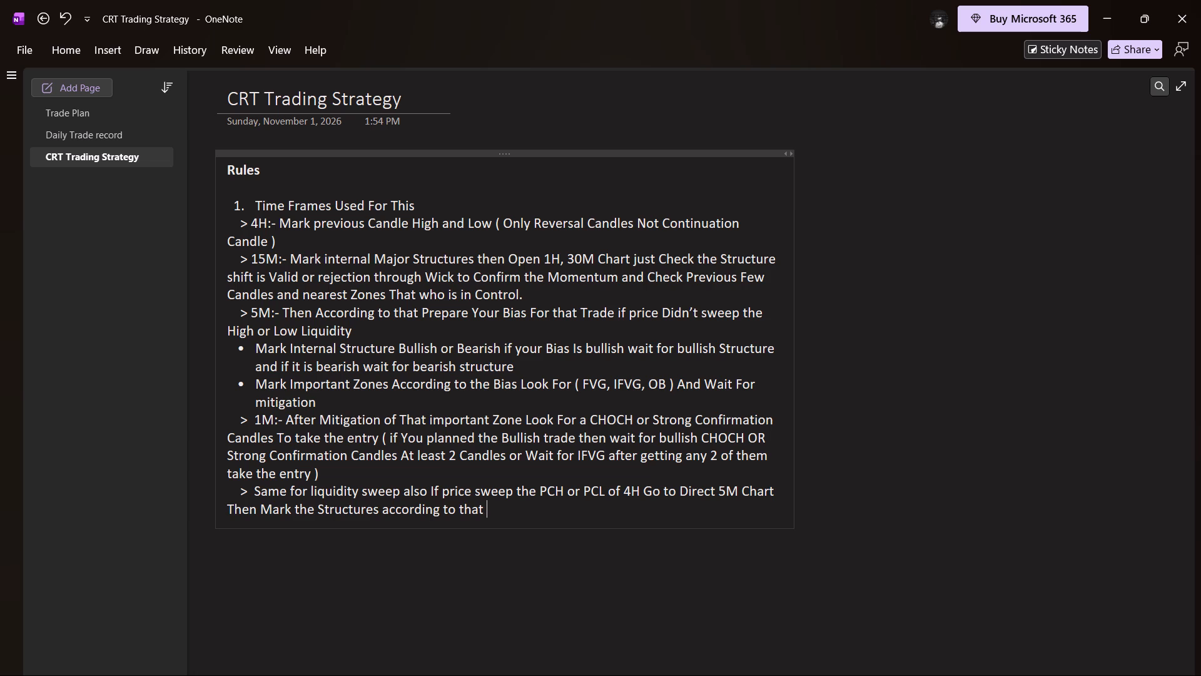
Extend the liquidity sweep point with "and mark all important areas, zones, liquidity everything".
type("and mark")
key("space")
type("all")
key("space")
type("important areas zones")
key("BackSpace")
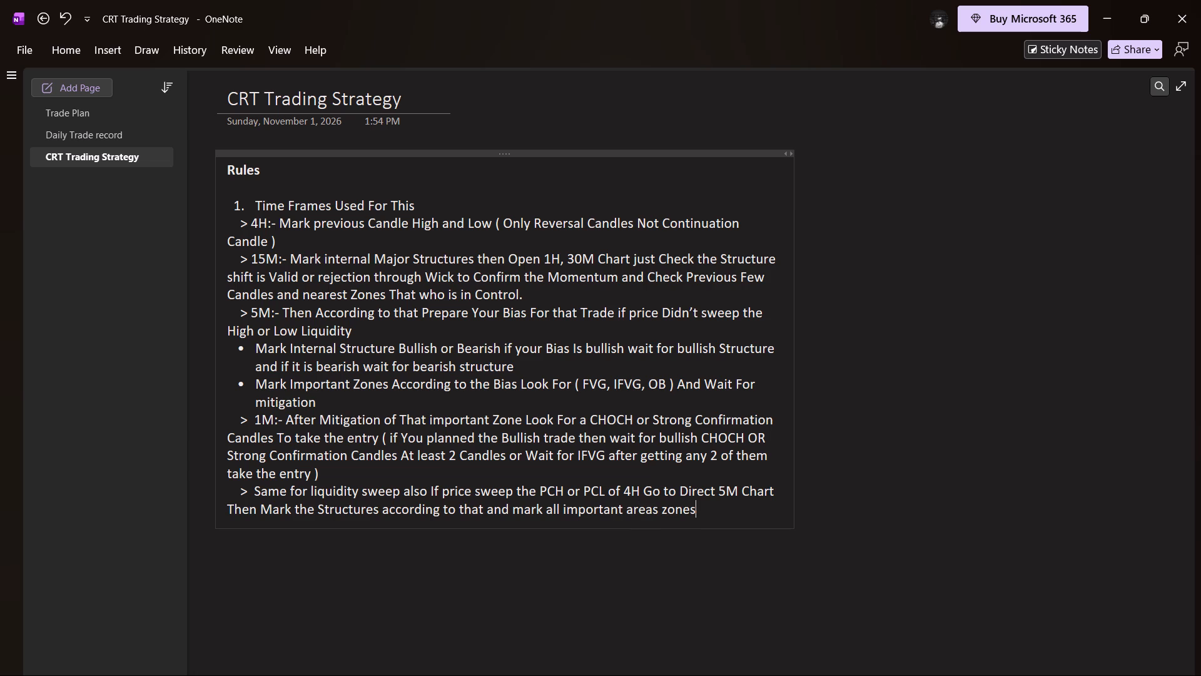
key("BackSpace")
key("BackSpace")
key("BackSpace")
key("BackSpace")
key("BackSpace")
type(", zones, lu")
key("BackSpace")
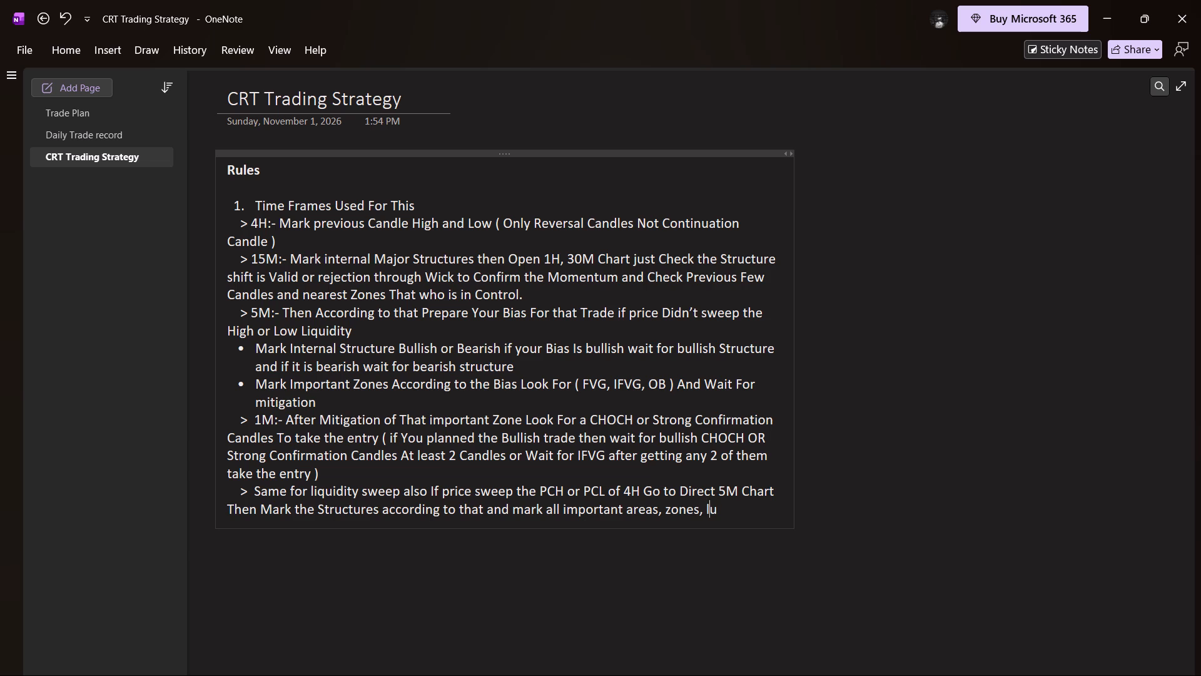
type("iiq")
key("BackSpace")
key("BackSpace")
type("quidity")
key("space")
key("BackSpace")
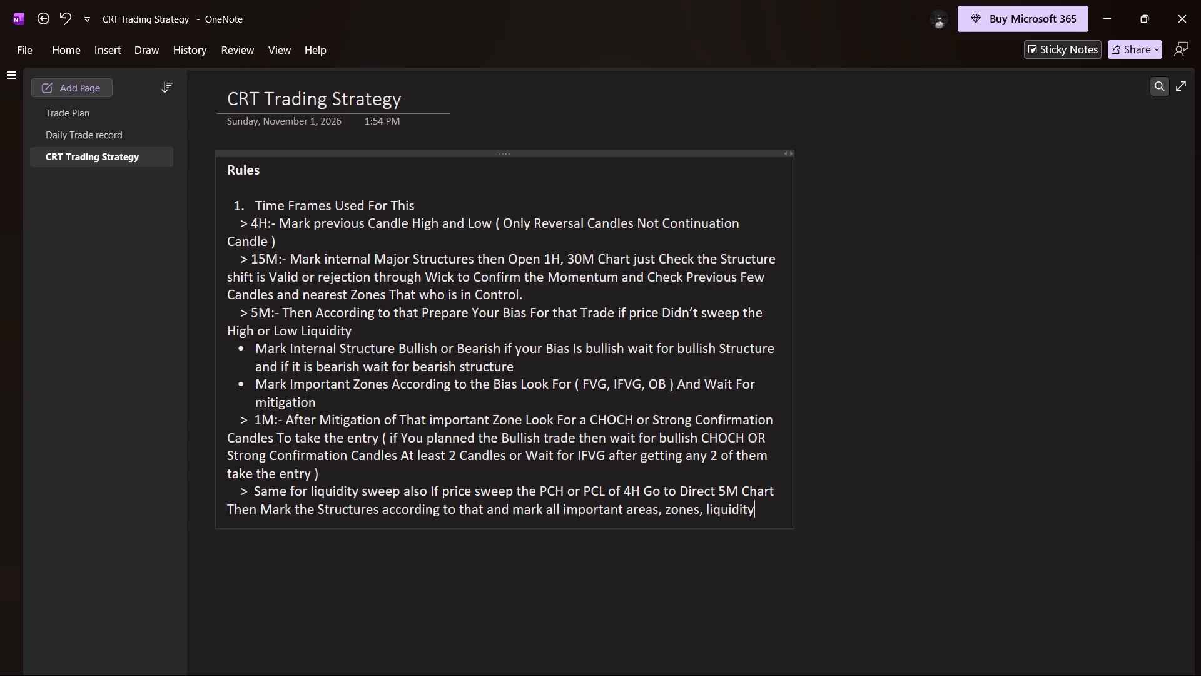
key("space")
type("everything")
key("space")
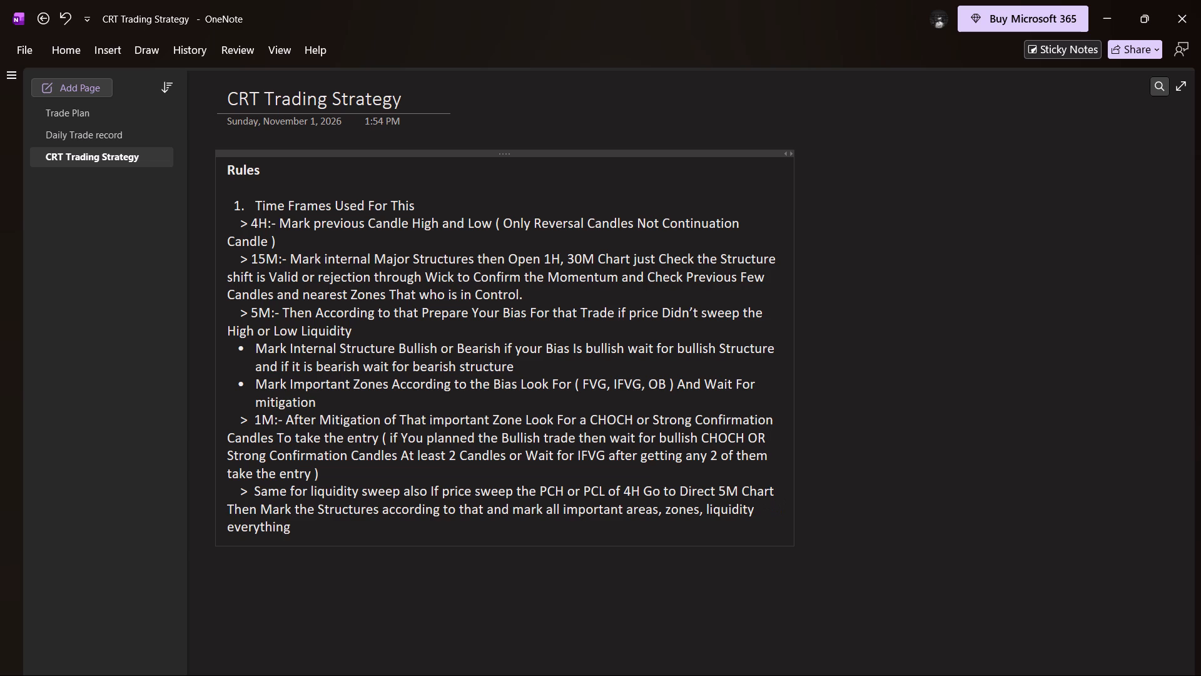
Finish the point with "and then wait for price to come to that zone and wait for confirmation after getting it take the entry.".
type("and then wait for price to")
key("space")
type("come to that zone and wait for confirmation in")
key("space")
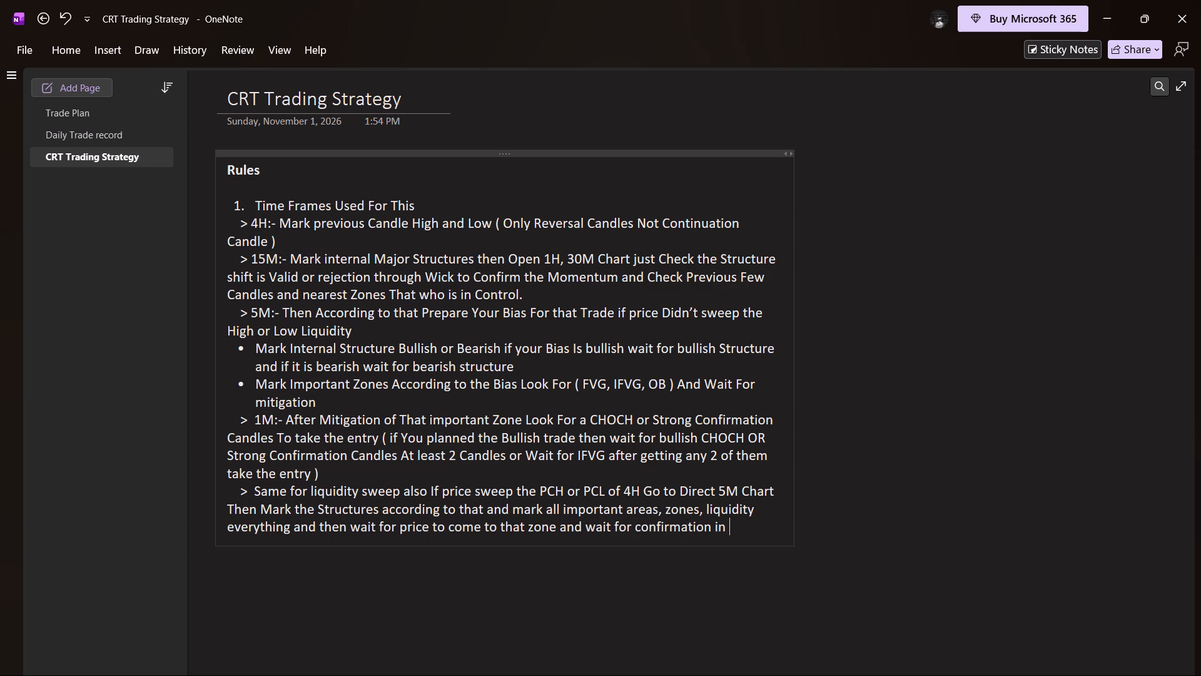
key("BackSpace")
key("BackSpace")
key("BackSpace")
type("after getting it take the entry")
key("space")
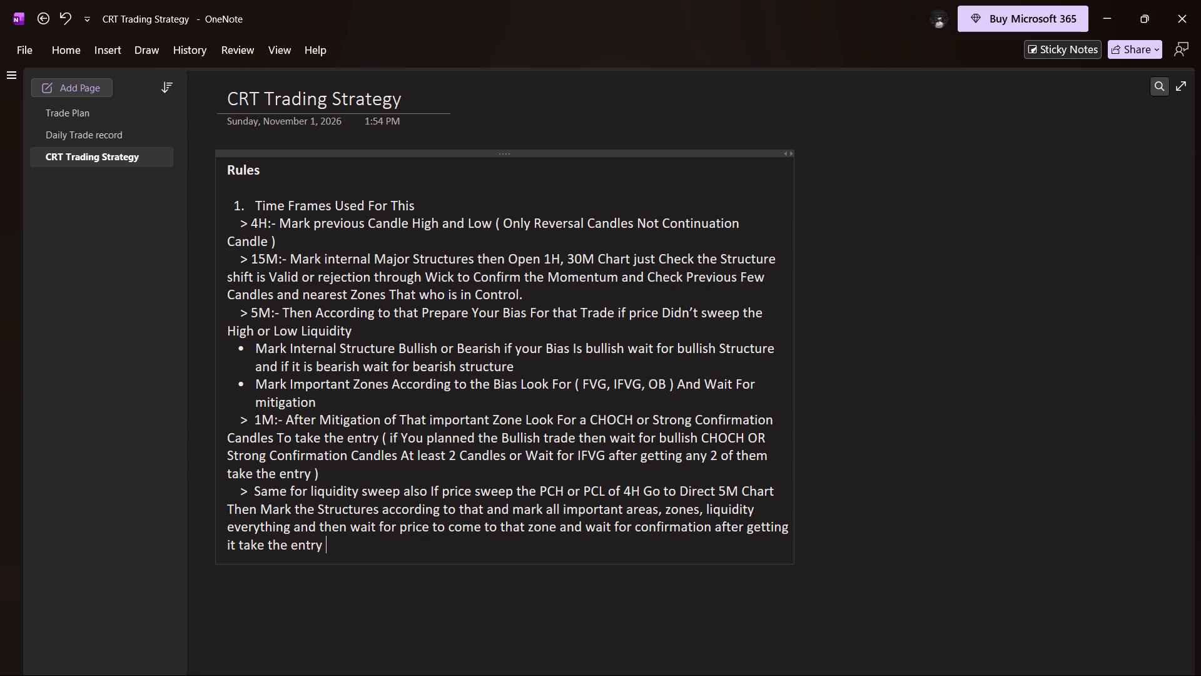
key("BackSpace")
key("period")
Start a new indented ">" point below the liquidity sweep point with "One More important thing".
key("Return")
key("space")
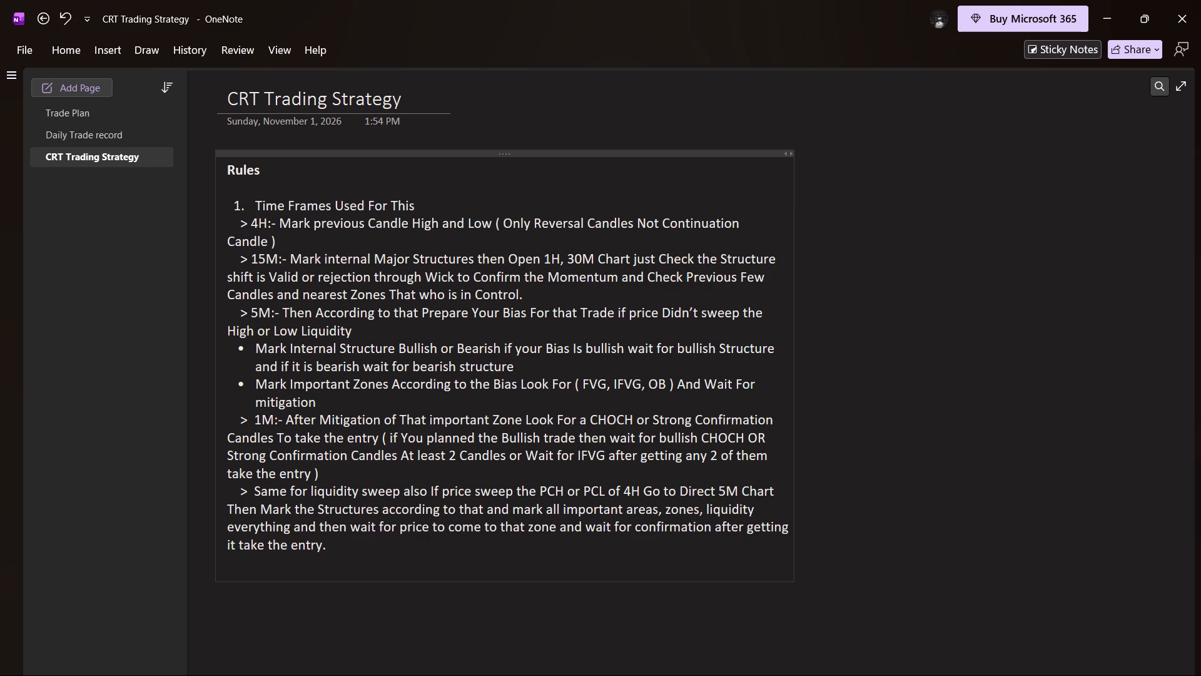
key("space")
key("space")
key("space")
type(">")
key("space")
key("space")
type("One")
key("space")
type("More important thing")
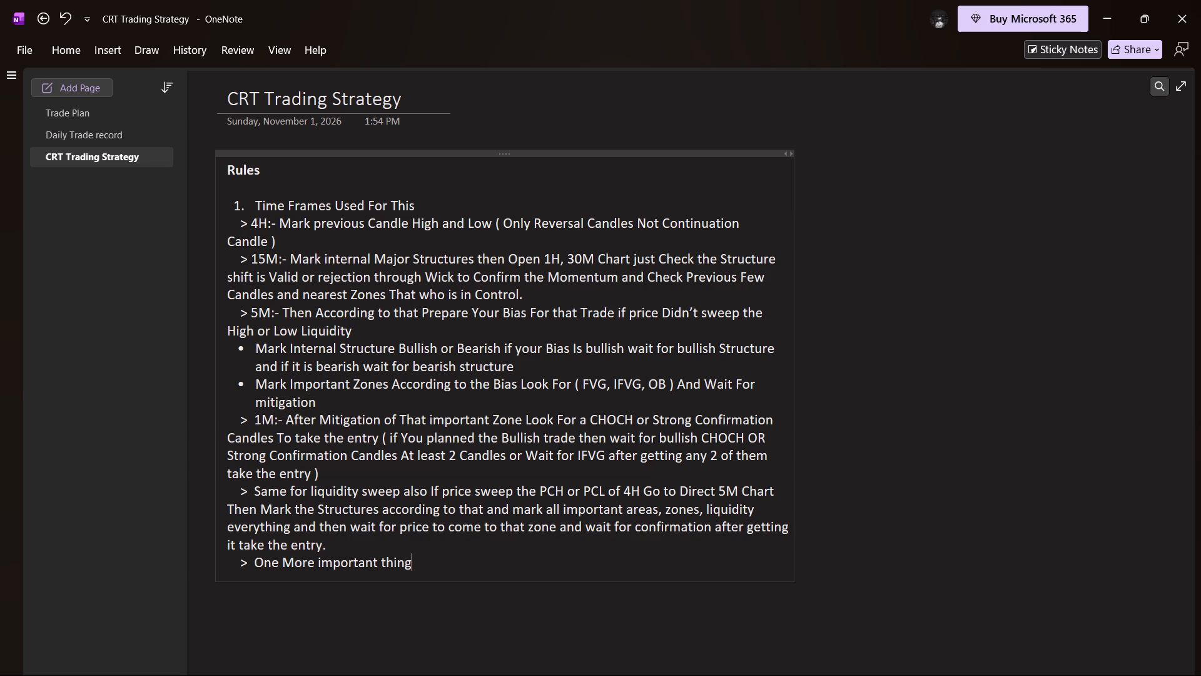
Continue the new point with "Watch the Candle Behaviours or".
key("space")
type("Watch the Candl")
key("BackSpace")
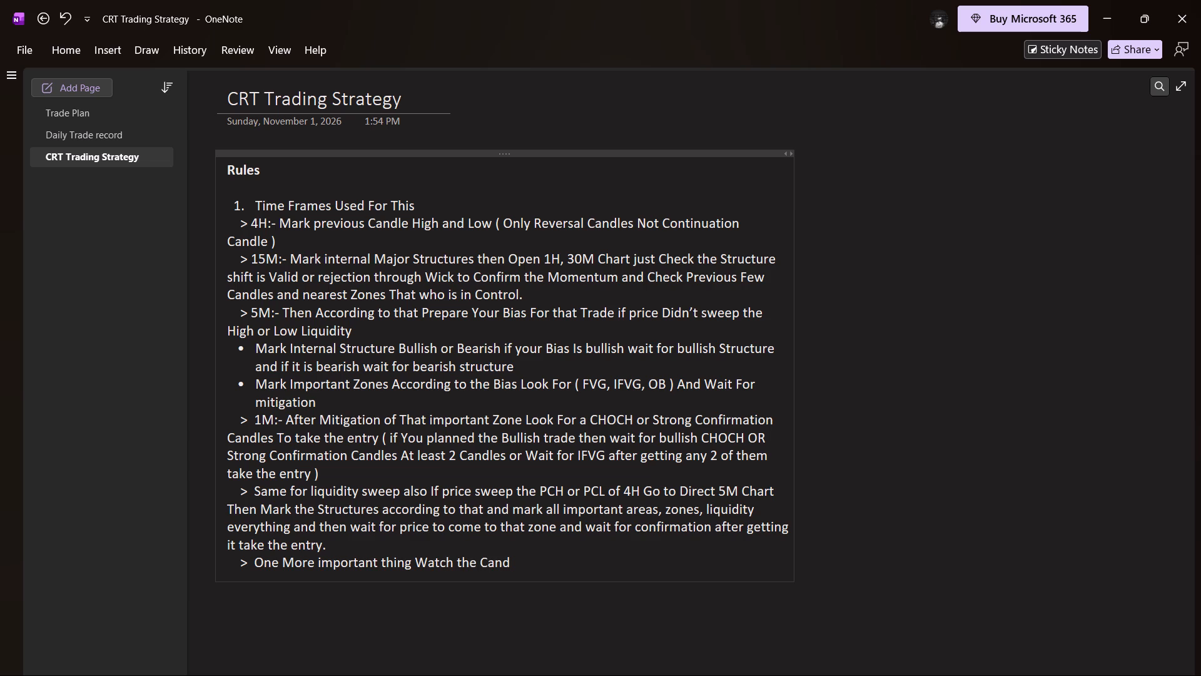
type("le Behav")
type("iours")
key("space")
type("or")
key("space")
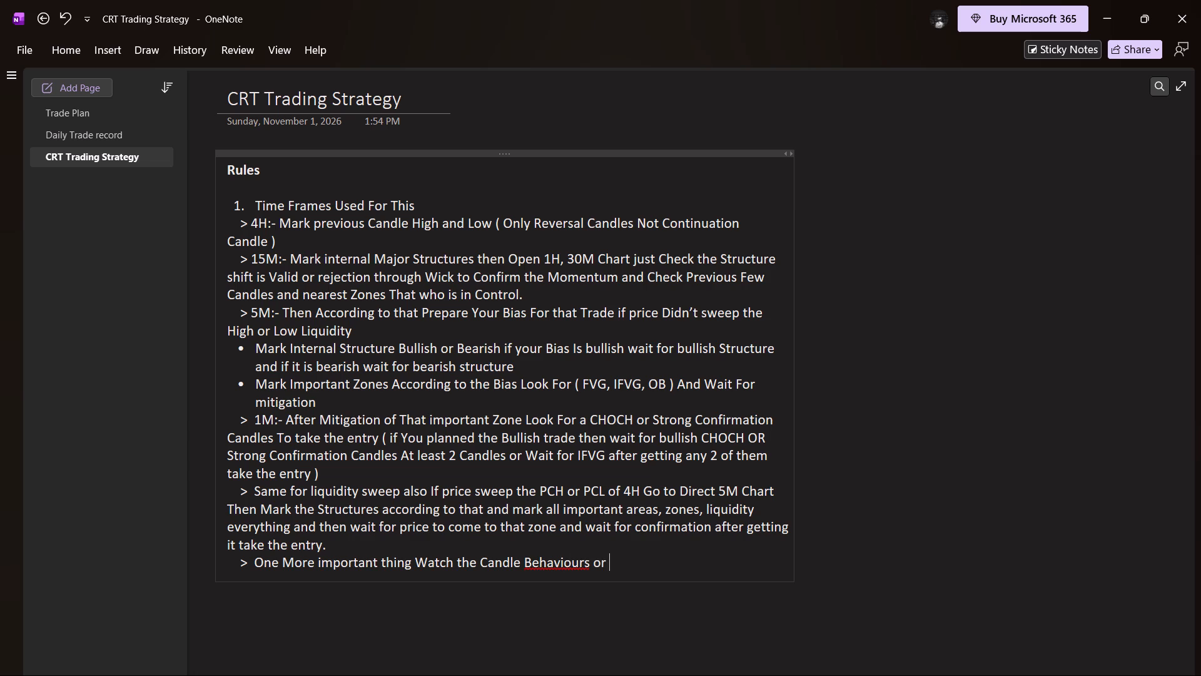
Correct the flagged word "Behaviours" to "Behaviors" and return to the end of the line.
right_click(548, 566)
left_click(636, 178)
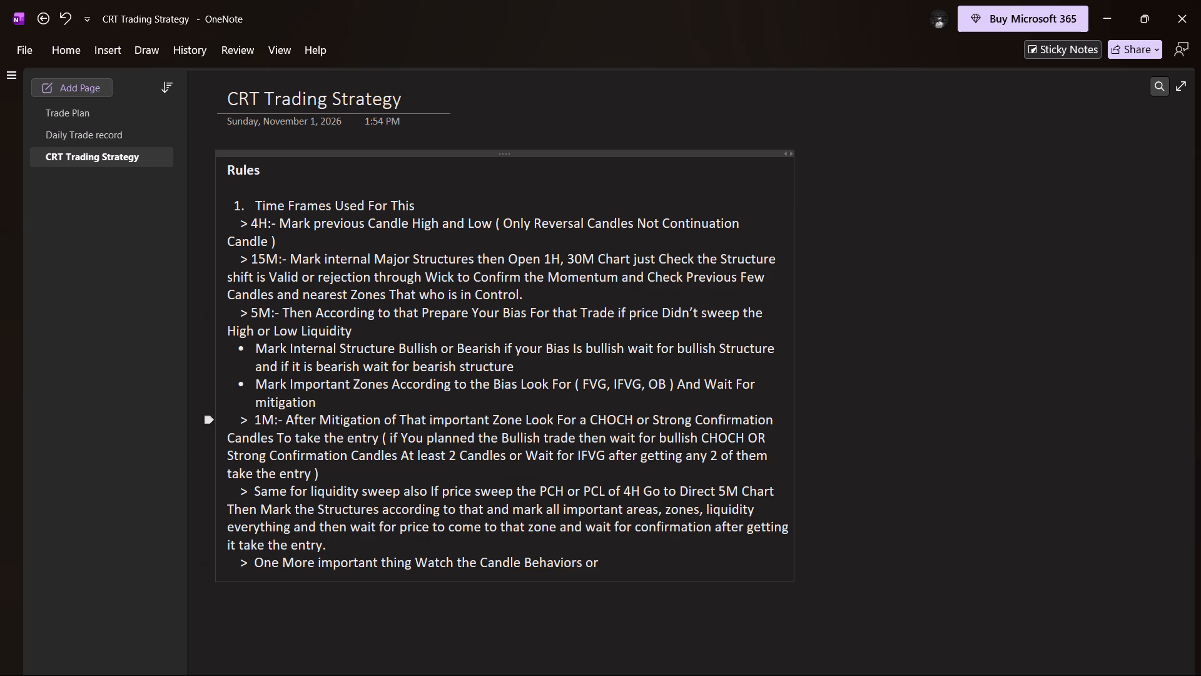
left_click(611, 562)
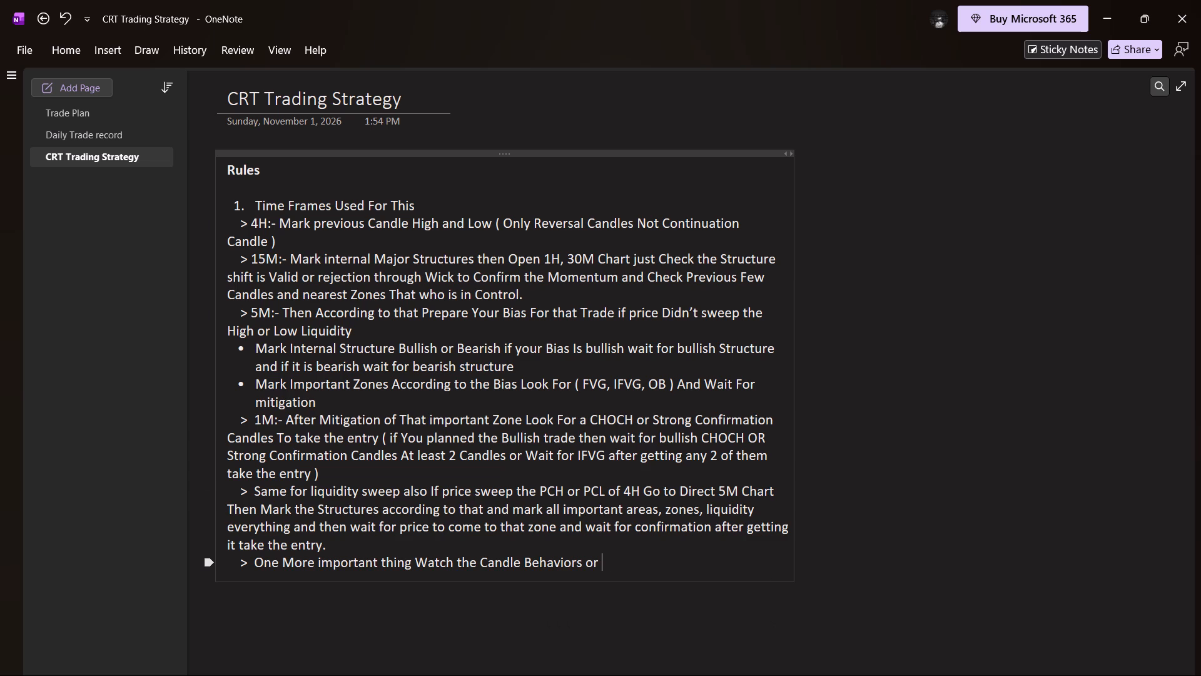
Extend the candle behavior point with "previous 10-15 candles and current Candles".
type("previous")
key("space")
type("20-")
key("BackSpace")
key("BackSpace")
key("BackSpace")
key("1")
type("0-15 cna")
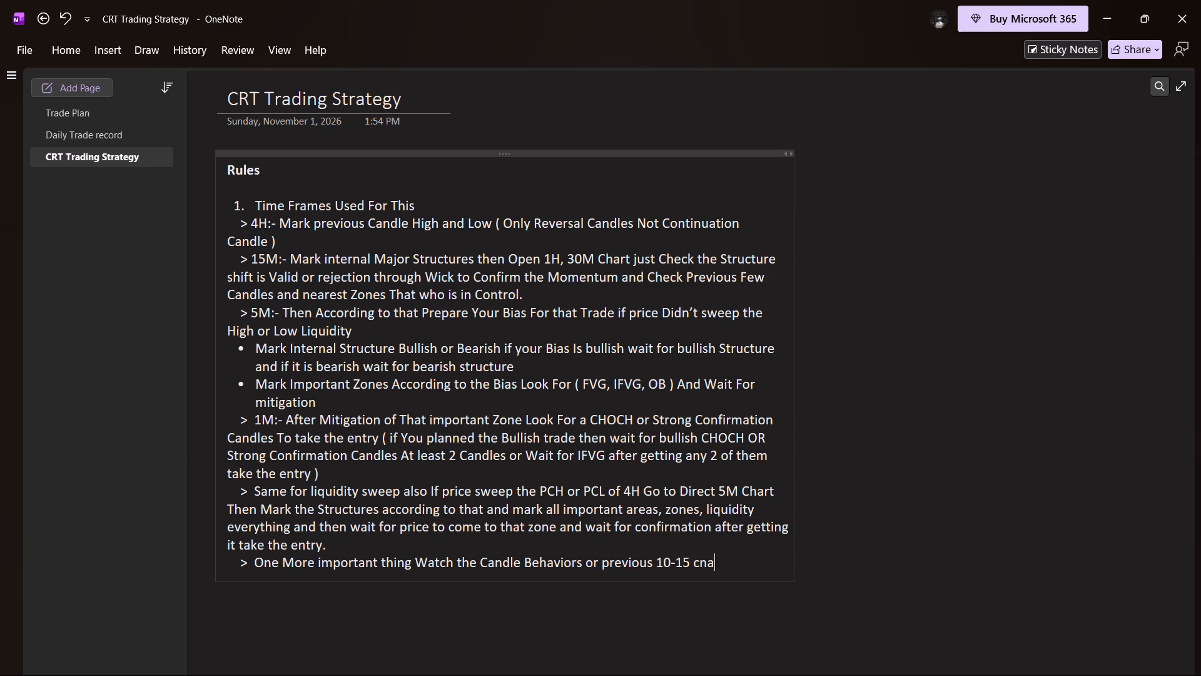
key("BackSpace")
key("BackSpace")
type("andles and current")
key("space")
type("Candles")
key("space")
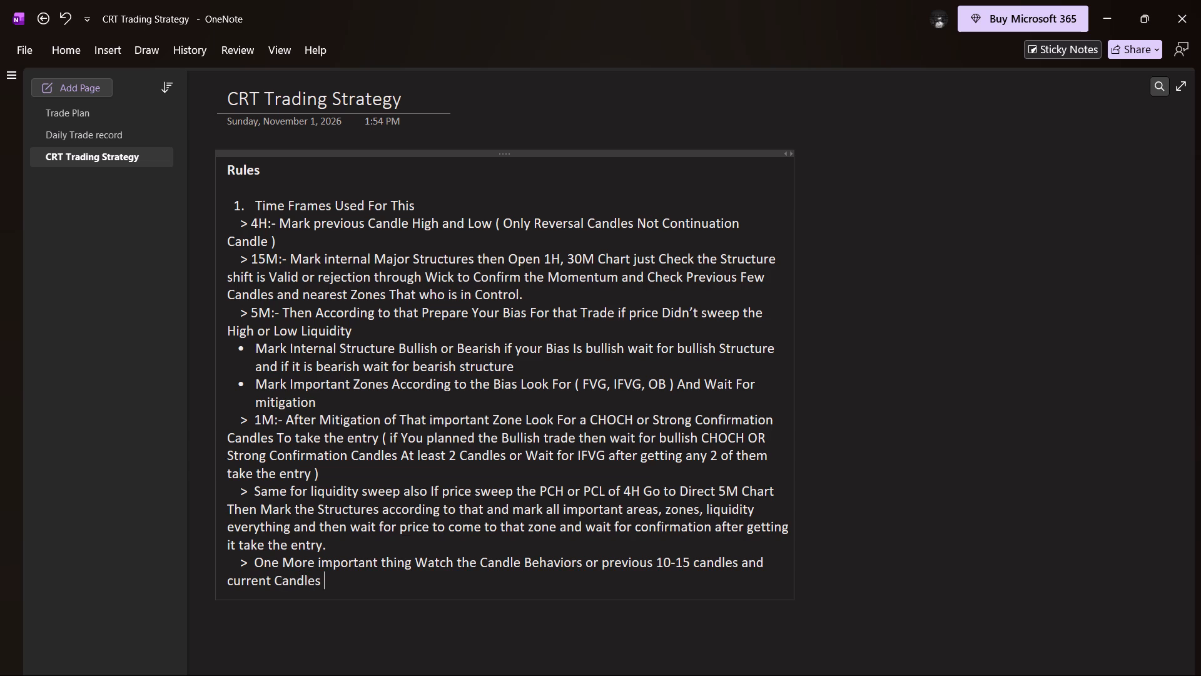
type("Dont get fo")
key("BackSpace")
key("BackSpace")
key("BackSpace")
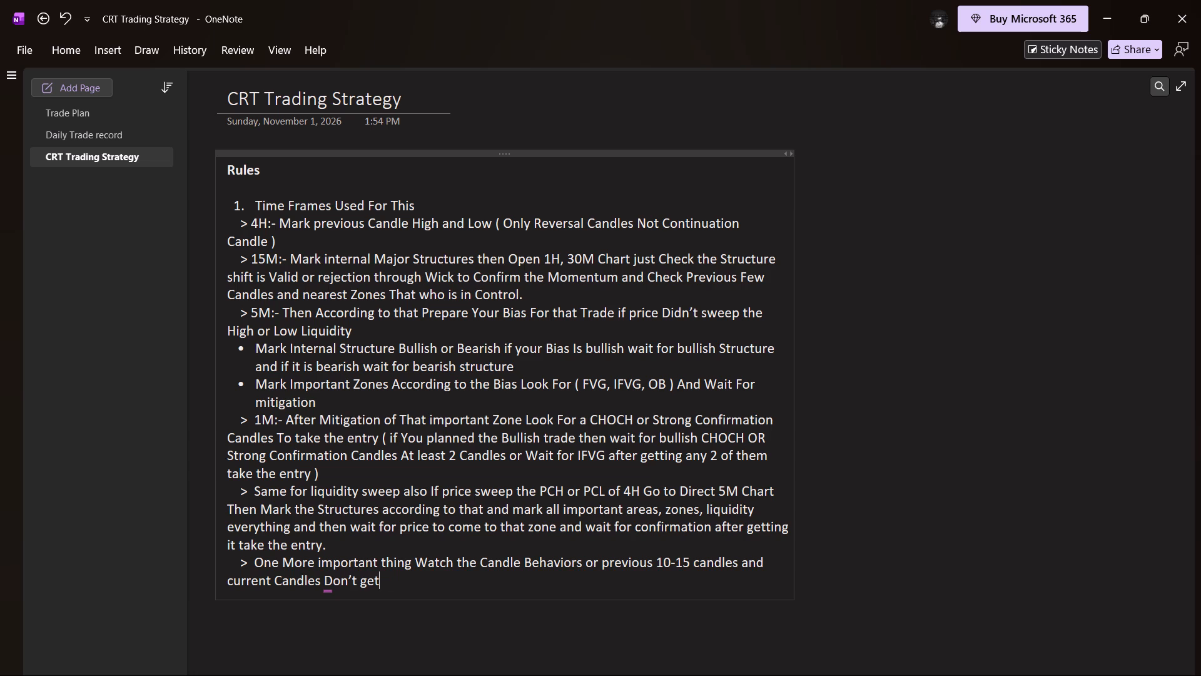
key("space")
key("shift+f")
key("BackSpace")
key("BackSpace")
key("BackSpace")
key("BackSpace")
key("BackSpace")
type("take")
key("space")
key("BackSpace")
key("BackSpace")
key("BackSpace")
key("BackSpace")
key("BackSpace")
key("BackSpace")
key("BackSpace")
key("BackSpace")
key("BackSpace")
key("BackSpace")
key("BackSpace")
Add "and Don't take FOMO Entry just wait for Confirmations" to the candle behavior point.
type("and Dont take FOMO")
key("space")
type("Entry")
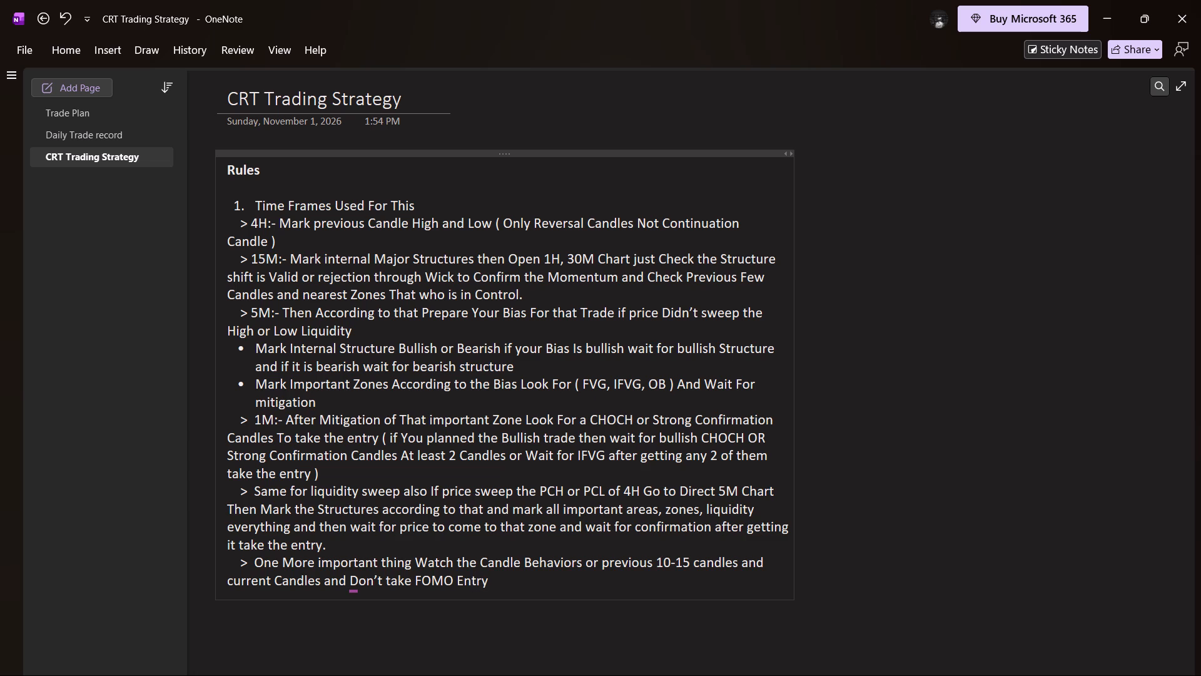
key("space")
type("just wait for CO")
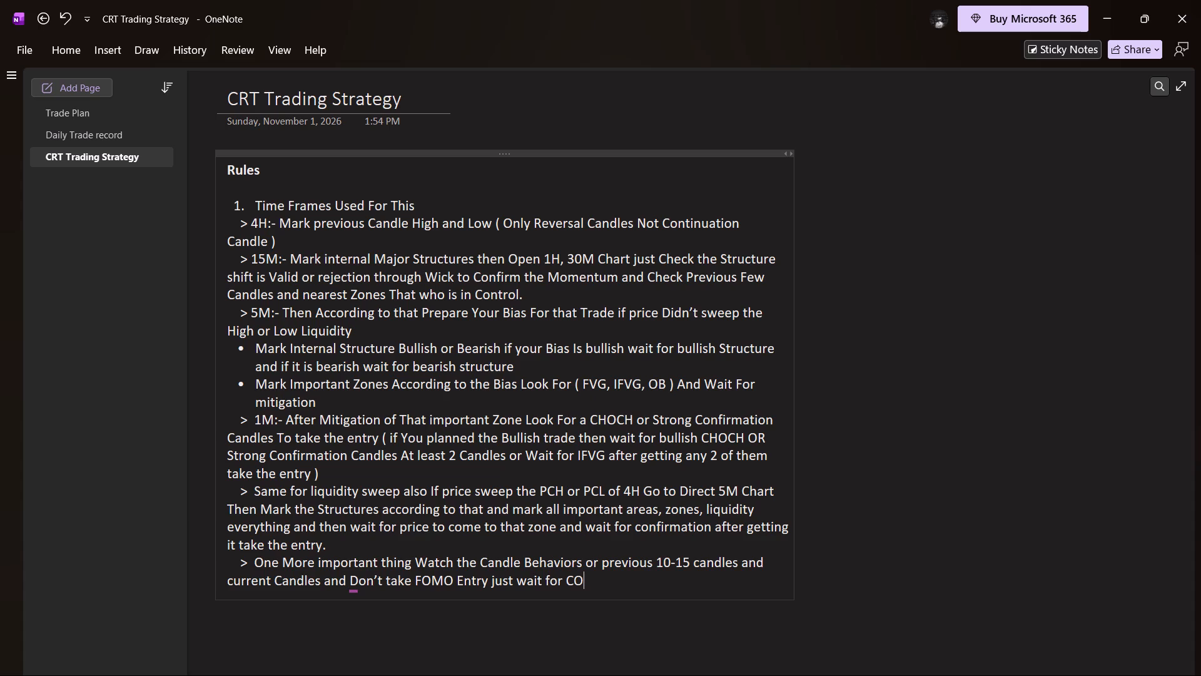
key("BackSpace")
key("BackSpace")
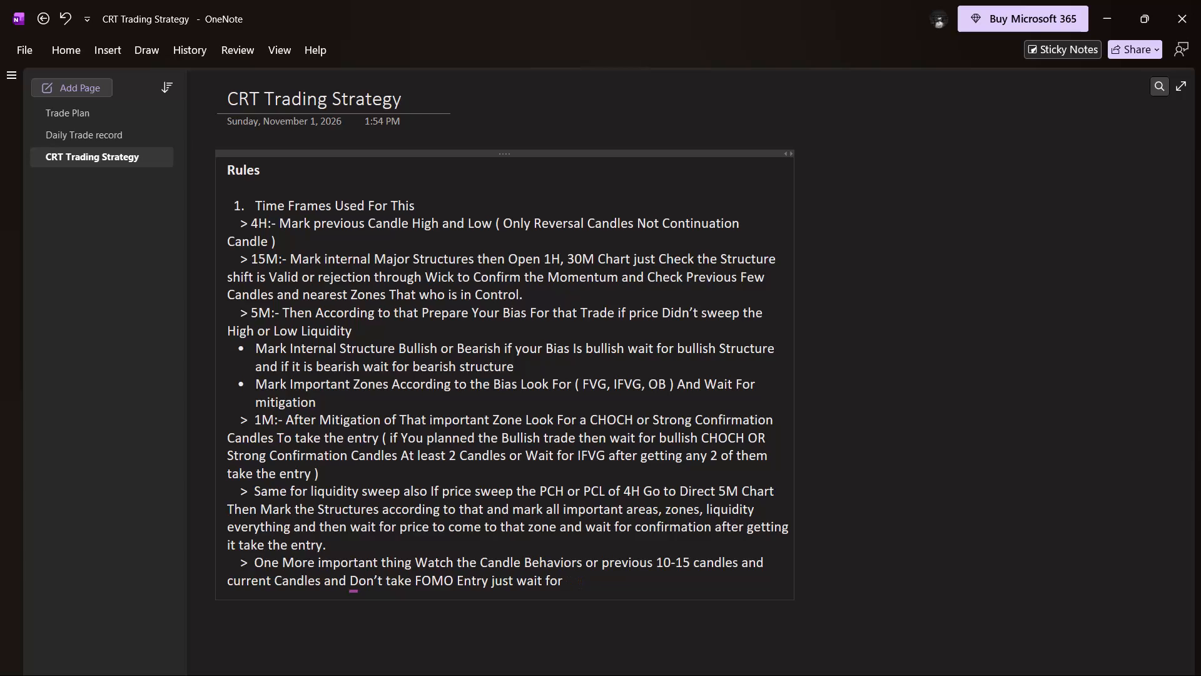
key("shift+m")
key("BackSpace")
type("COn")
key("BackSpace")
key("BackSpace")
type("onfirmations")
key("space")
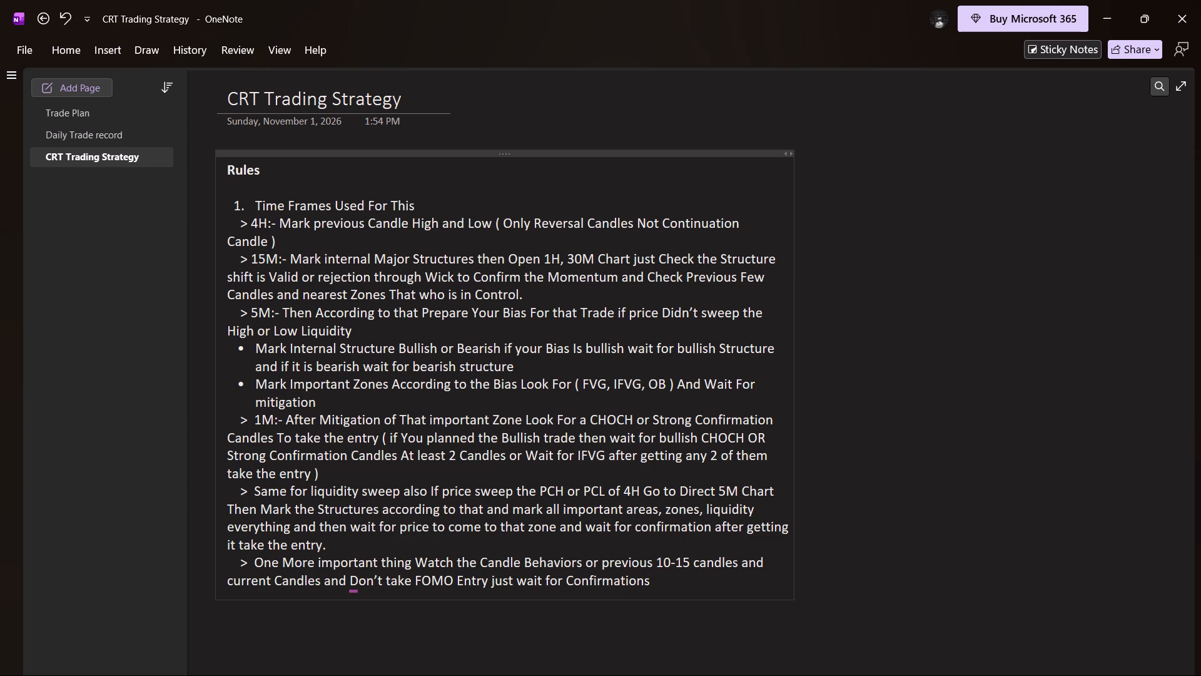
Continue the point with ", If you missed the trade no problem you will get another trade opportunity also".
type("IF")
key("BackSpace")
key("BackSpace")
type(", If")
key("space")
type("you mu")
key("BackSpace")
type("issed the trade no problem you will get other opp")
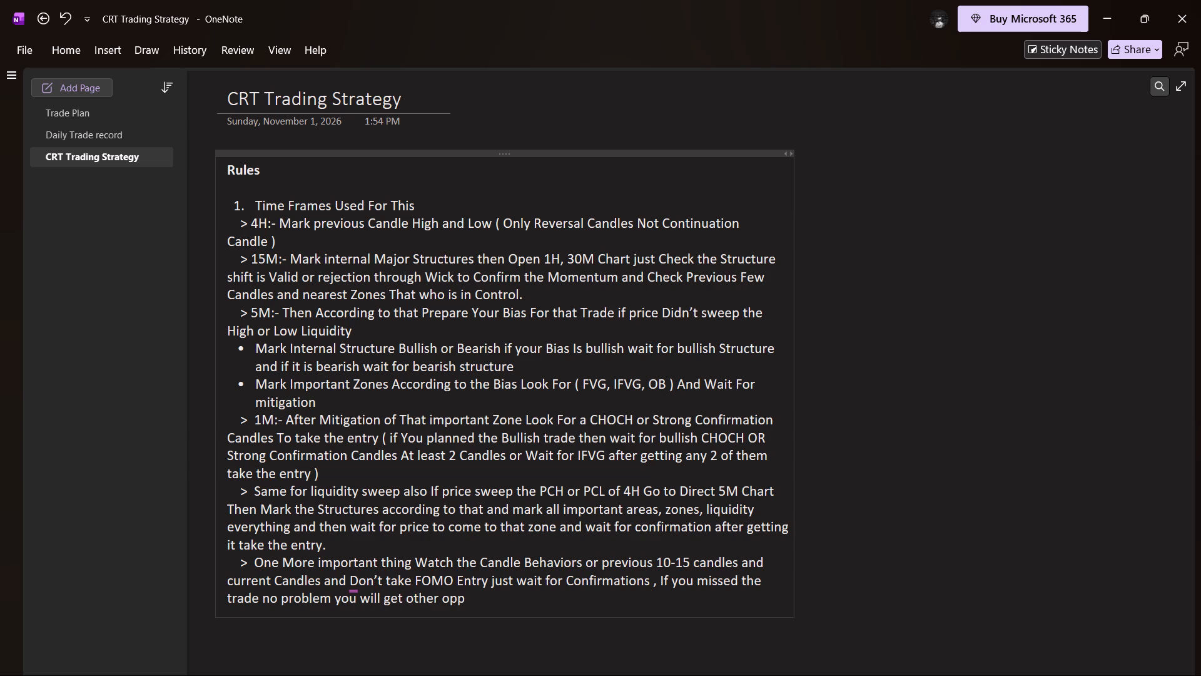
key("BackSpace")
key("BackSpace")
key("BackSpace")
key("BackSpace")
key("BackSpace")
key("BackSpace")
key("BackSpace")
key("BackSpace")
key("BackSpace")
type("another trade")
key("space")
type("opportunity")
key("space")
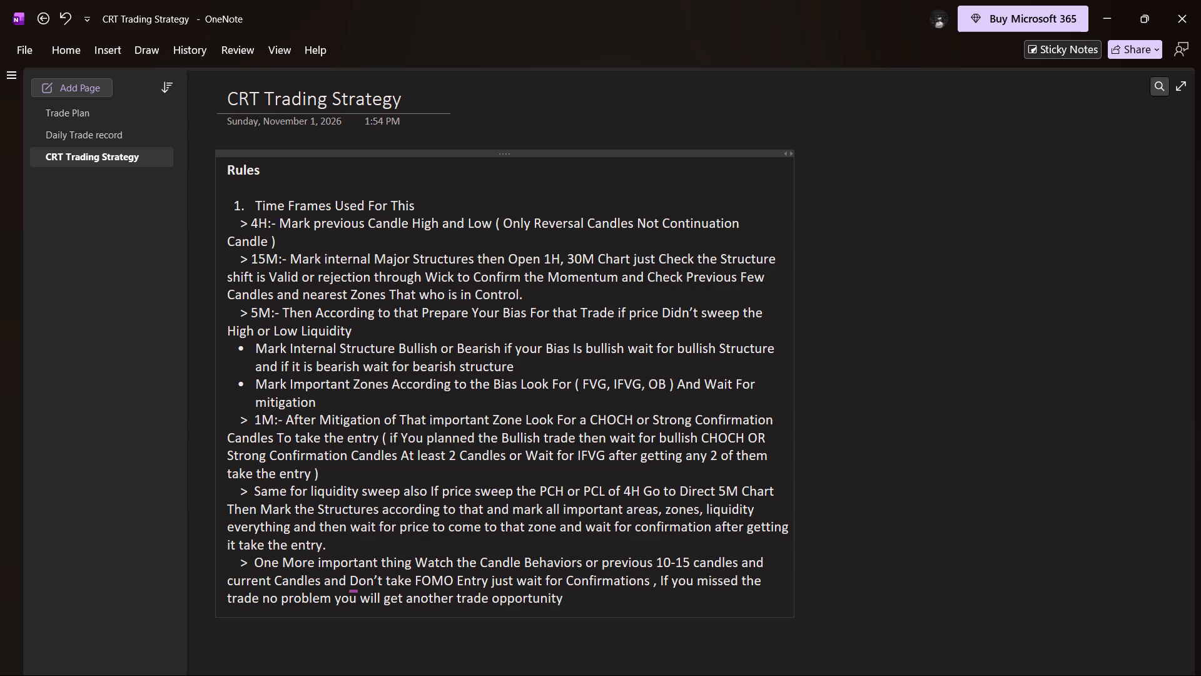
type("also")
key("space")
Extend the sentence with ", and while trading just focus on trading".
key("BackSpace")
type(", and while trading just focou")
key("BackSpace")
key("BackSpace")
type("us on trading")
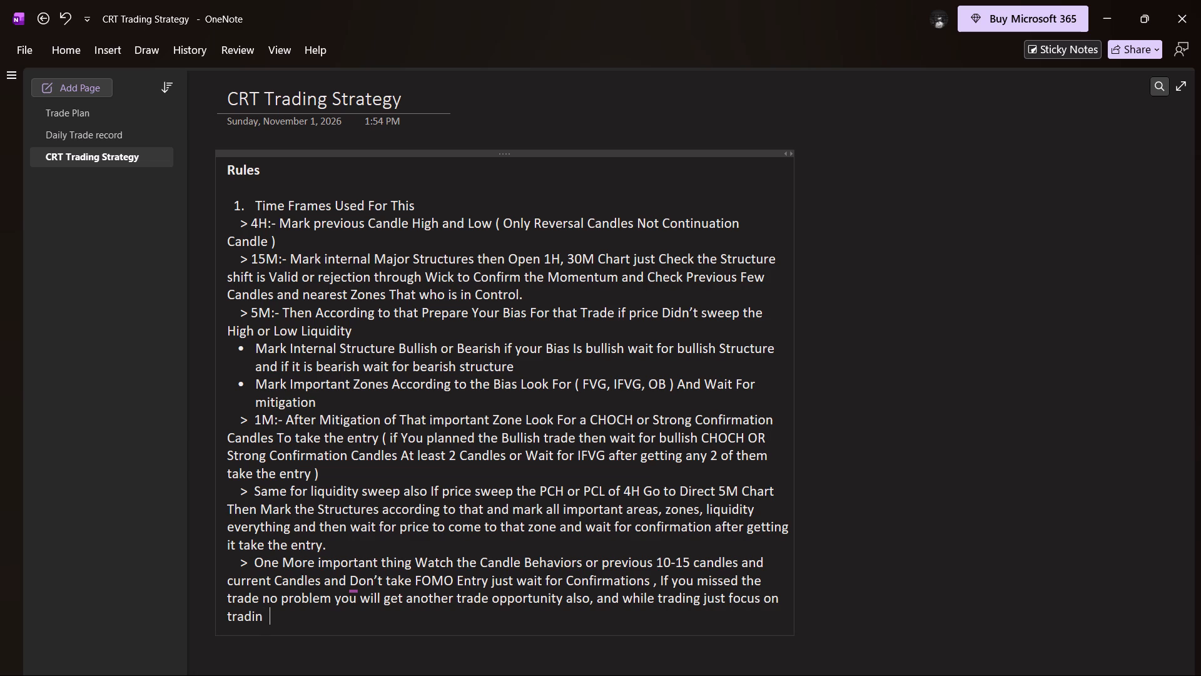
Finish the point with "not on other works while trading.".
key("space")
key("d")
key("BackSpace")
type("not")
key("space")
type("on other works")
key("space")
key("t")
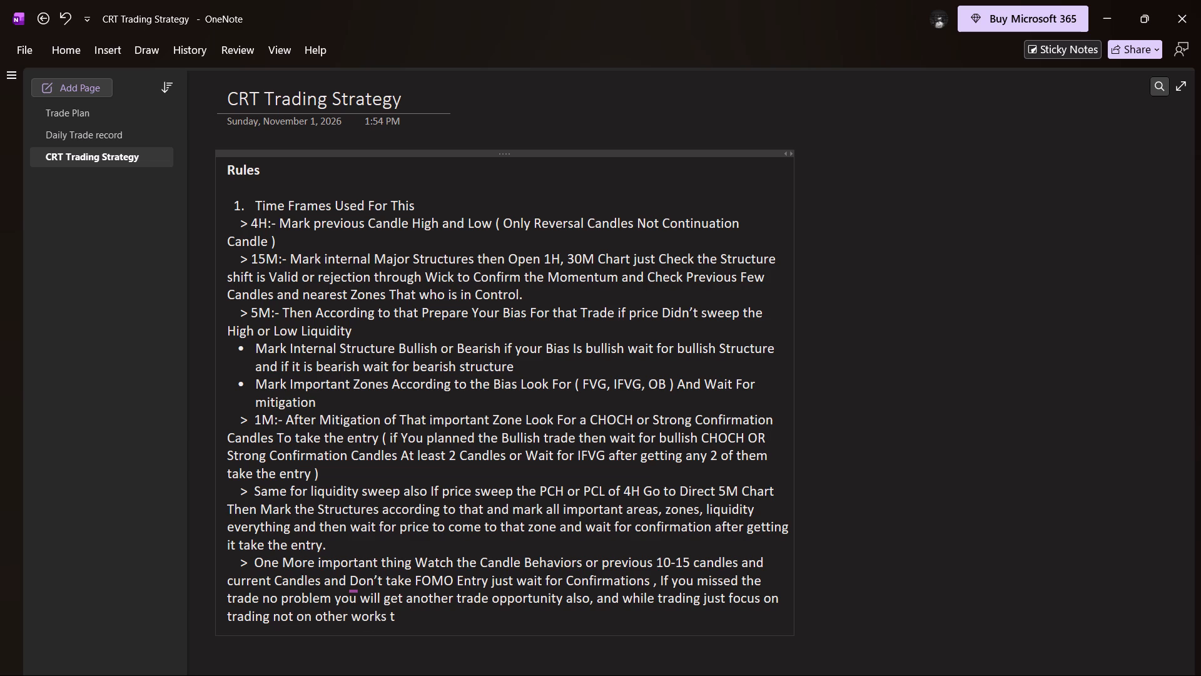
key("BackSpace")
type("while trading")
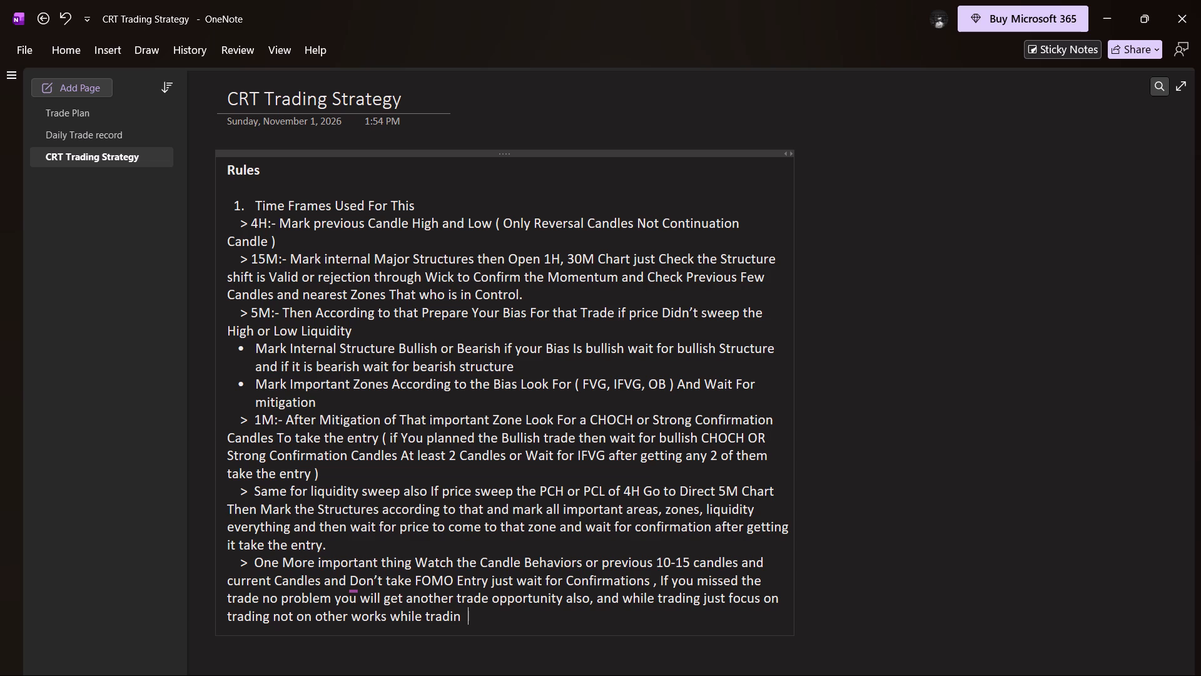
key("space")
key("BackSpace")
key("period")
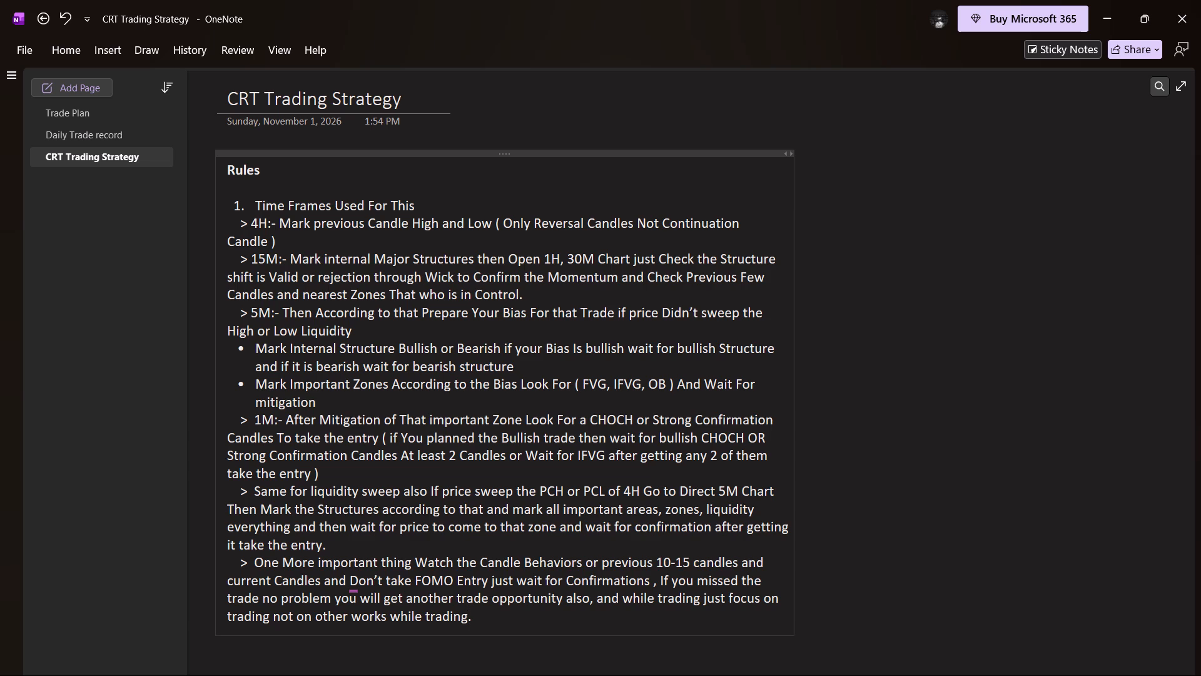
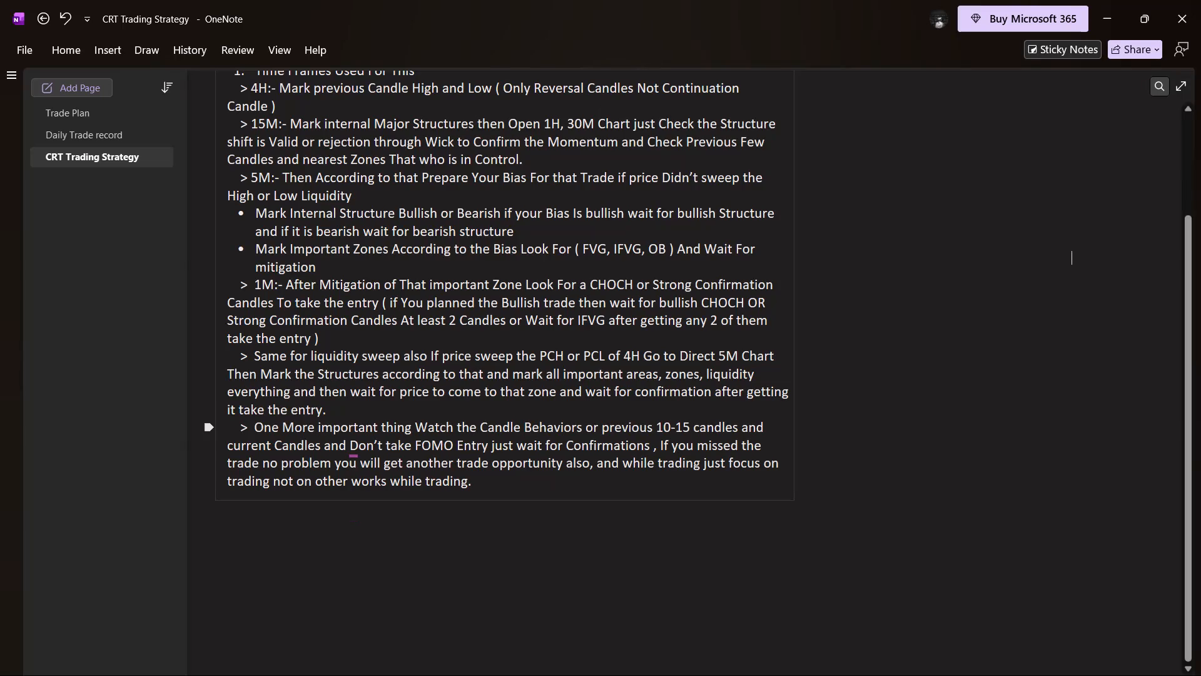
In the last rule, revert the autocorrected "Don’t" to "Dont" and replace it with the spelling suggestion "Don't".
right_click(353, 449)
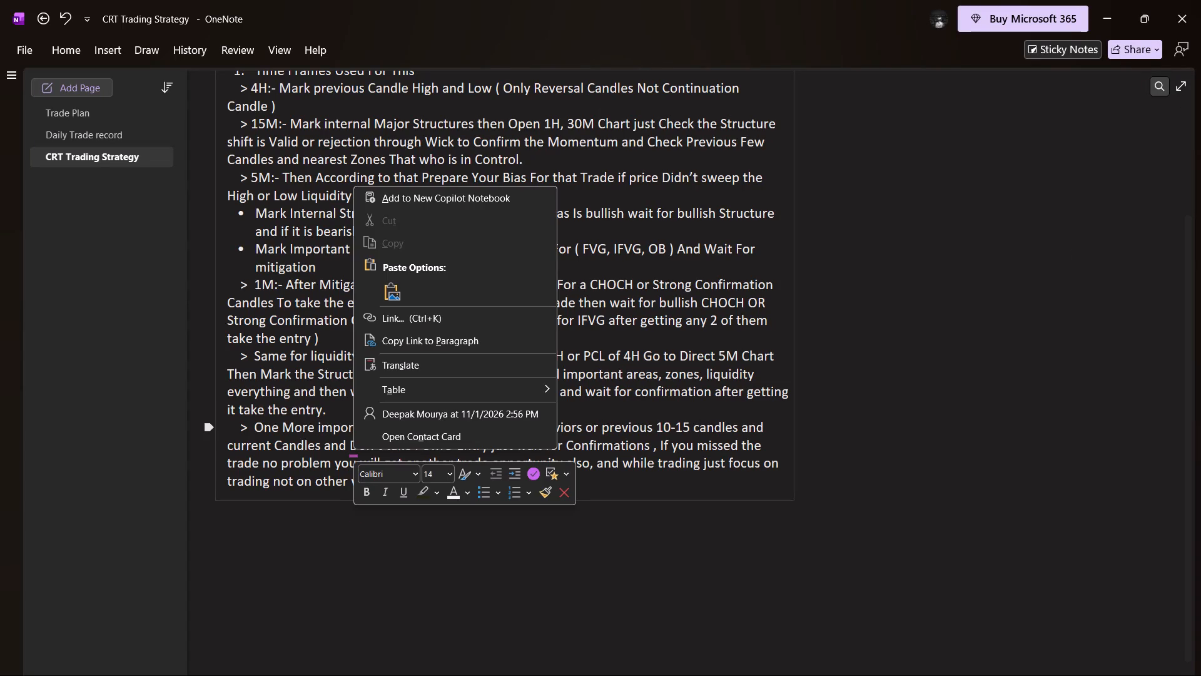
left_click(494, 587)
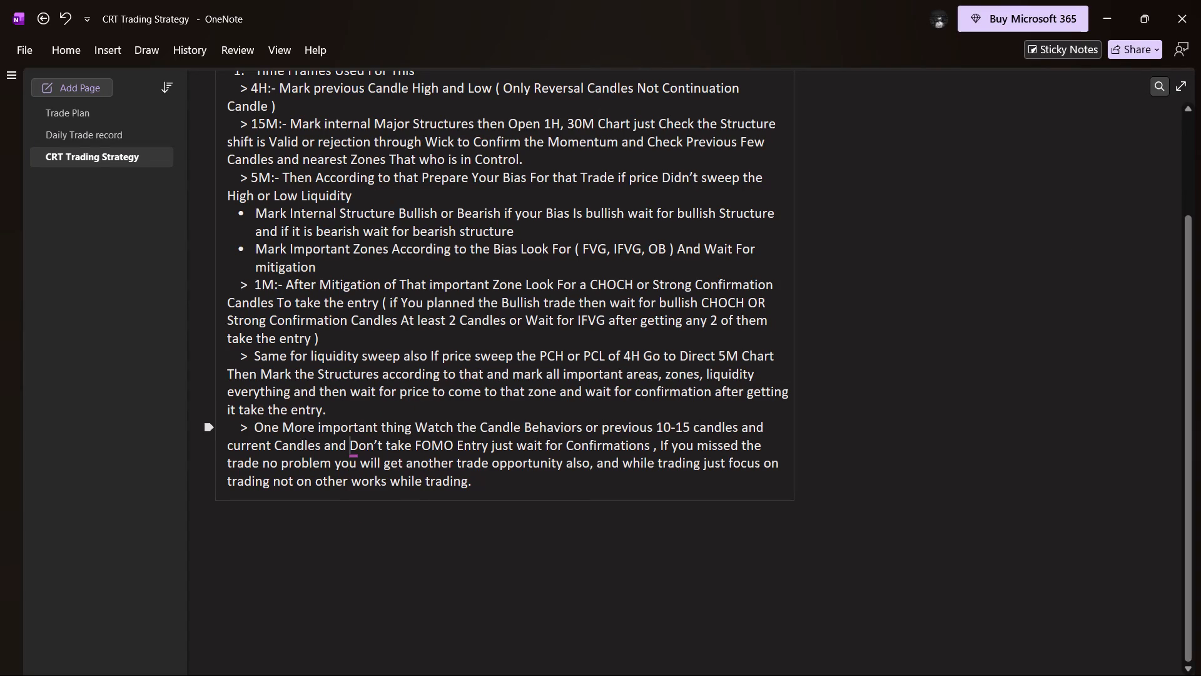
left_click(353, 453)
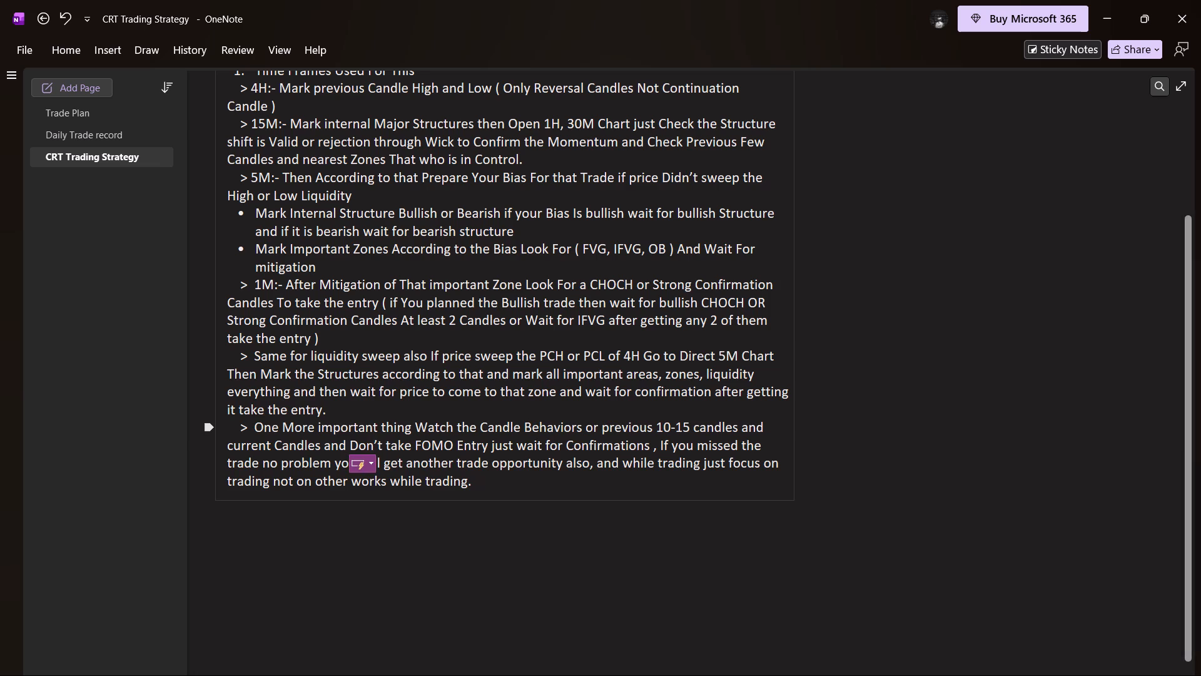
left_click(370, 459)
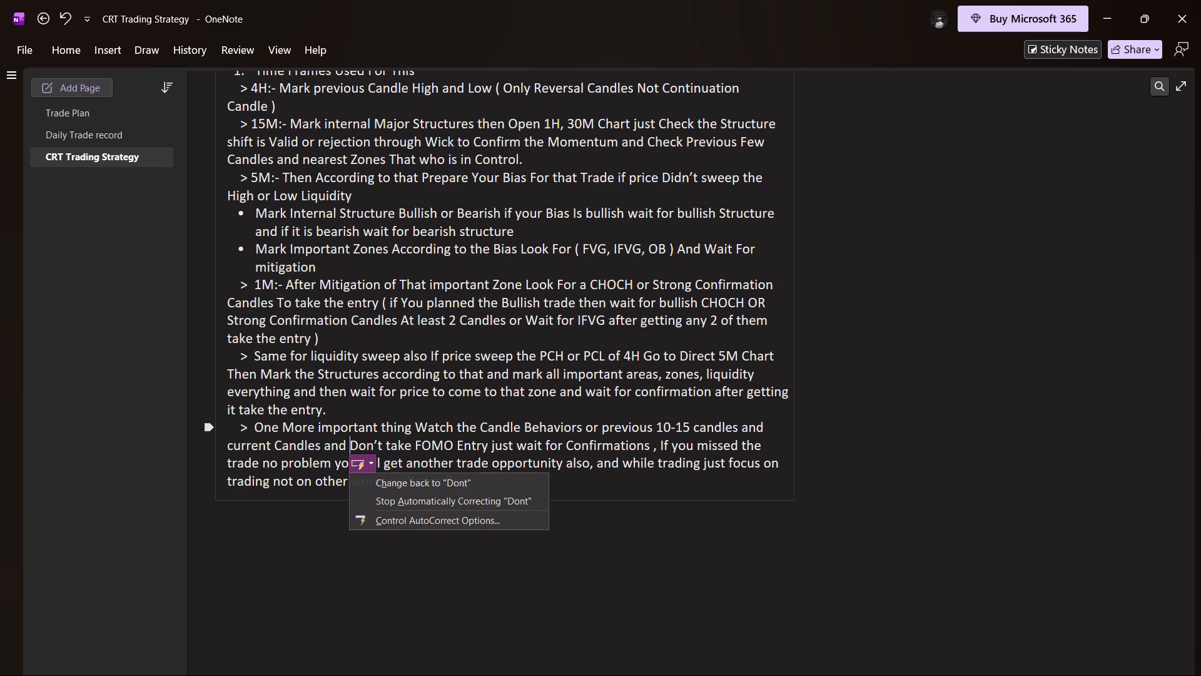
left_click(377, 490)
left_click(430, 556)
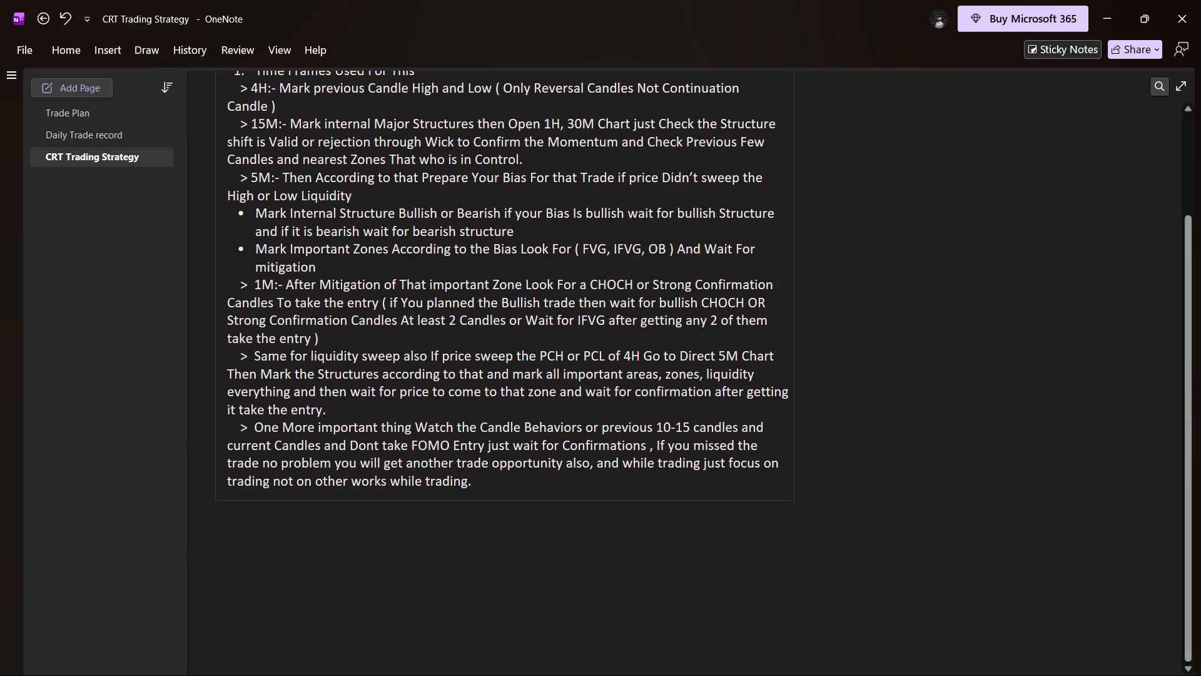
right_click(368, 448)
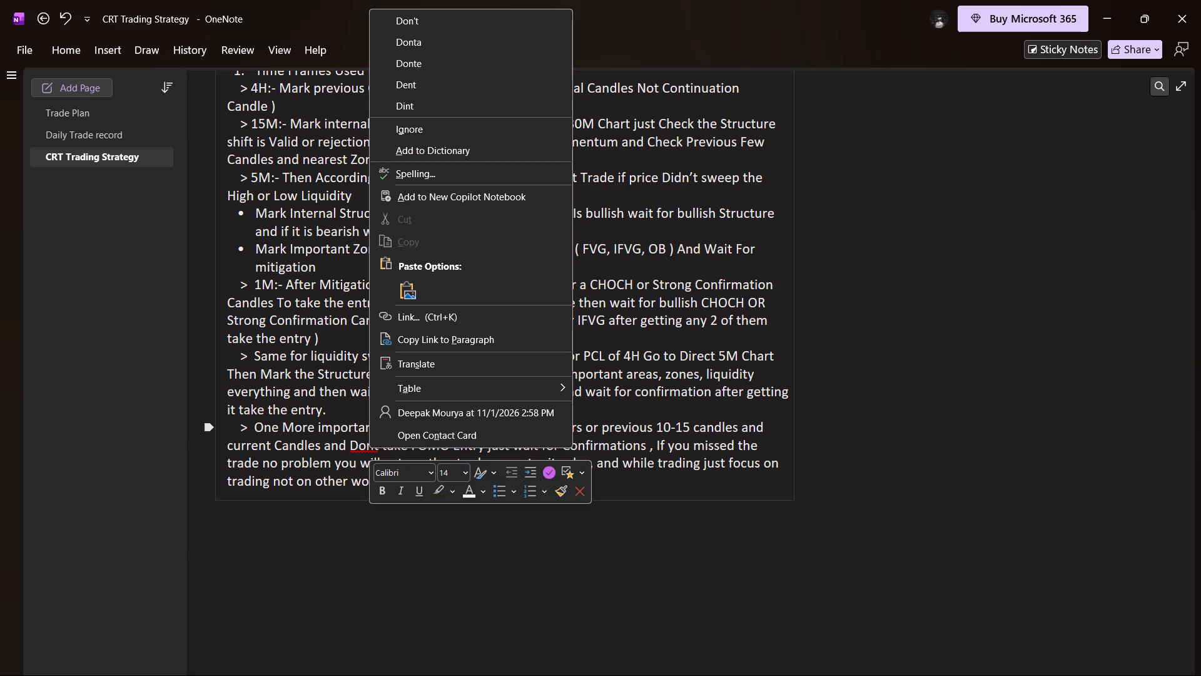
left_click(415, 22)
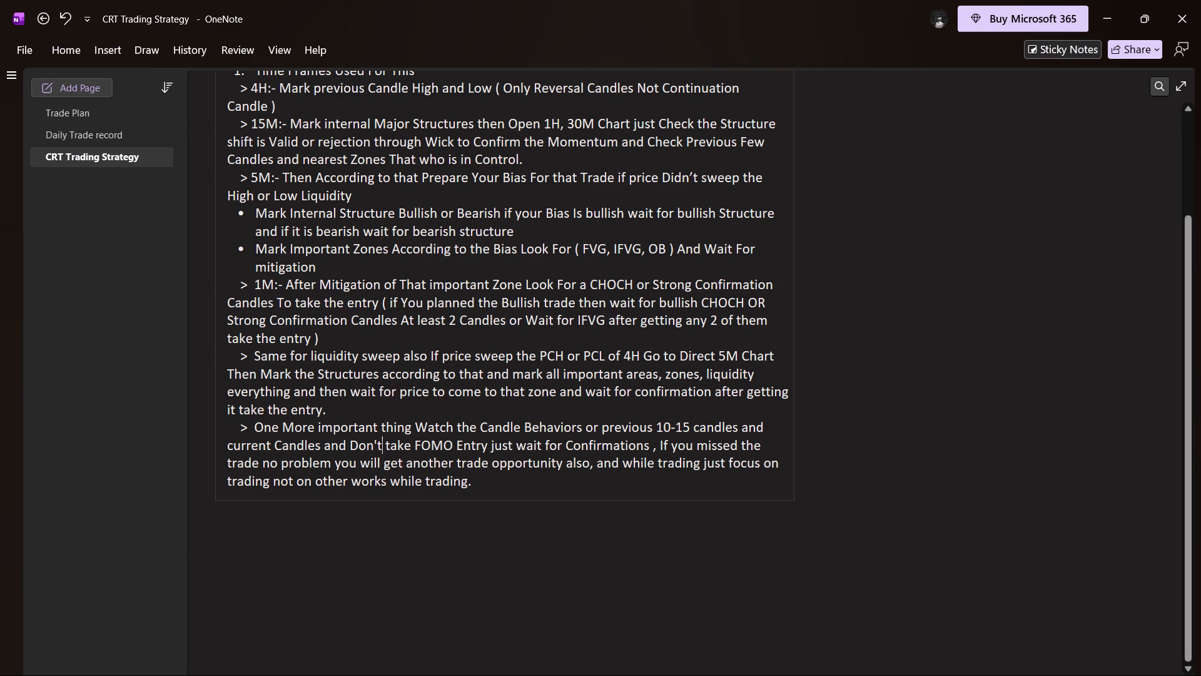
left_click(470, 533)
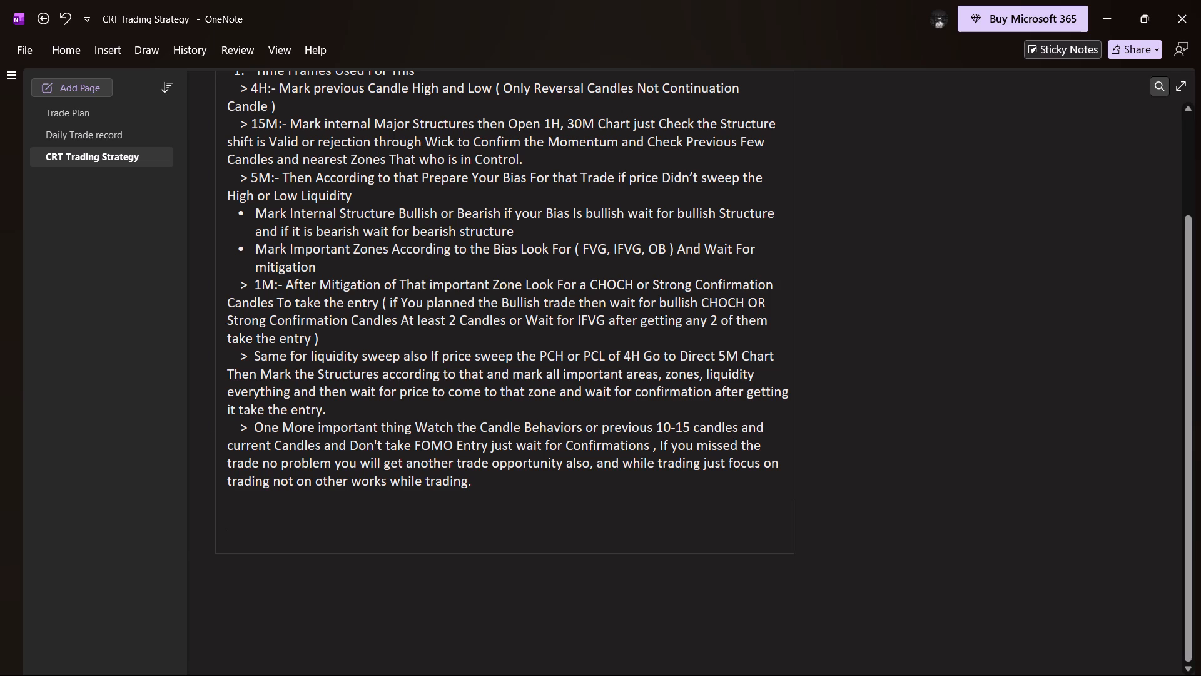
Review the full set of time-frame rules on the CRT Trading Strategy page.
scroll(1062, 477, "up", 5)
left_click(813, 163)
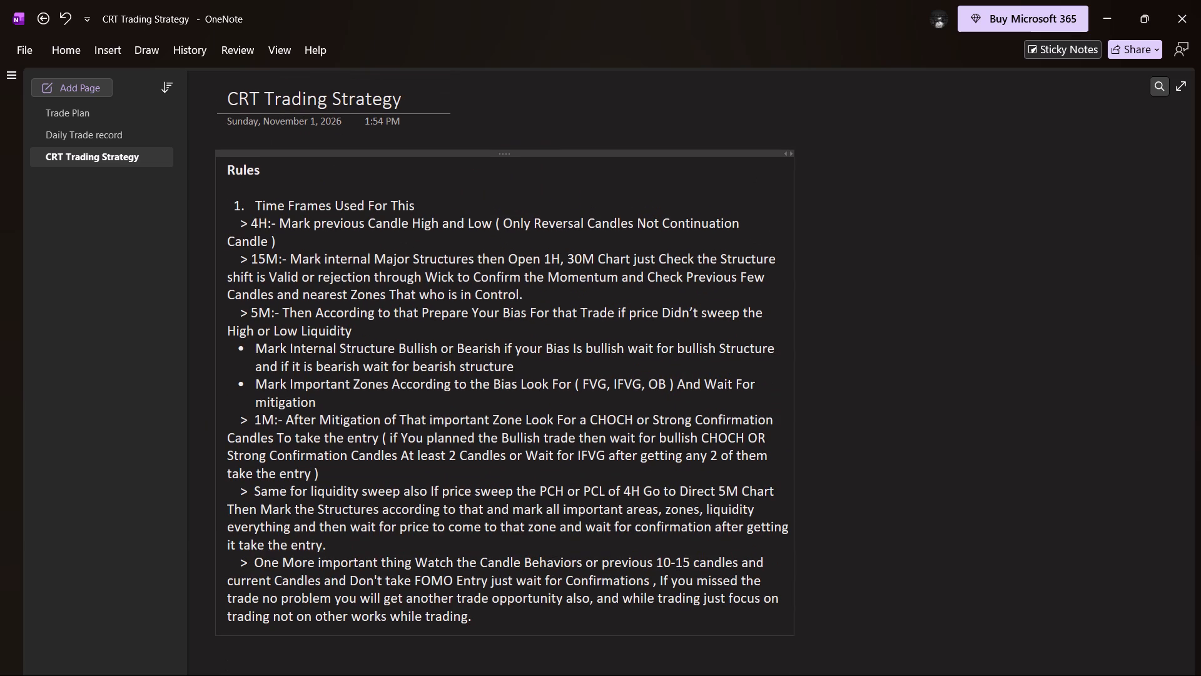
left_click(932, 200)
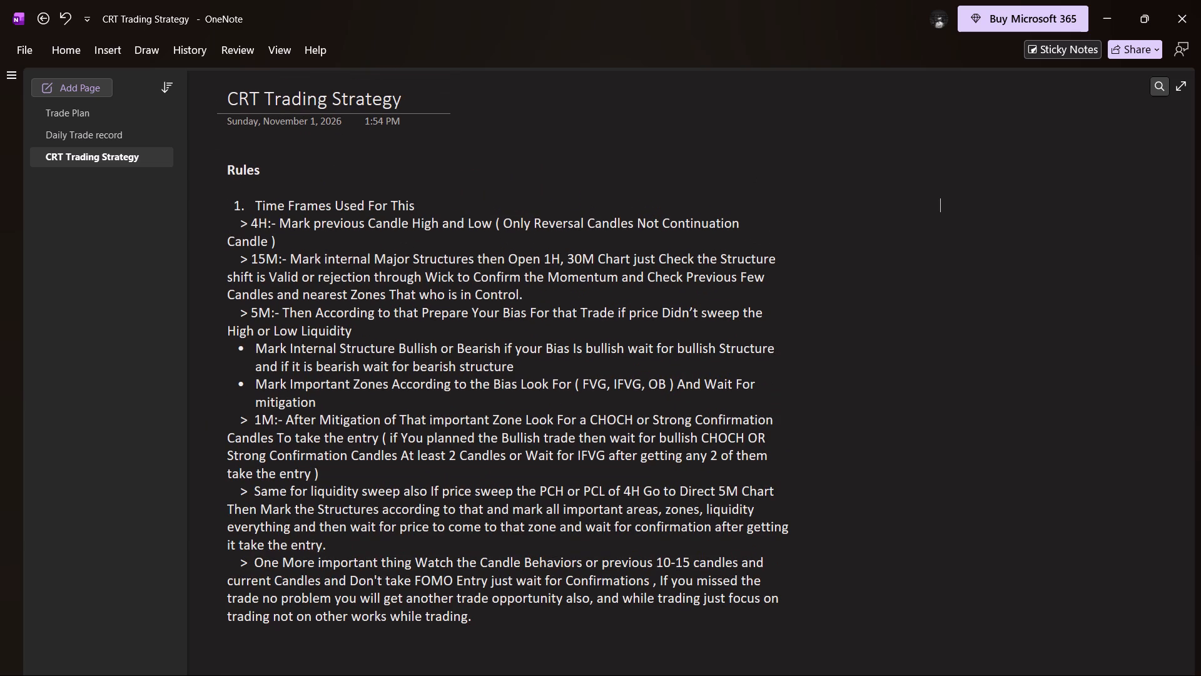
left_click(833, 185)
left_click(791, 184)
scroll(876, 245, "down", 5)
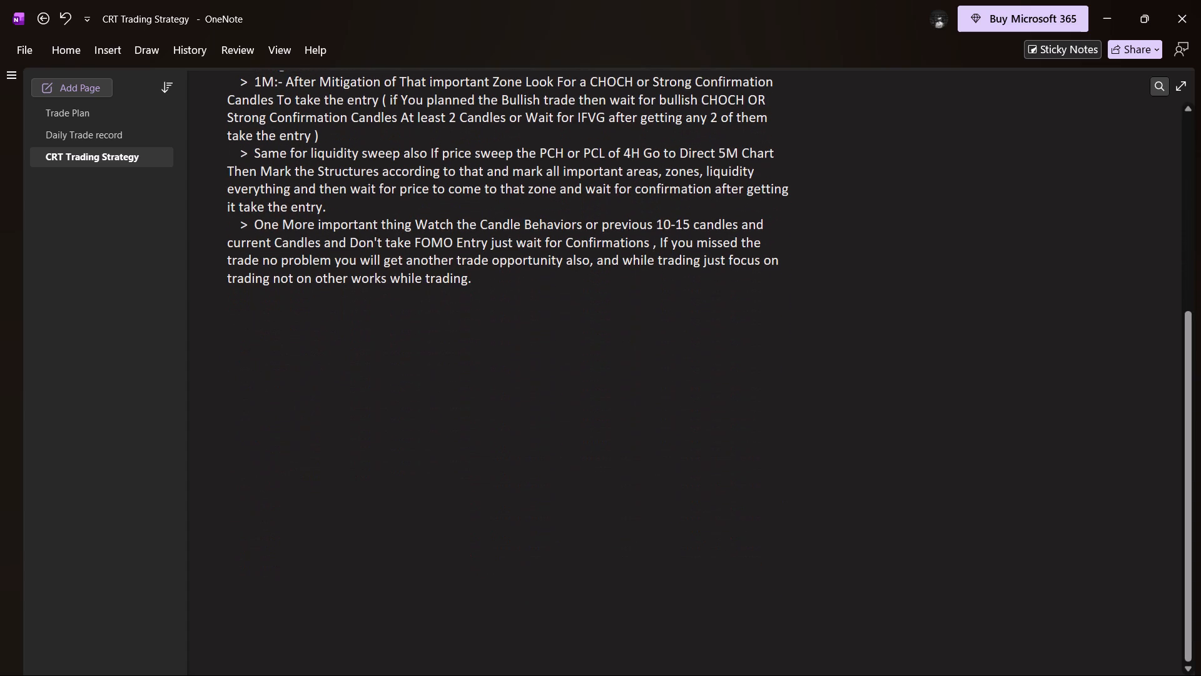
scroll(881, 252, "up", 5)
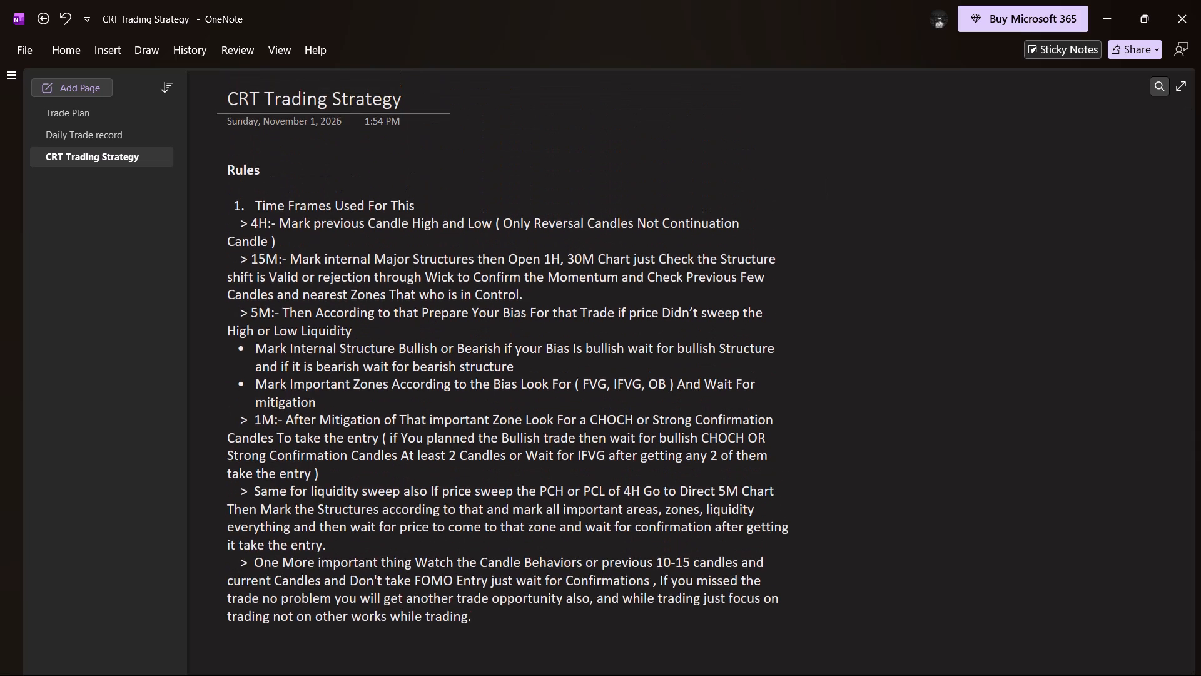
scroll(881, 252, "up", 4)
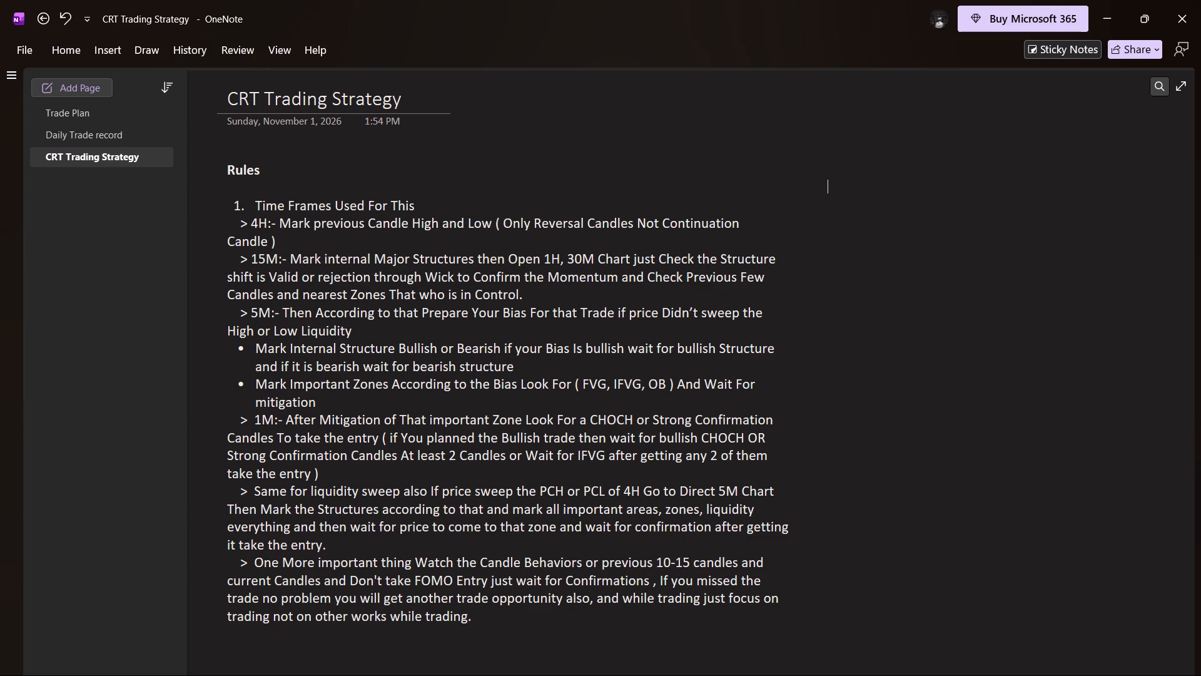
Add the heading "Trade Rules" in the blank area below the last rule and apply the Page Title style.
scroll(881, 252, "down", 7)
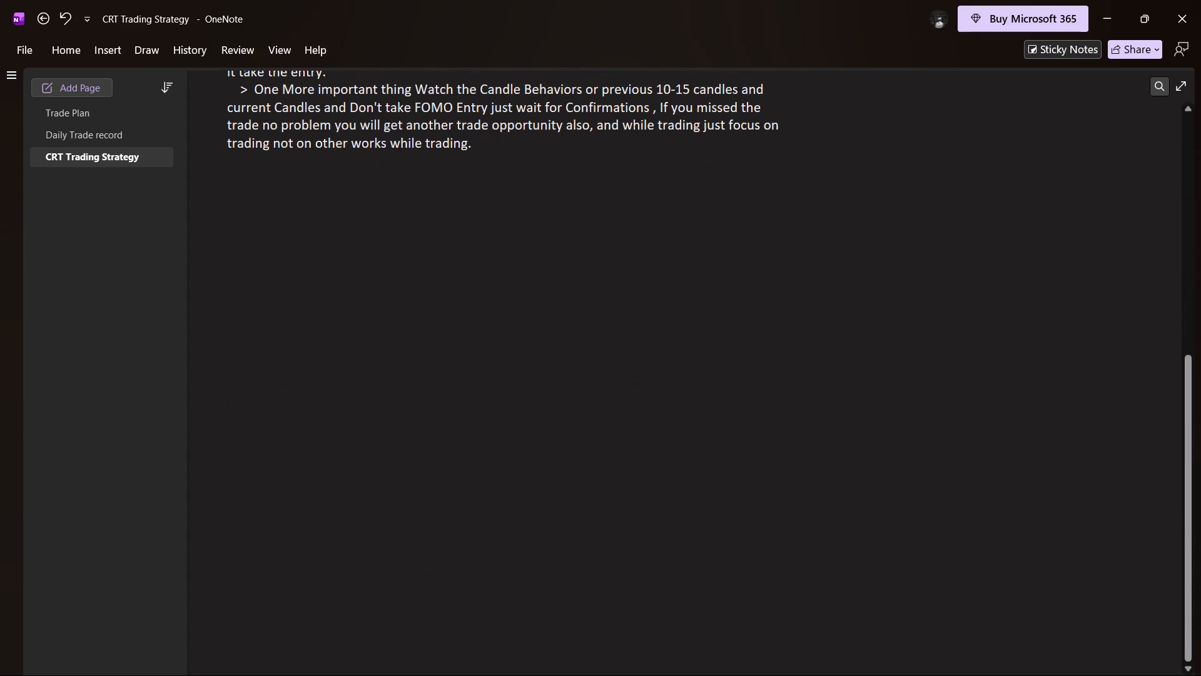
left_click(236, 230)
left_click(248, 289)
type("Trade")
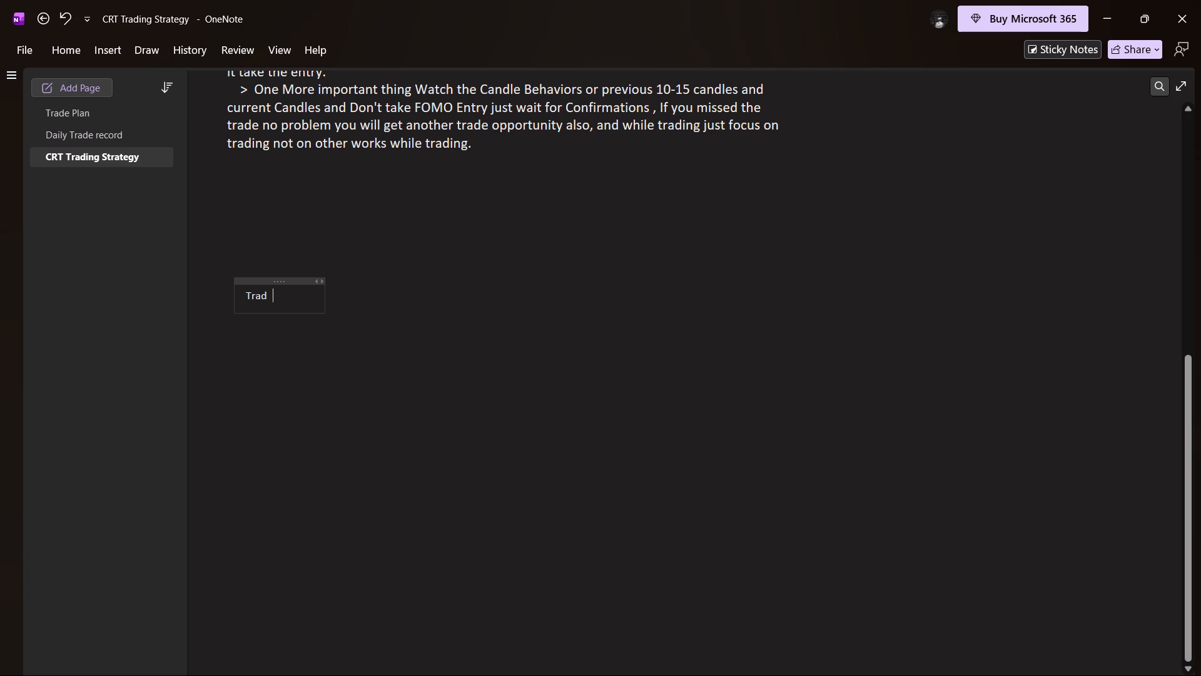
key("space")
type("Rules")
left_click_drag(307, 296, 225, 294)
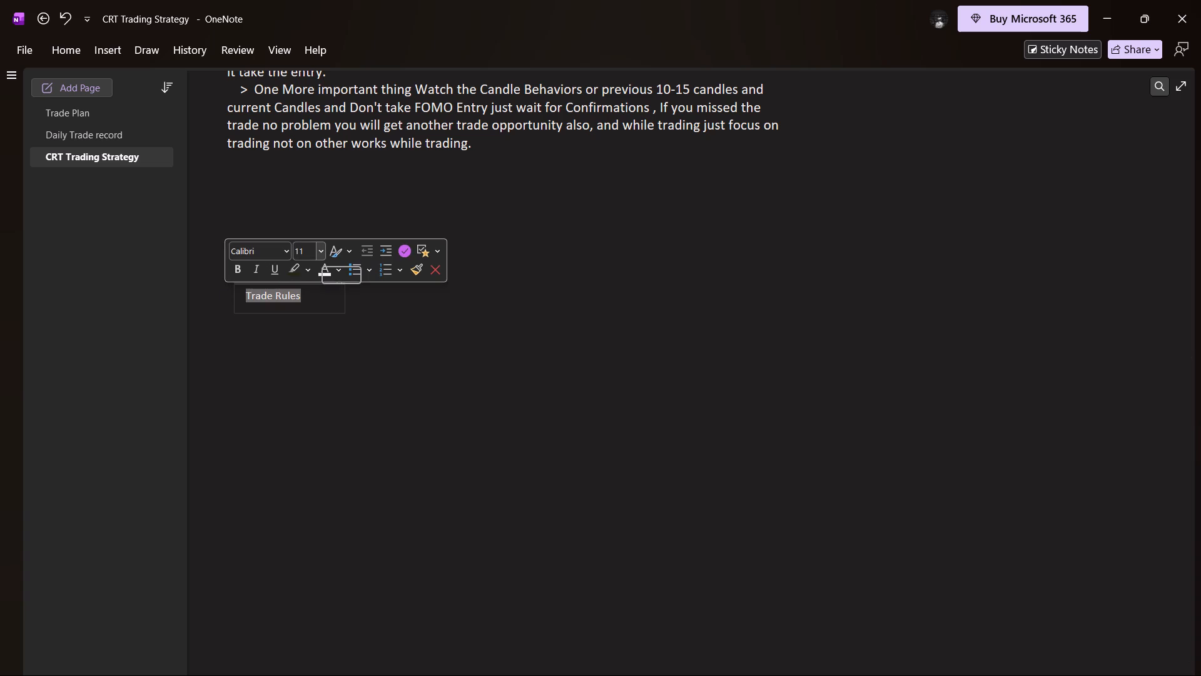
left_click(322, 250)
left_click(352, 250)
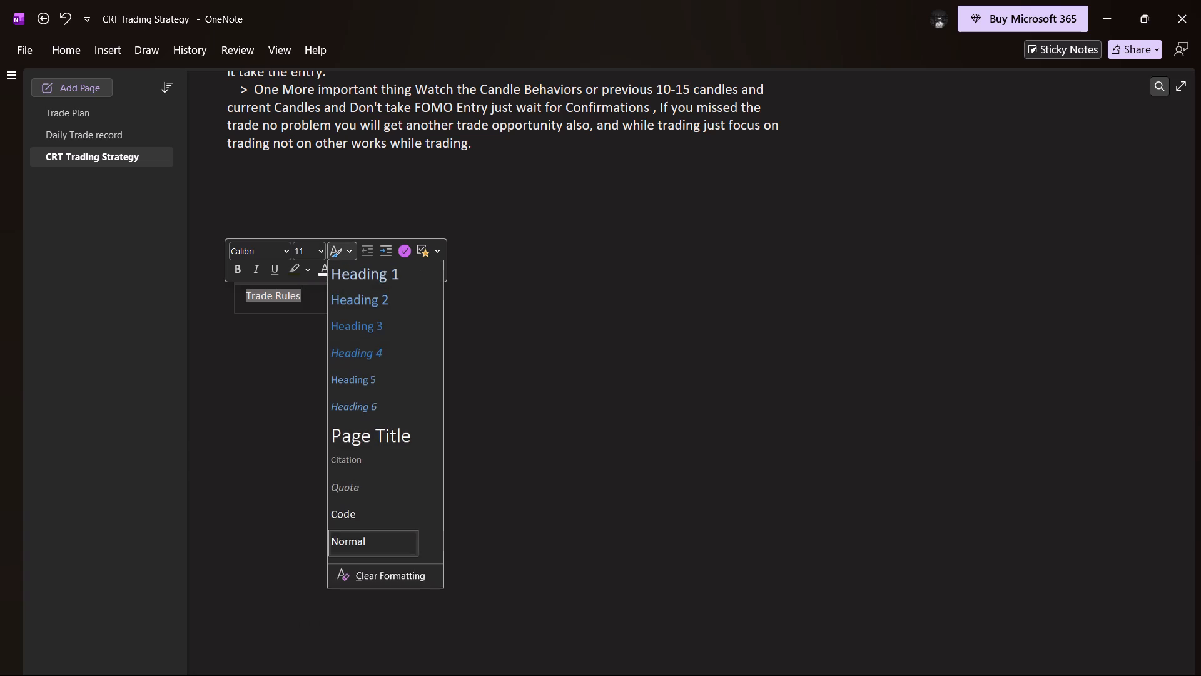
left_click(380, 436)
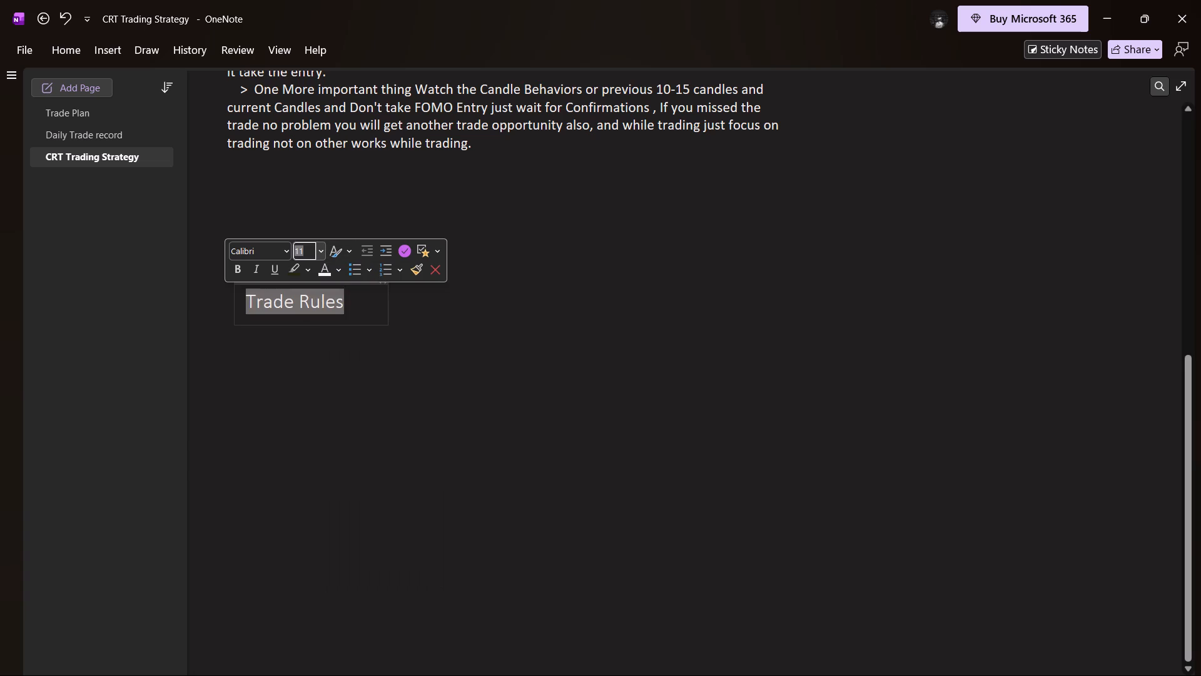
left_click(453, 321)
Move the "Trade Rules" heading up, closer to the end of the time-frame rules.
left_click_drag(356, 300, 243, 302)
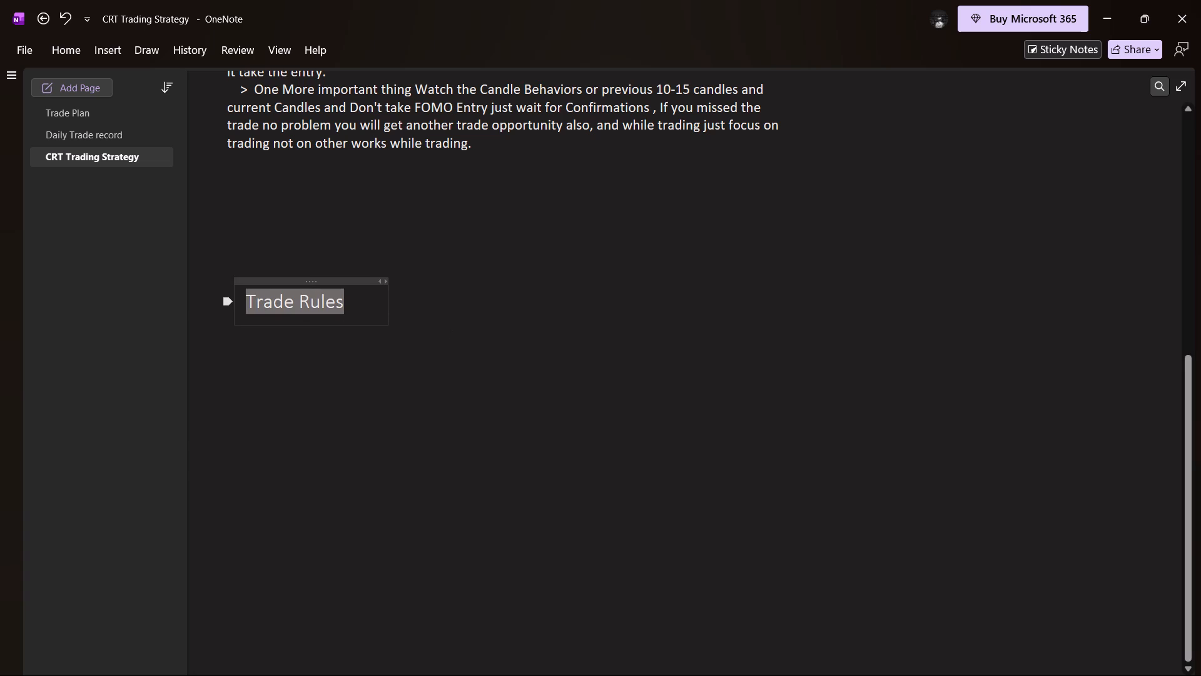
left_click_drag(243, 302, 240, 302)
left_click(260, 277)
left_click(469, 308)
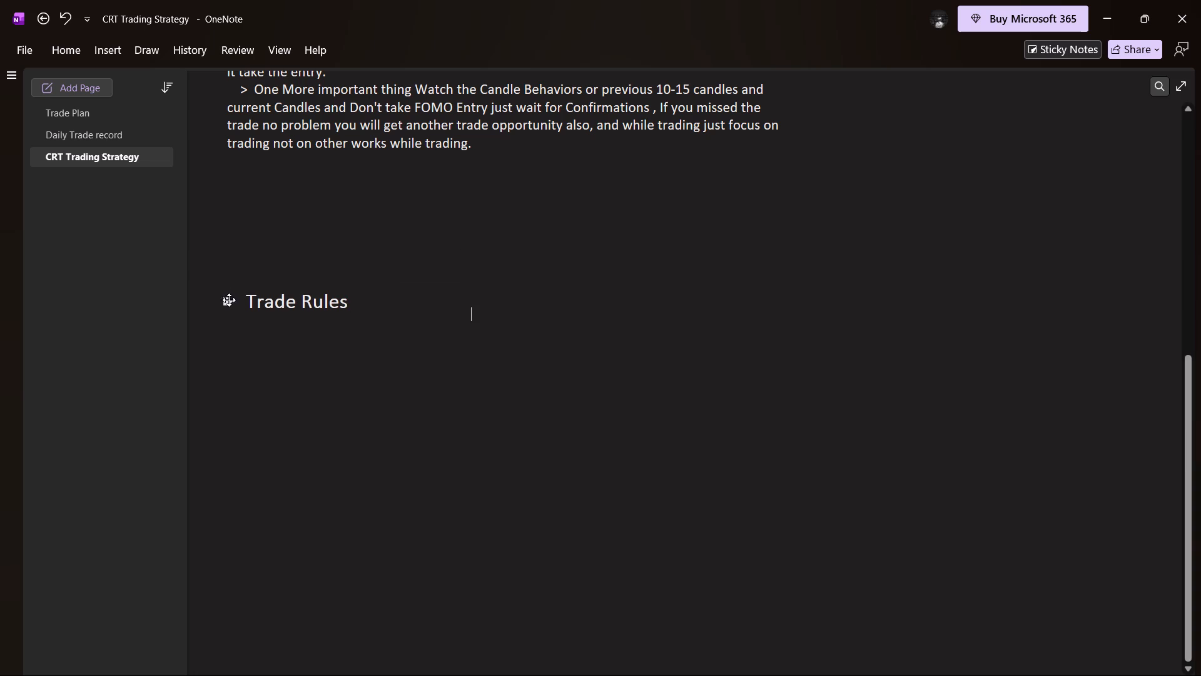
left_click_drag(225, 303, 217, 210)
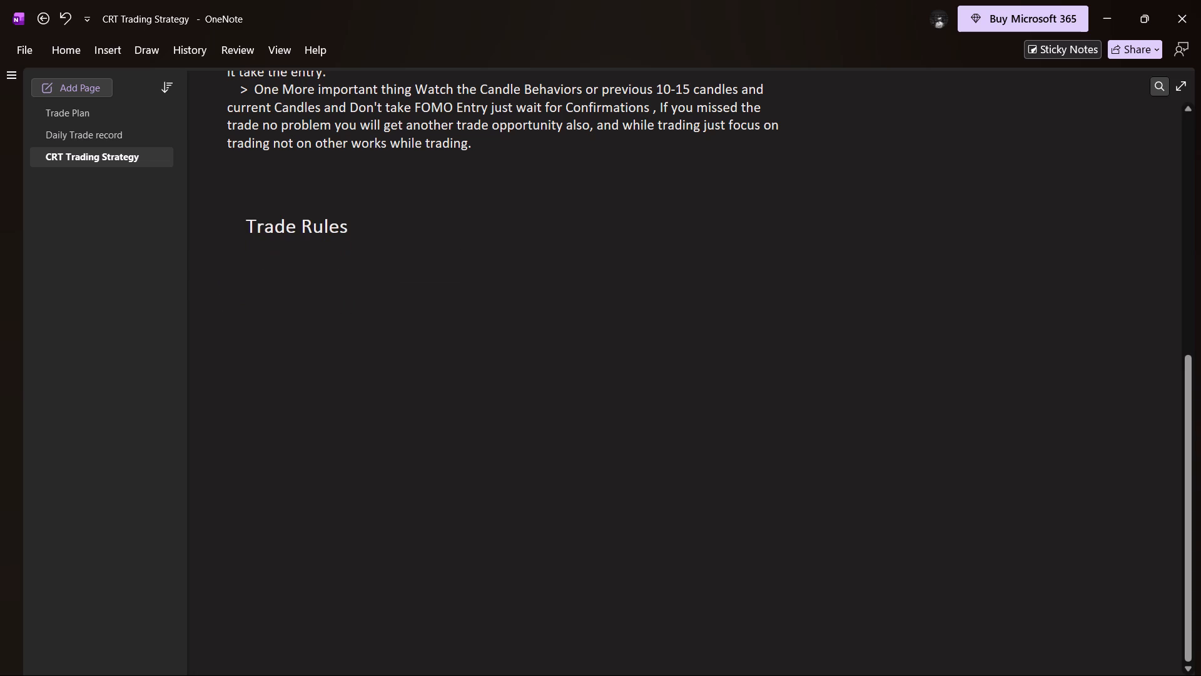
left_click_drag(217, 210, 219, 230)
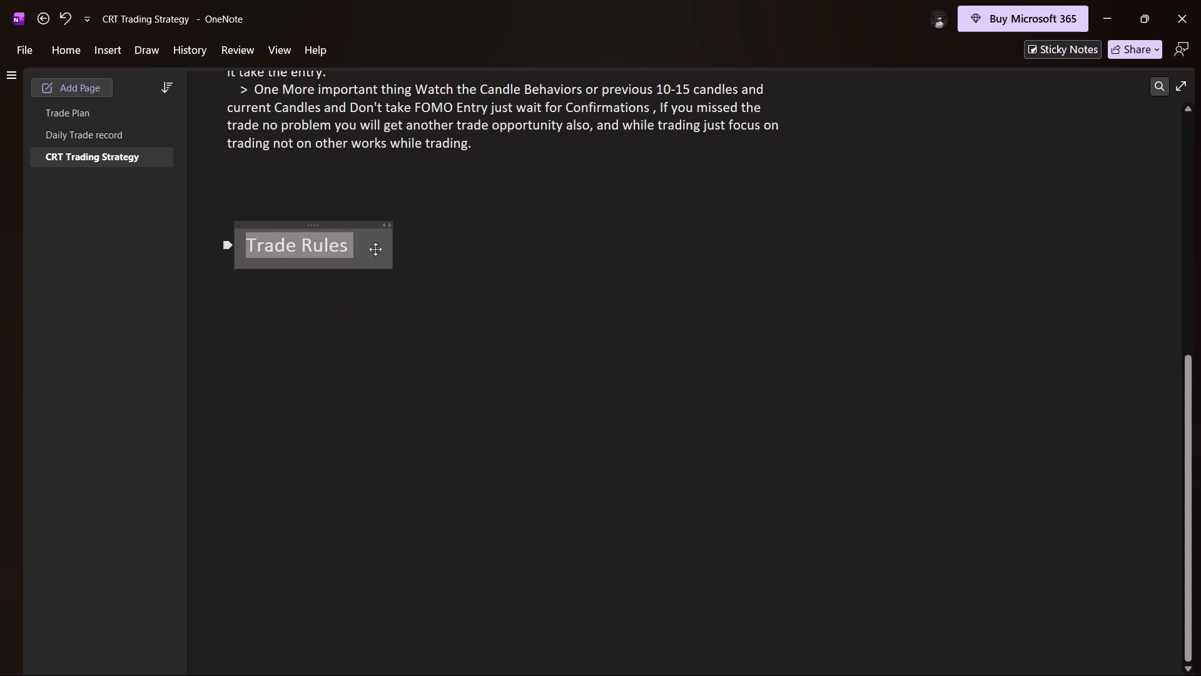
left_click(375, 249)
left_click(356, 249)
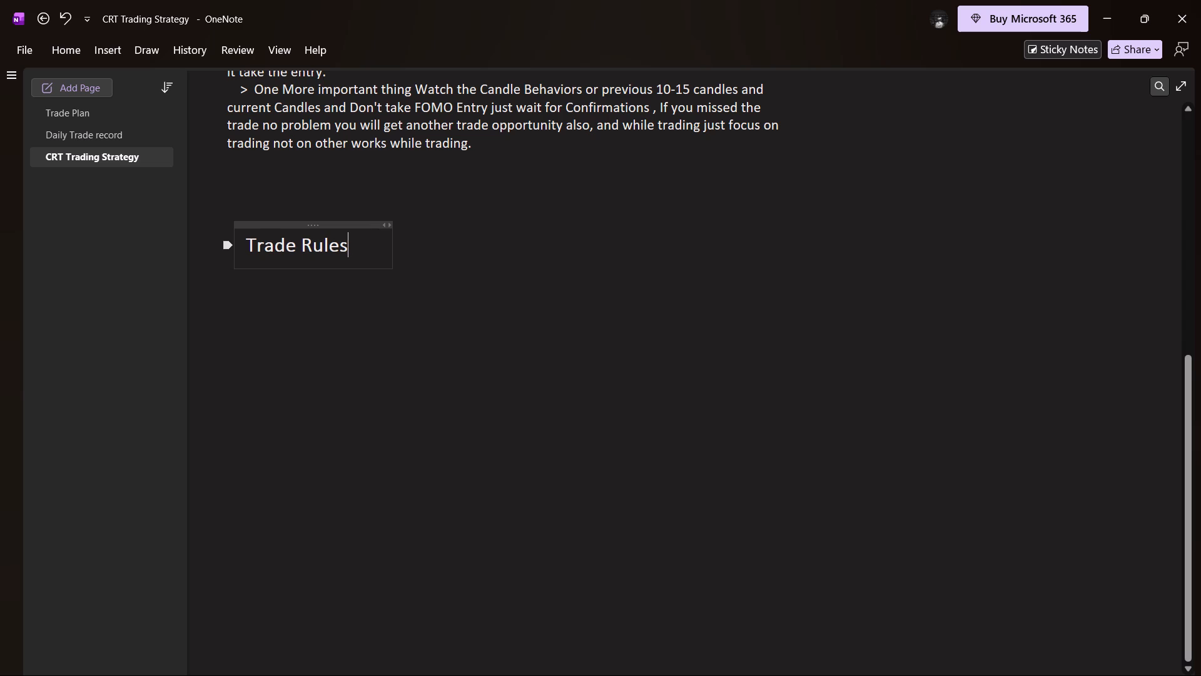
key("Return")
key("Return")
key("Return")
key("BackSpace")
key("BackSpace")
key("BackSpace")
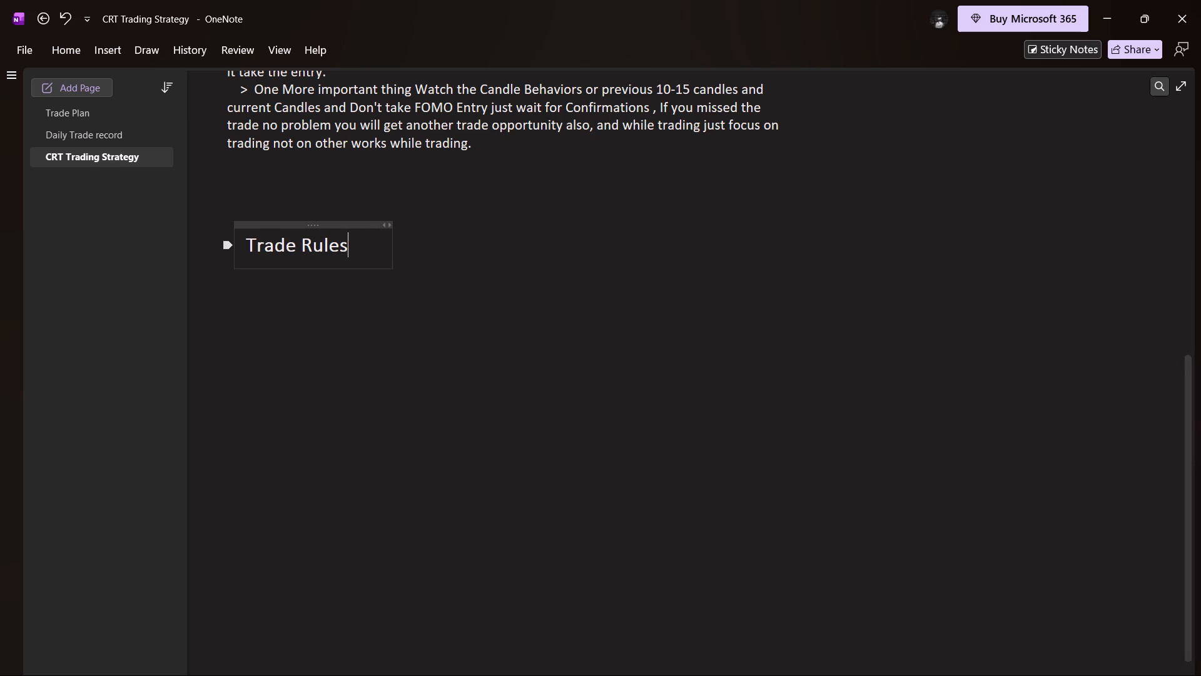
Review the existing time-frame rules above the "Trade Rules" heading before writing the new section.
left_click(263, 290)
left_click(247, 289)
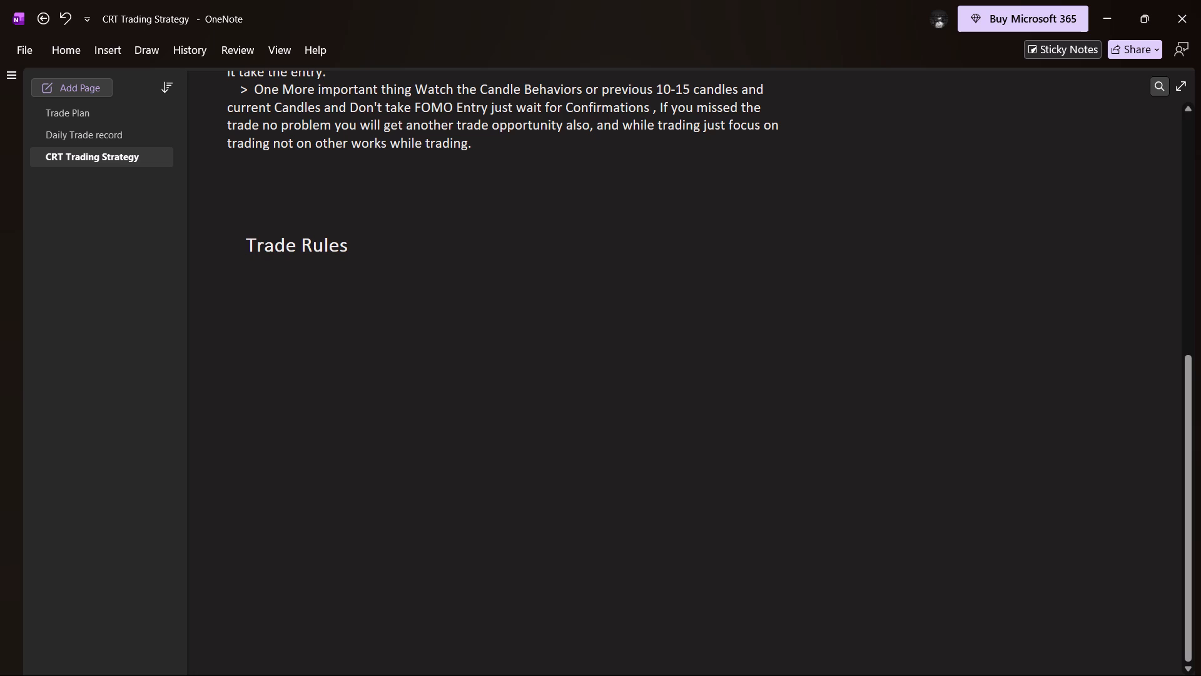
scroll(540, 340, "up", 10)
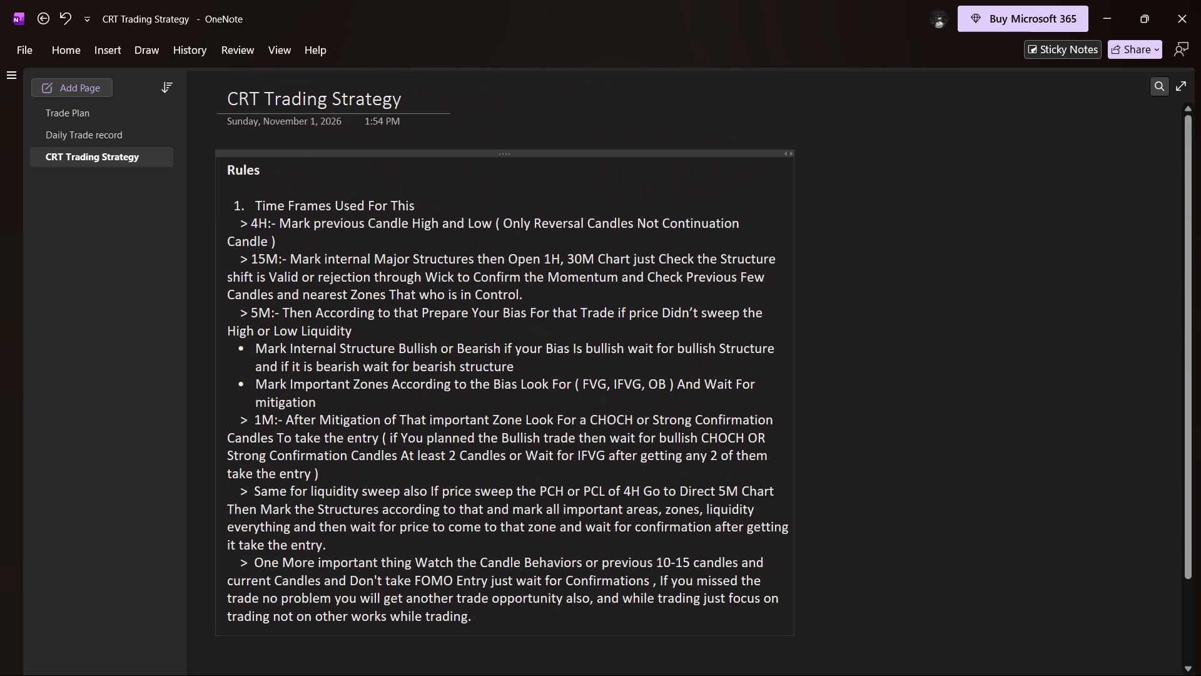
scroll(517, 443, "down", 6)
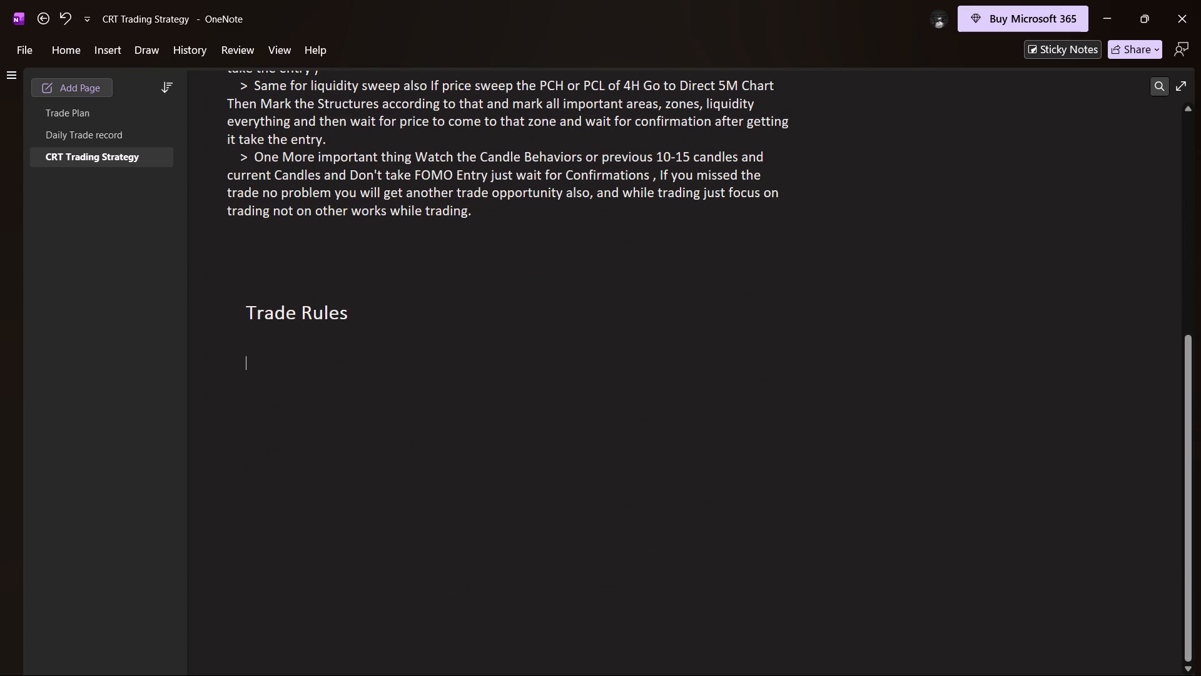
scroll(432, 412, "up", 7)
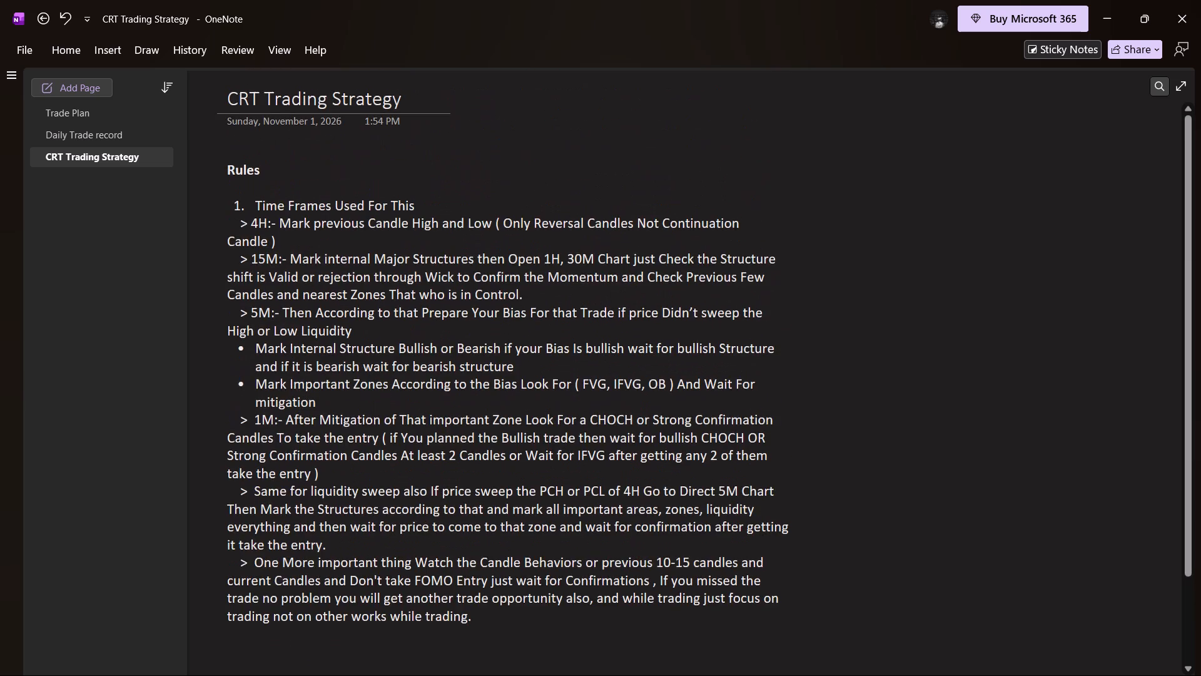
scroll(433, 412, "down", 6)
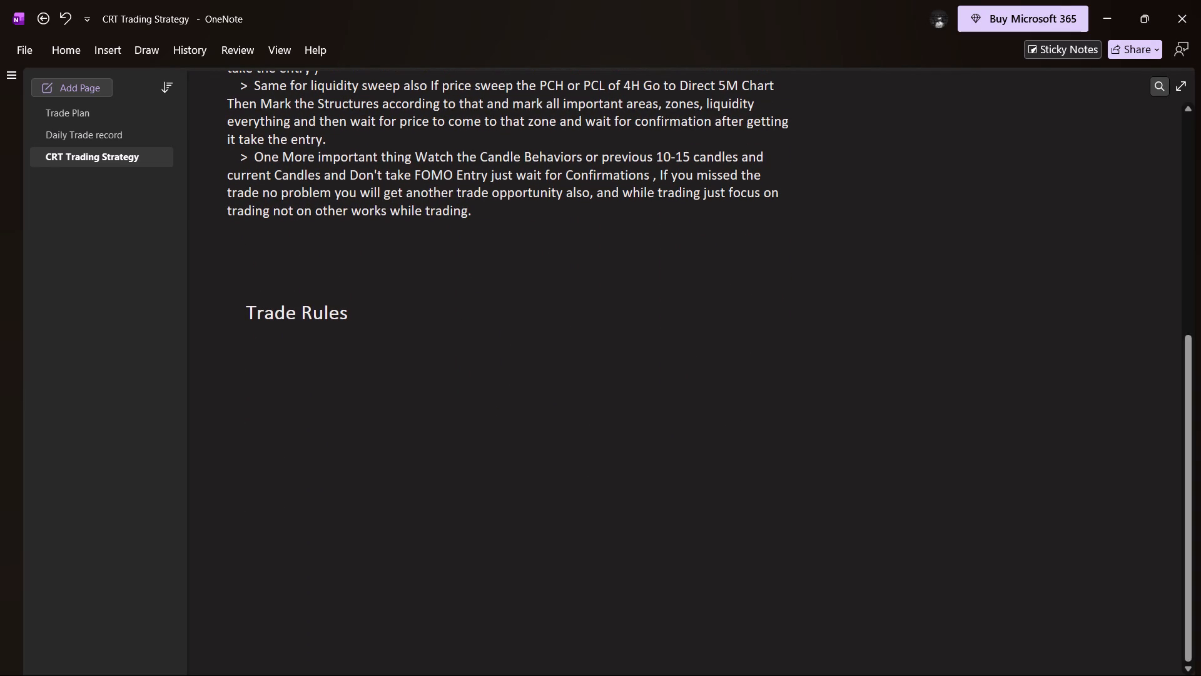
Start a numbered list in the blank area just below the "Trade Rules" heading.
left_click(251, 364)
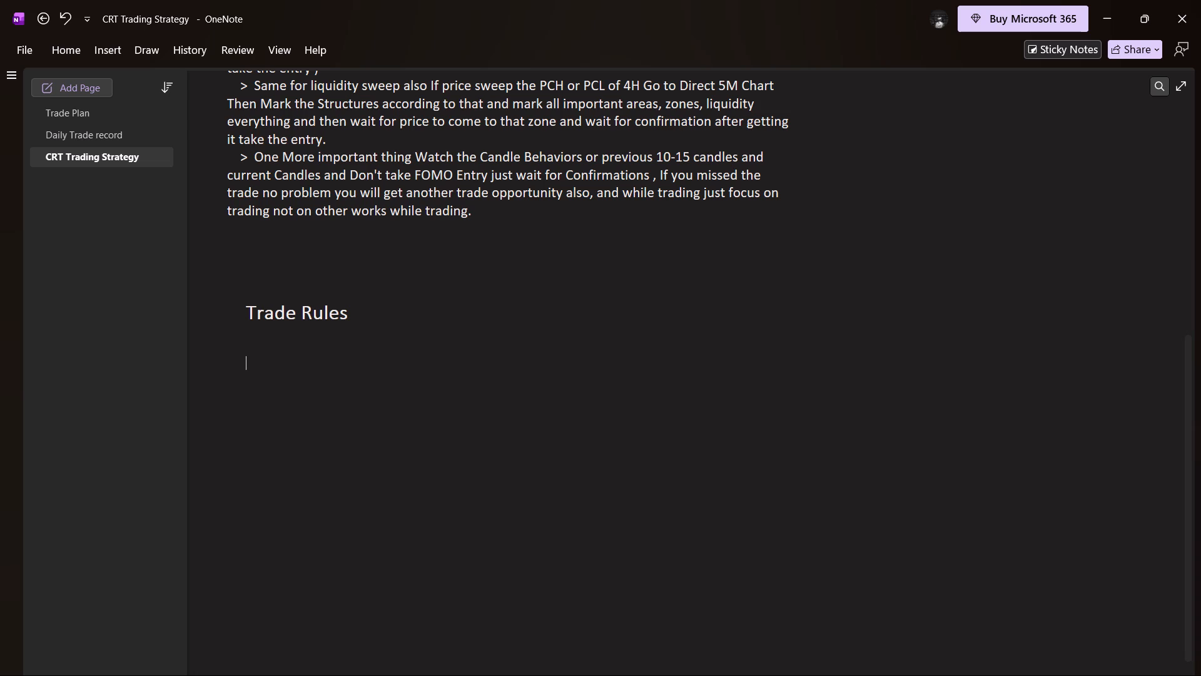
key("1")
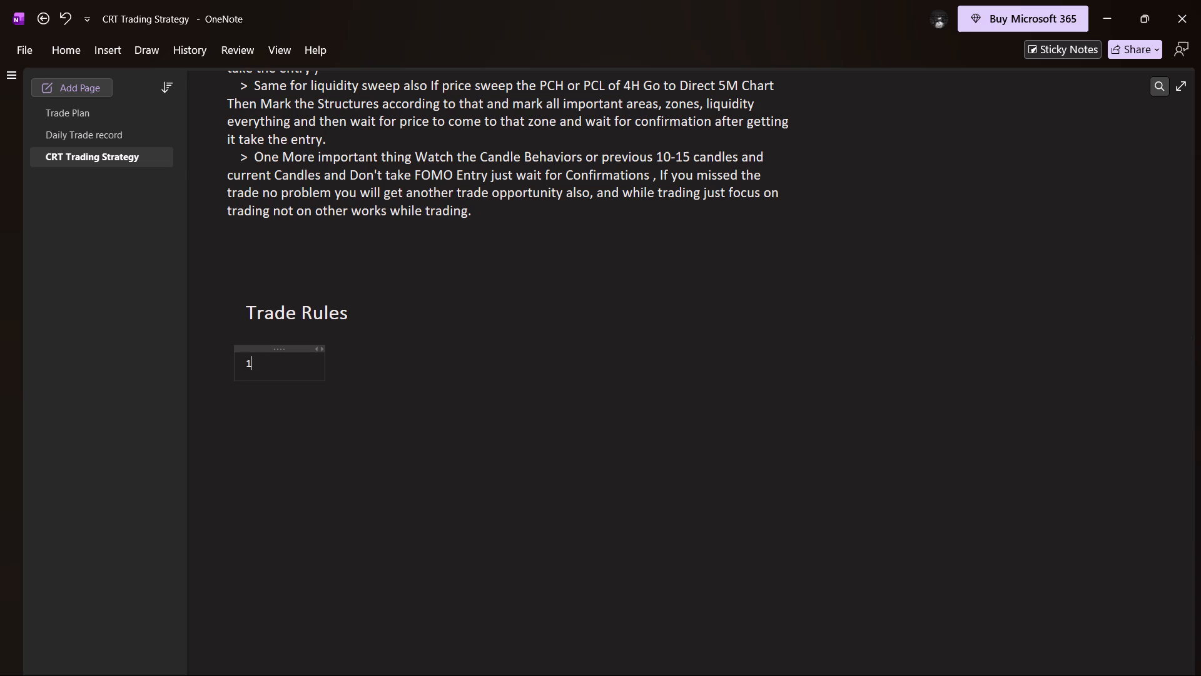
type(">")
key("space")
key("BackSpace")
key("BackSpace")
key("BackSpace")
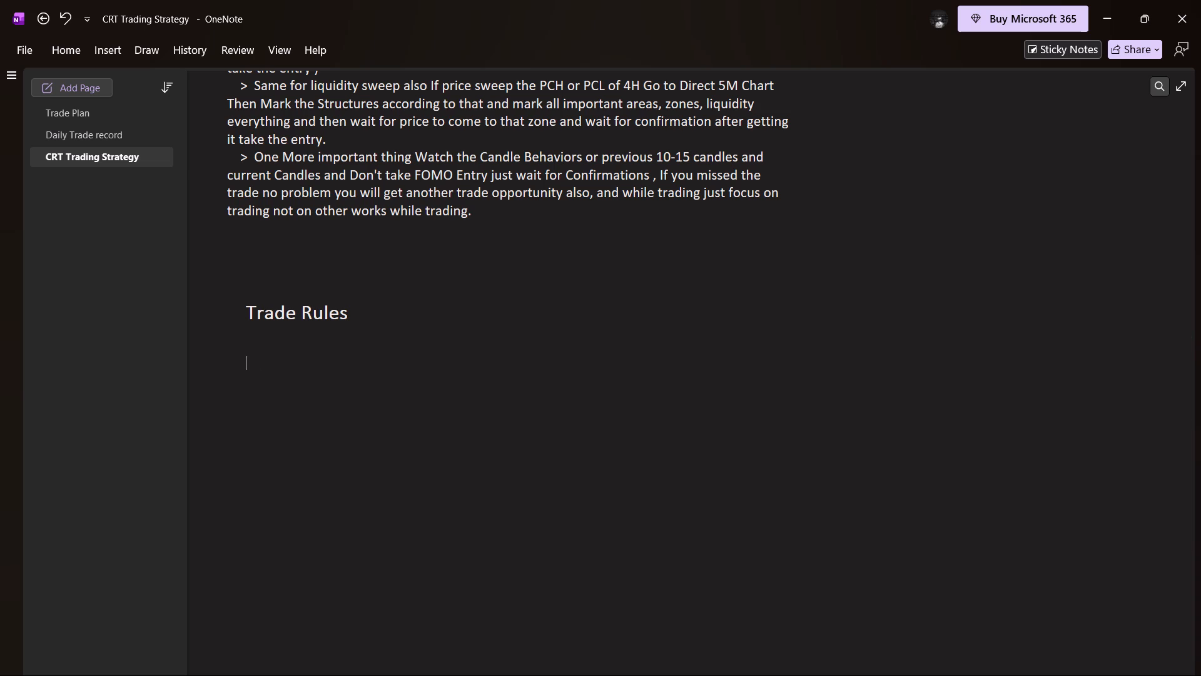
key("1")
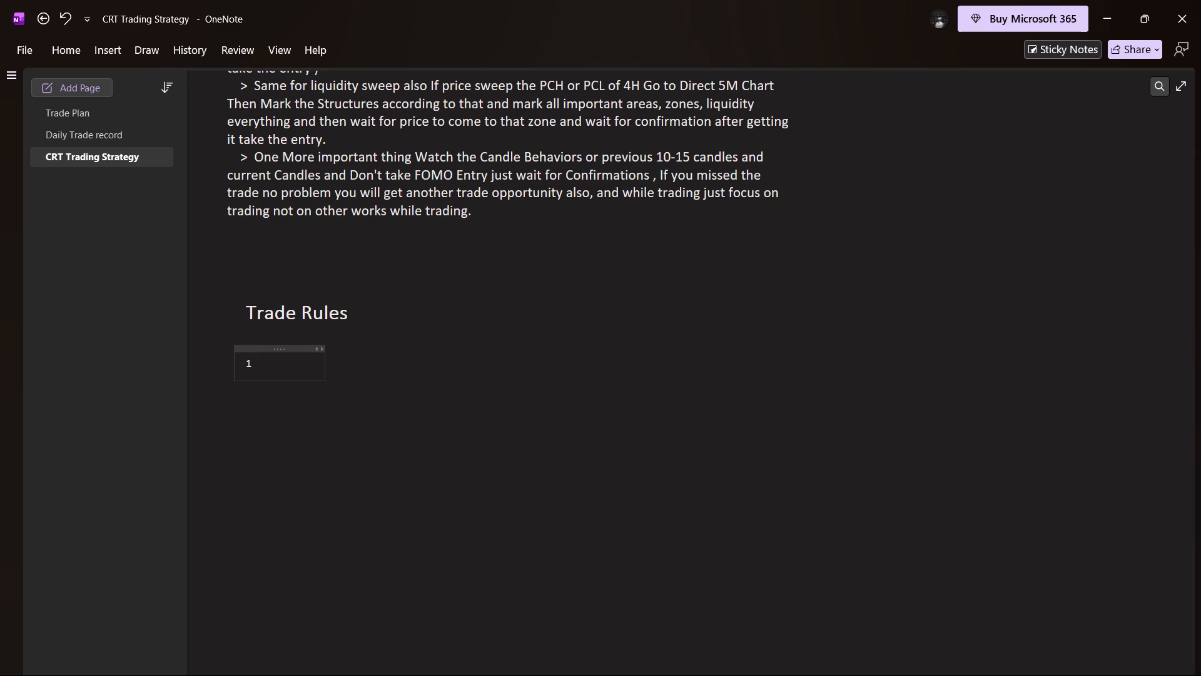
key("shift+greater")
key("BackSpace")
type(".")
key("space")
Write the first trade rule as "Not More than 3 Trades a Day".
scroll(546, 361, "up", 3)
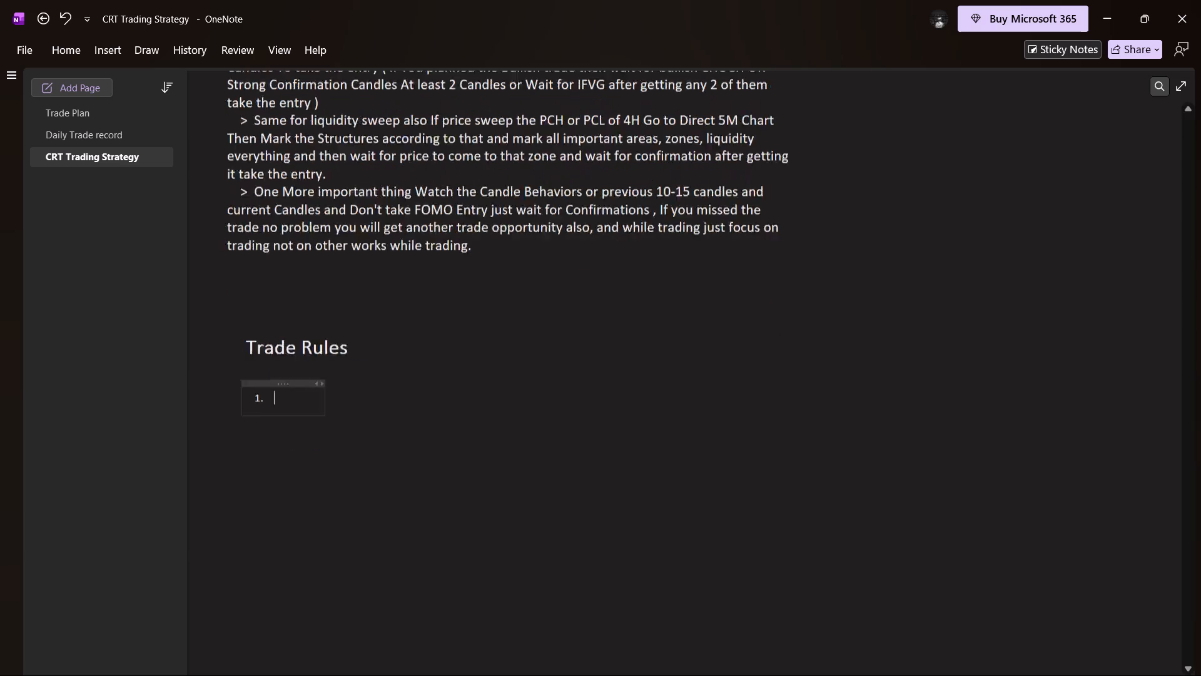
scroll(546, 361, "up", 3)
scroll(546, 361, "down", 6)
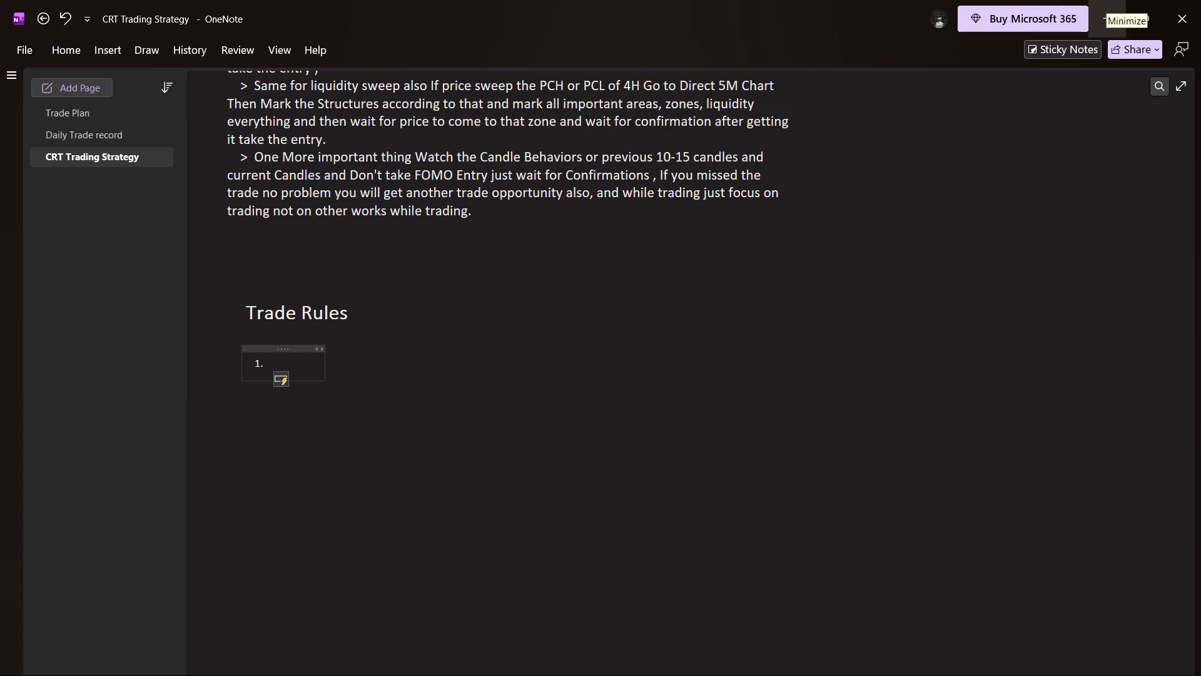
type("Not")
key("space")
type("More than")
key("space")
type("2")
key("space")
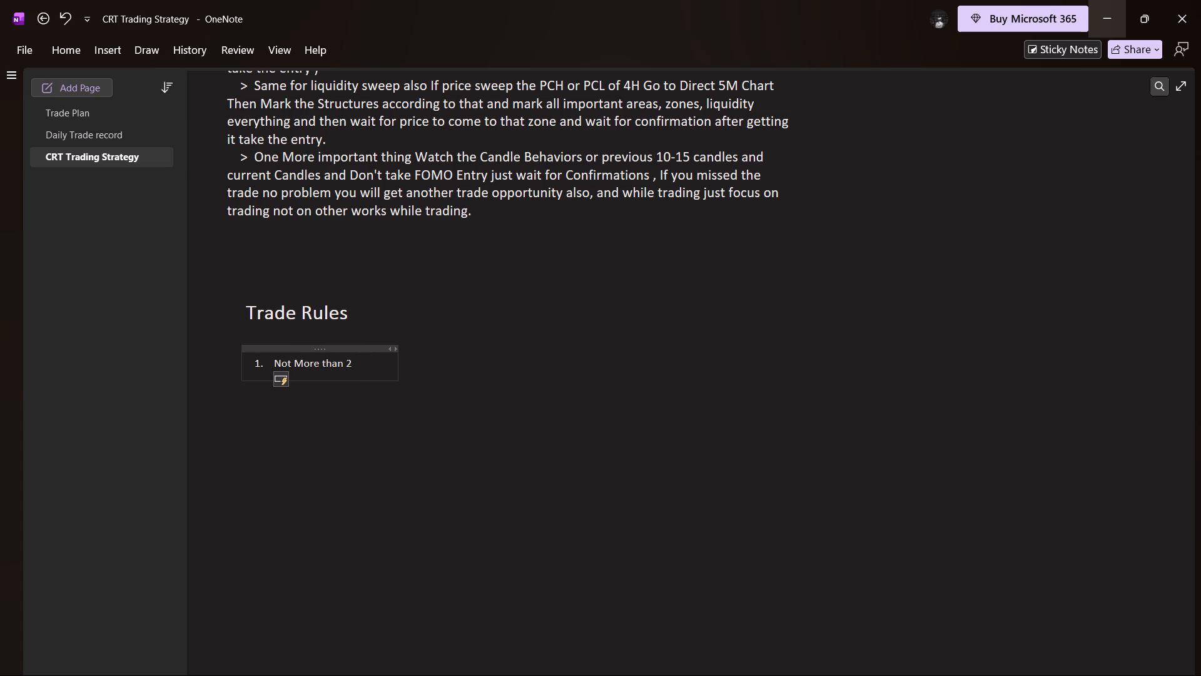
type("Tr")
key("BackSpace")
key("BackSpace")
key("BackSpace")
key("BackSpace")
key("3")
key("BackSpace")
key("2")
key("BackSpace")
type("3")
key("space")
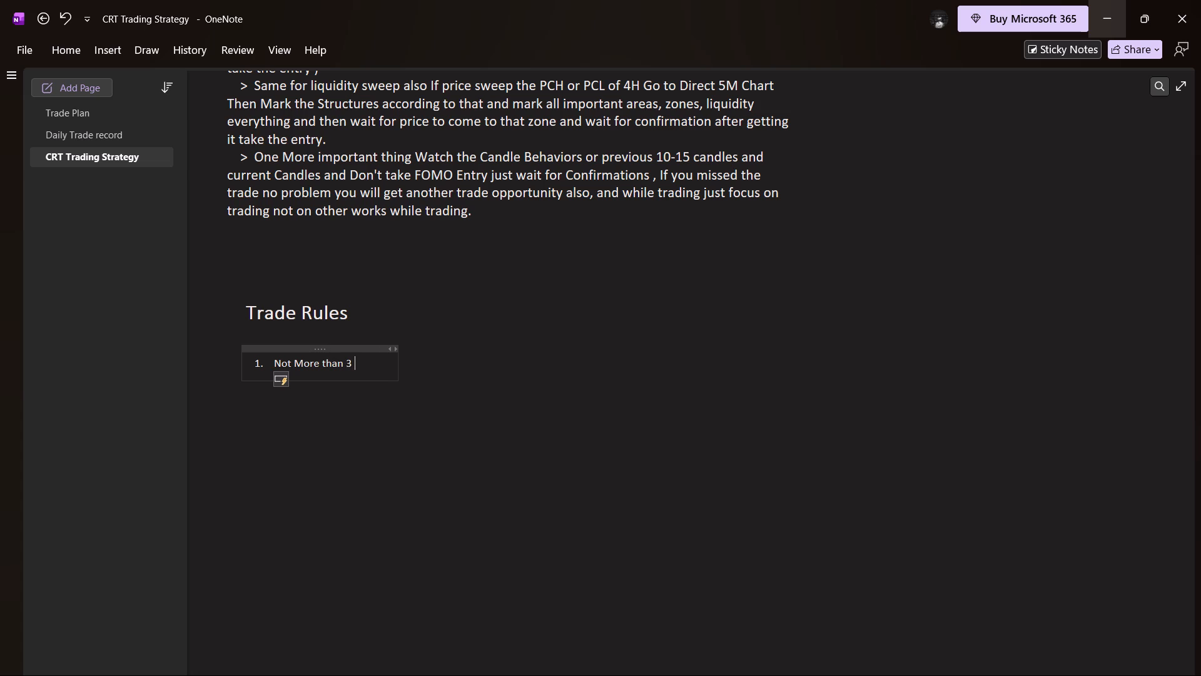
key("BackSpace")
key("BackSpace")
type("3 Trades a Day")
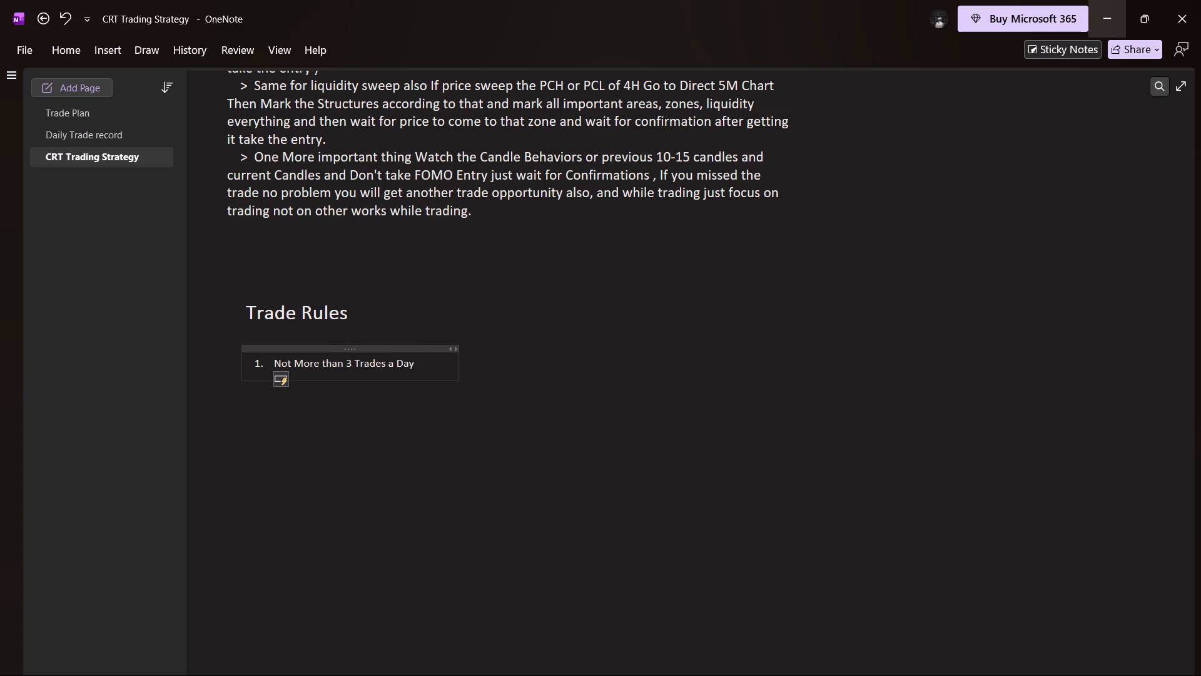
Enlarge the first trade rule's text to match the font size of the time-frame rules above.
right_click(427, 363)
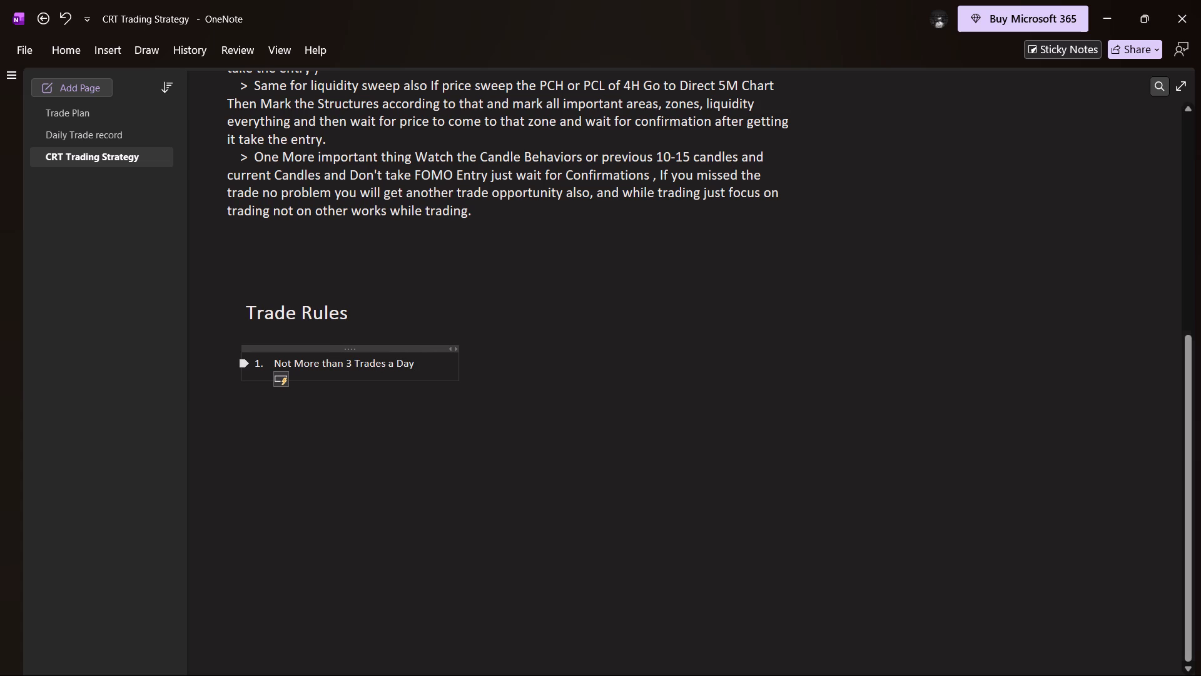
left_click(442, 341)
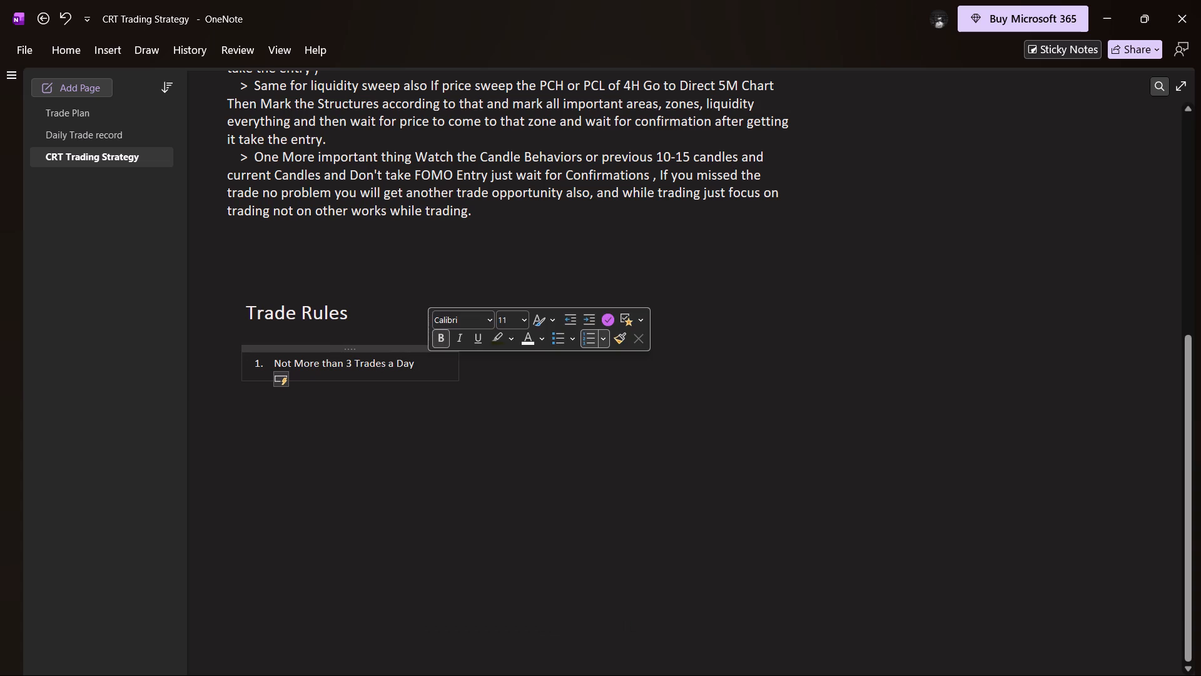
left_click(480, 212)
right_click(480, 212)
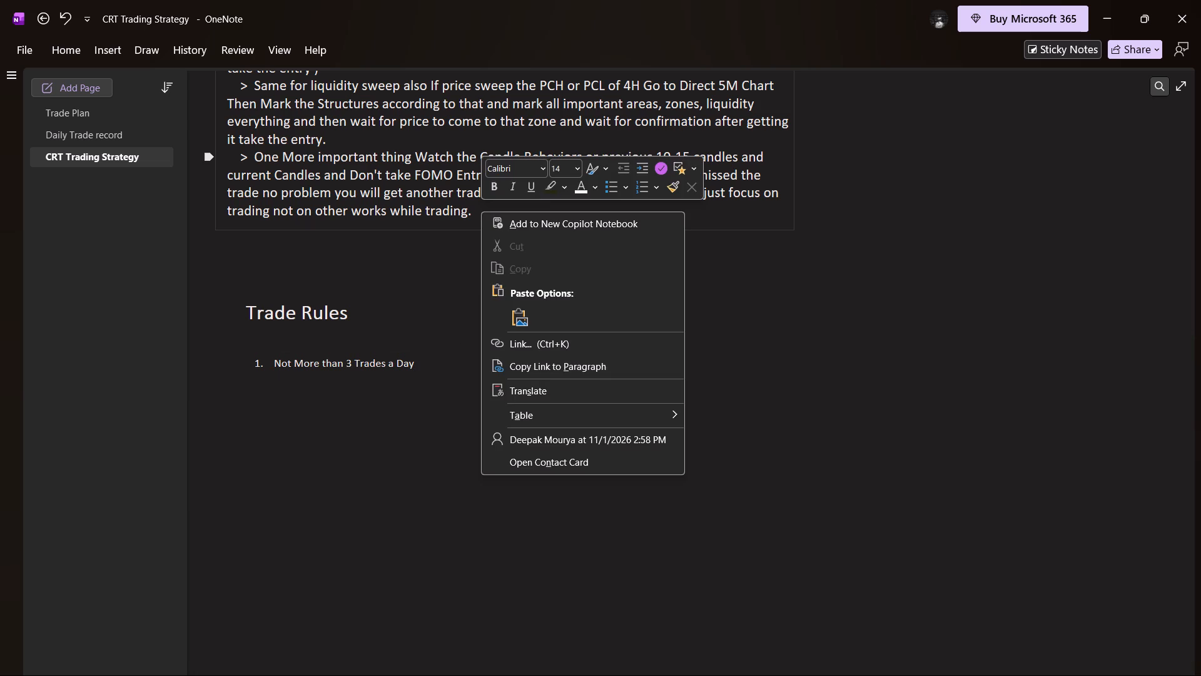
left_click(422, 367)
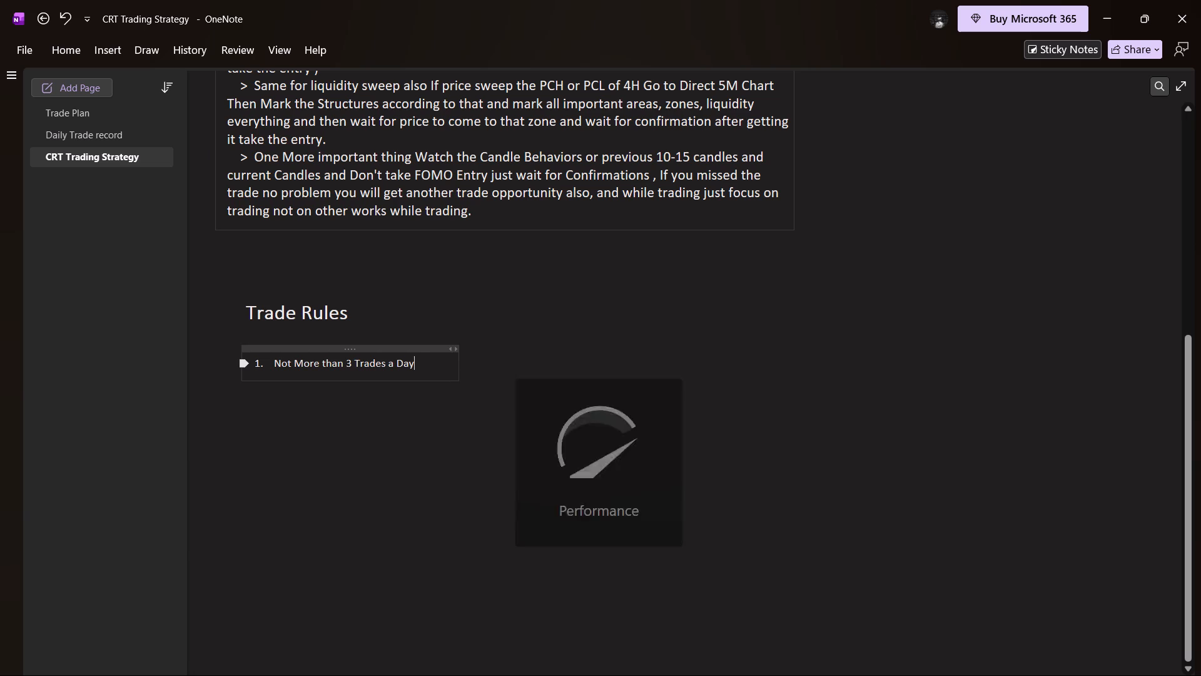
right_click(422, 367)
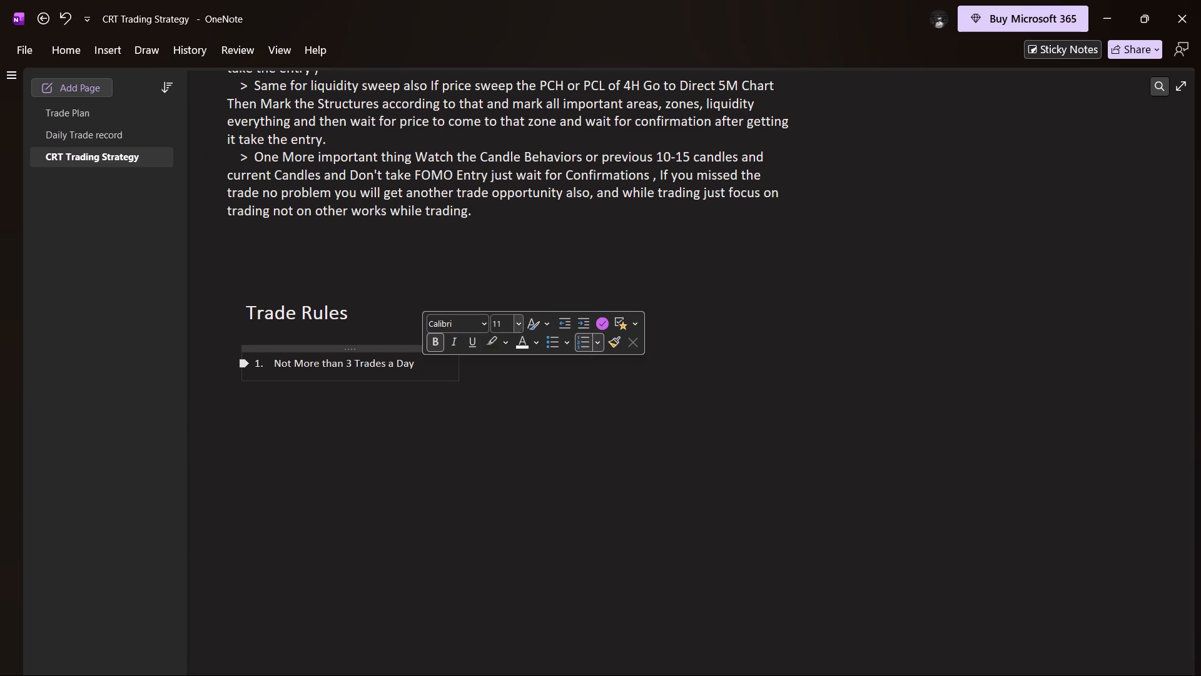
left_click(517, 325)
left_click(418, 363)
left_click_drag(418, 363, 208, 363)
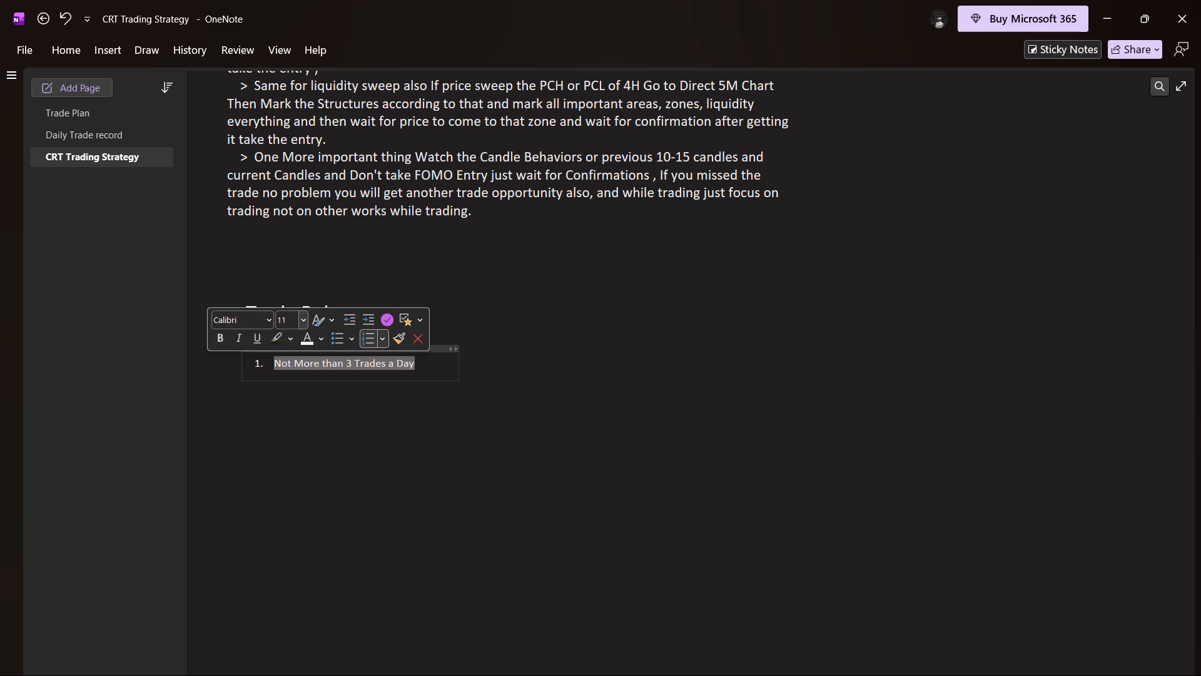
left_click(306, 319)
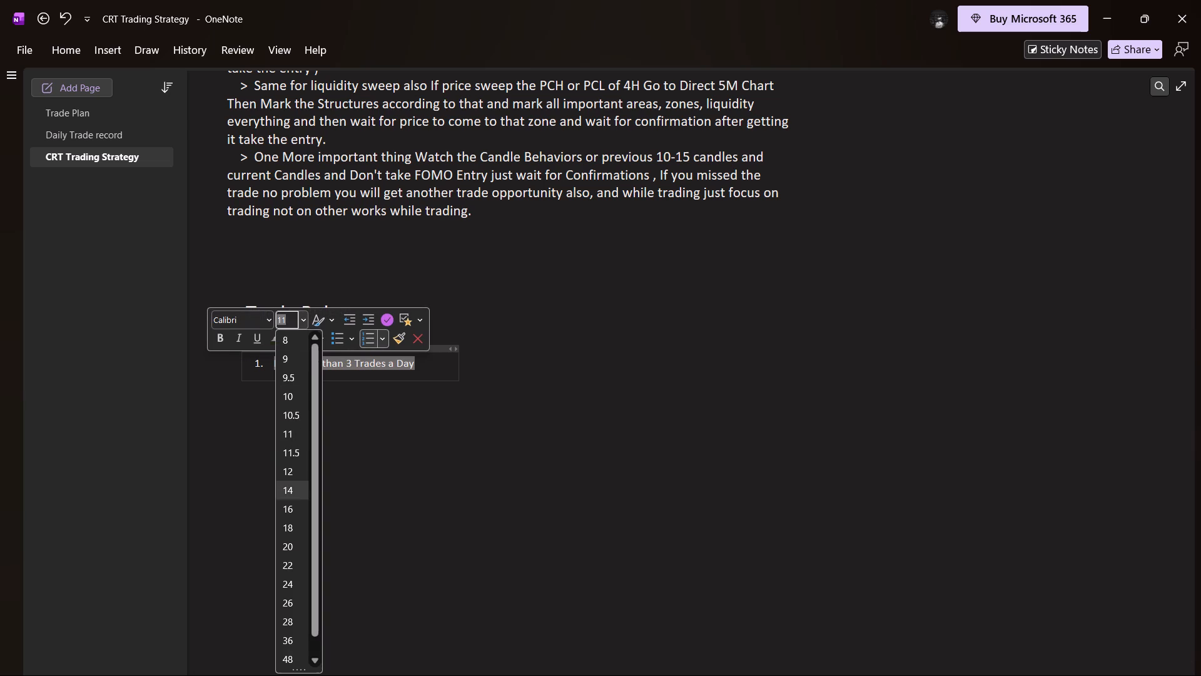
Set the font size of the first trade rule, "Not More than 3 Trades a Day", to 14.
left_click(297, 483)
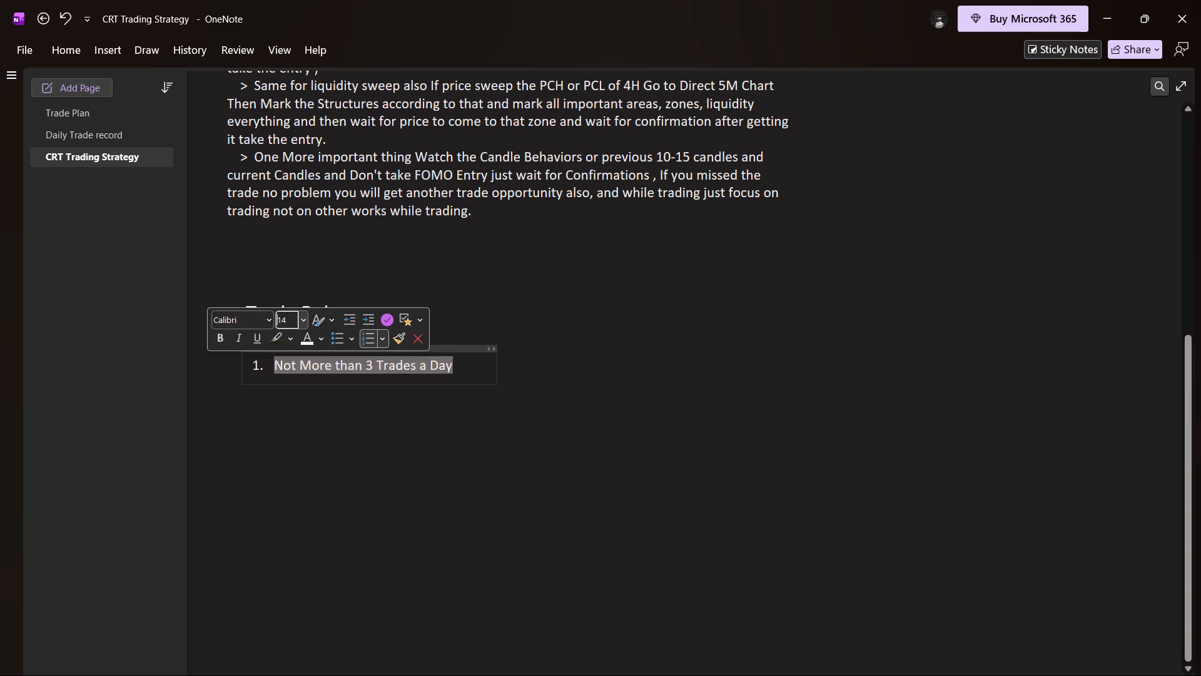
left_click(469, 368)
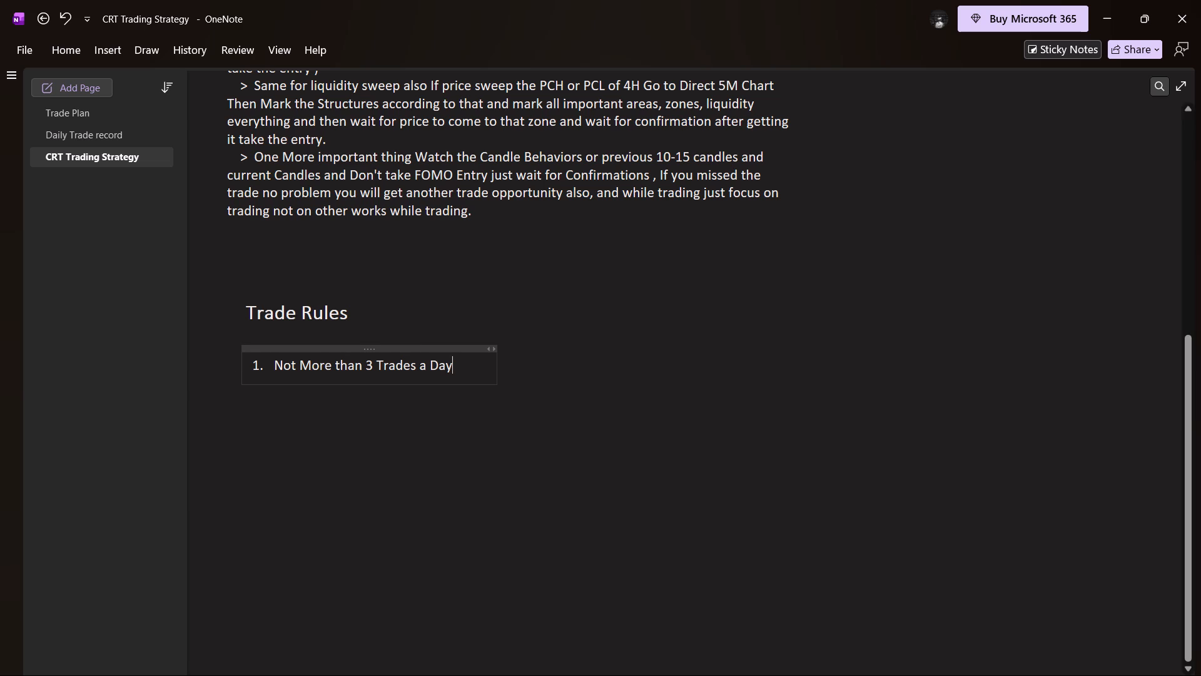
Raise the screen brightness slightly in the Windows quick settings.
left_click(1104, 647)
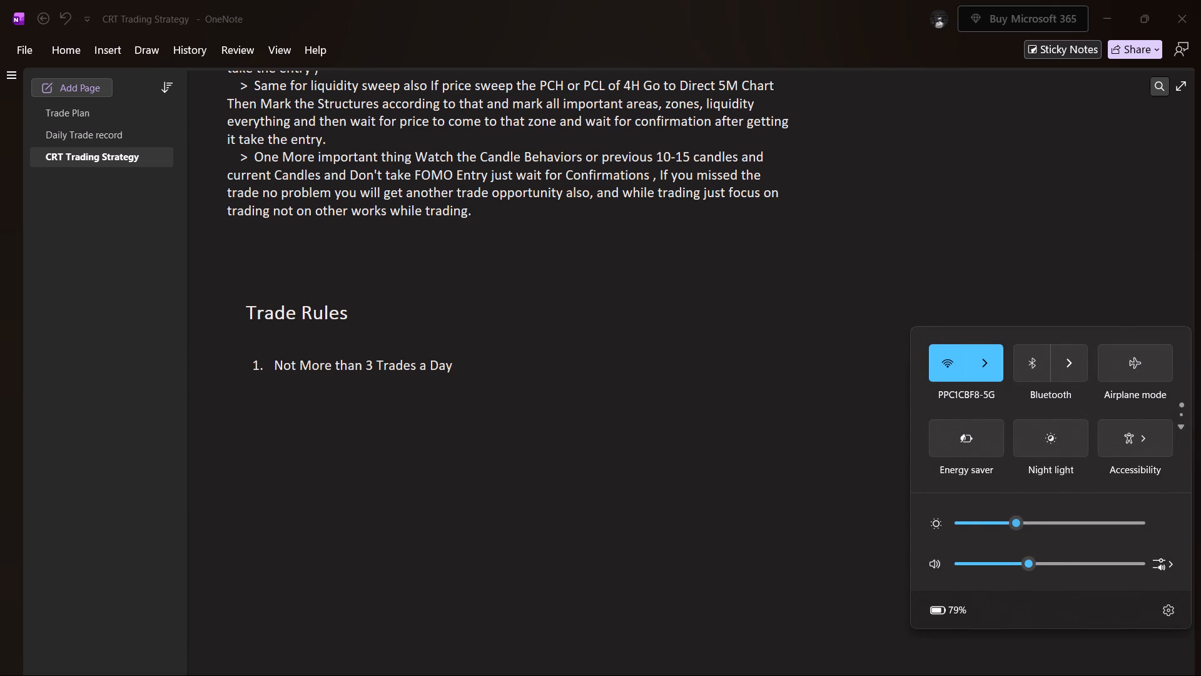
left_click(1029, 523)
Add a second numbered item under "Not More than 3 Trades a Day" and begin its text with "Risk to Re".
left_click(459, 366)
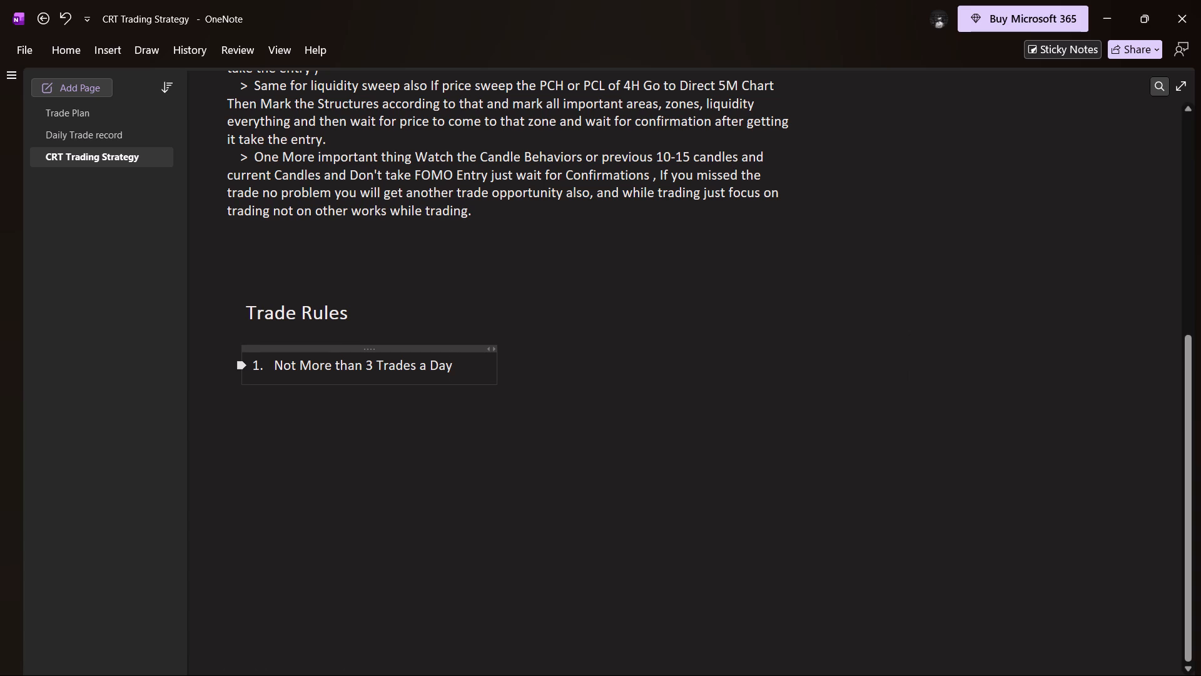
key("Return")
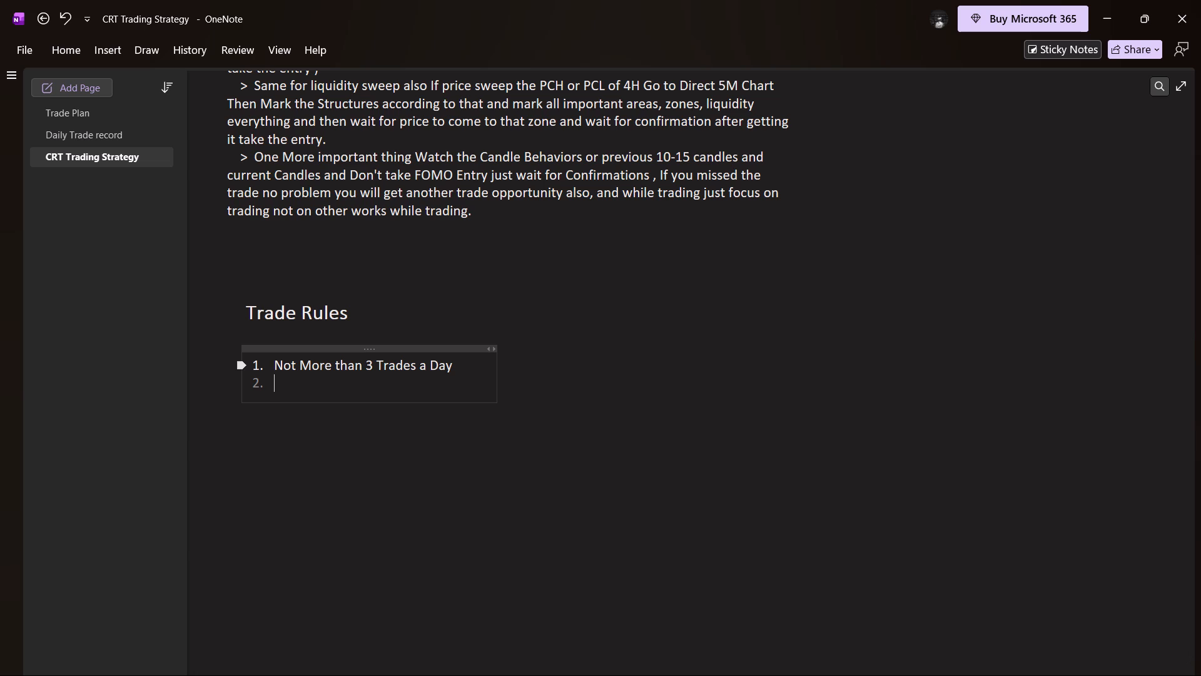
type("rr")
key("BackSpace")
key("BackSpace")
Begin the second trade rule in the numbered list with the words "Risk to Reward".
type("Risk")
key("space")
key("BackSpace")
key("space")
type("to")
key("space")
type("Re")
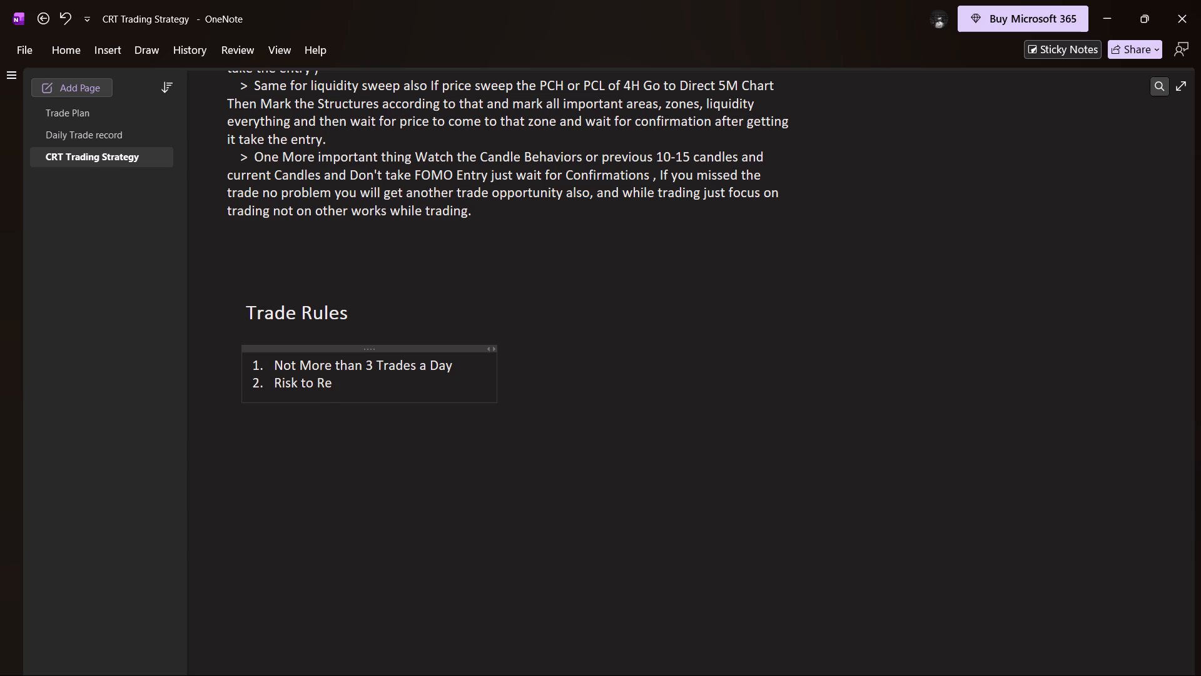
type("ward")
key("space")
type("for")
key("space")
key("BackSpace")
key("BackSpace")
key("BackSpace")
key("BackSpace")
key("BackSpace")
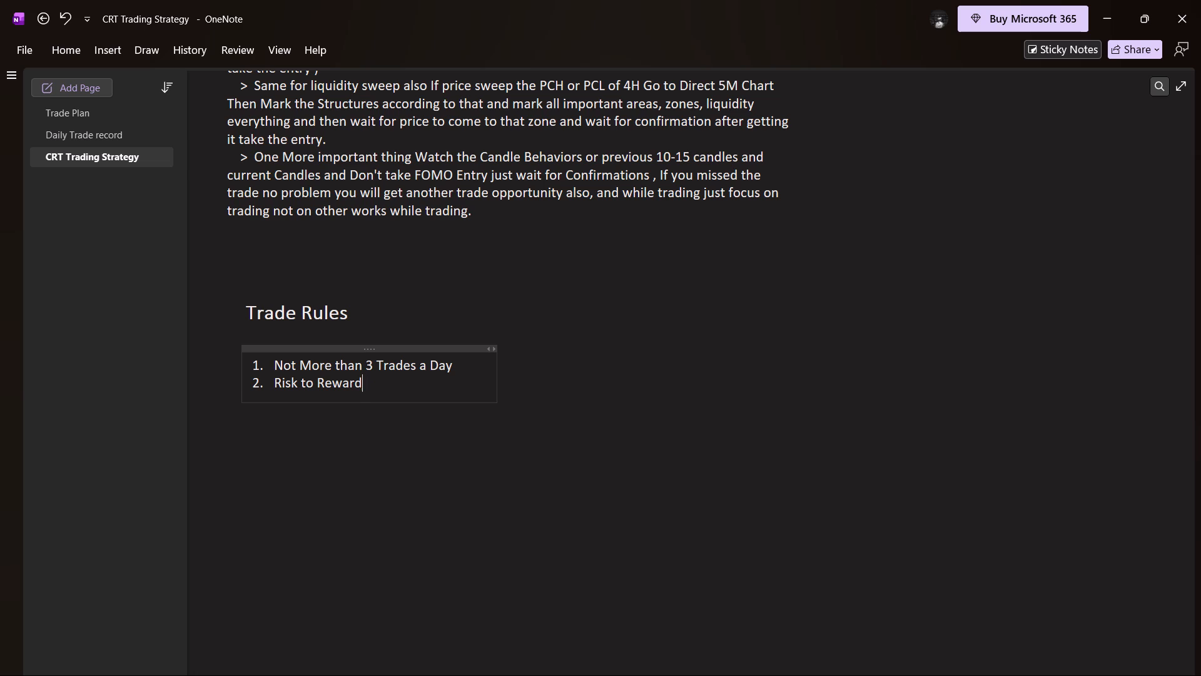
Continue the second trade rule after "Risk to Reward" with "(RR) For per Trade will be :-".
key("9")
key("BackSpace")
key("shift+parenleft")
key("BackSpace")
key("space")
type("(RR")
type(") For")
key("space")
type("per Trade")
key("space")
key("BackSpace")
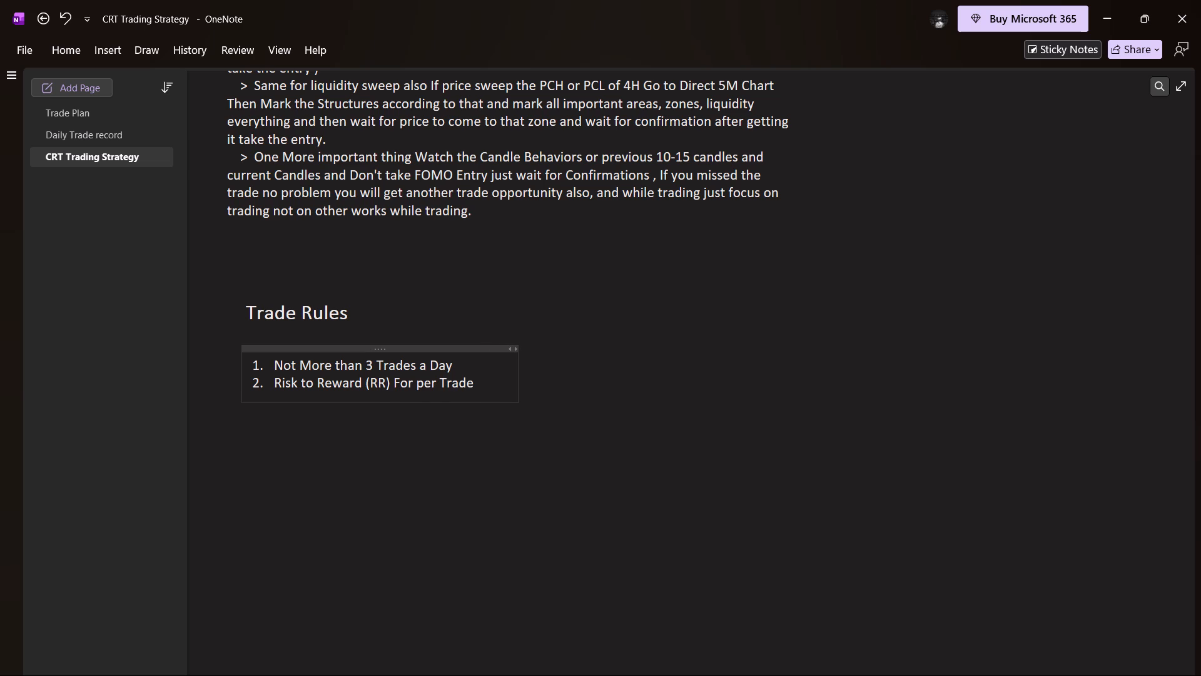
key("space")
type("will be")
key("space")
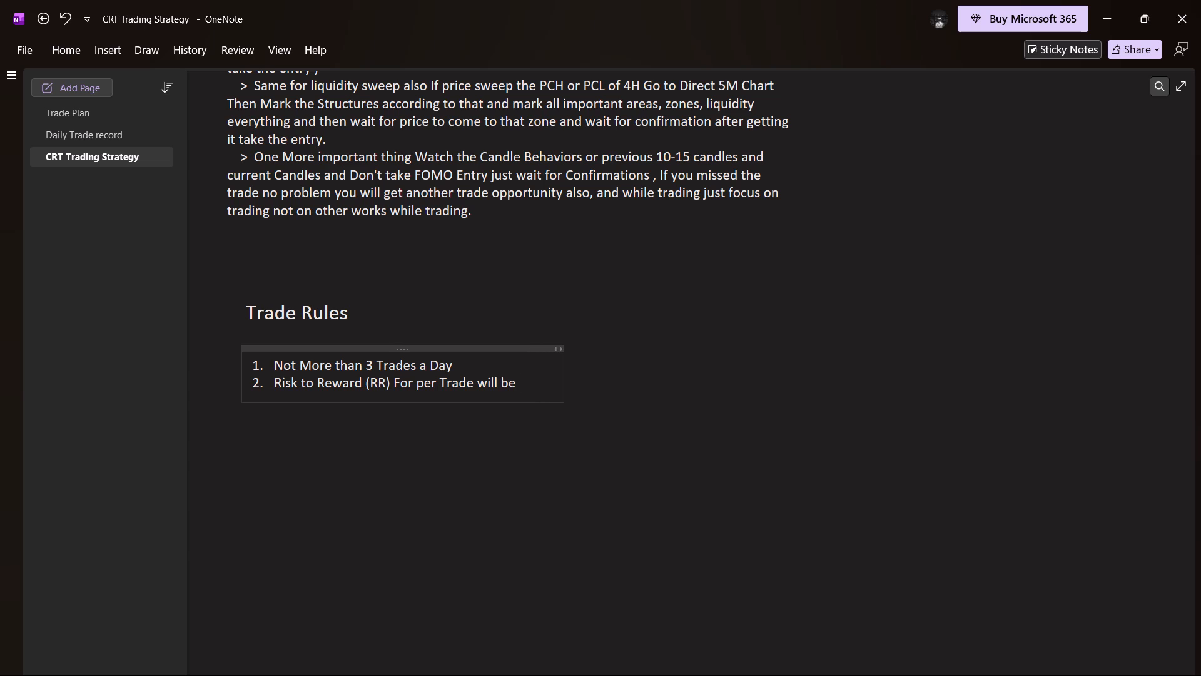
key("shift+colon")
type("-")
key("space")
Complete the second trade rule by adding the ratios "1:1 or 1:1.5" at its end.
key("1")
key("shift+colon")
key("1")
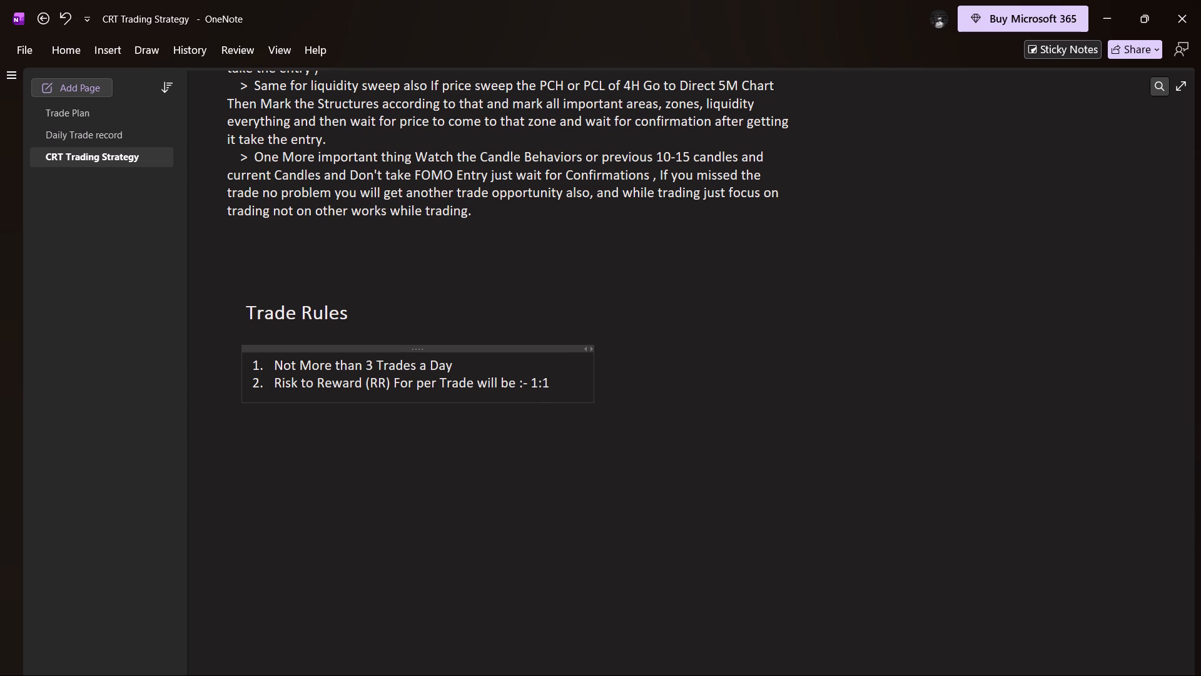
key("space")
type("or")
key("space")
key("shift+exclam")
key("BackSpace")
key("1")
type(":1")
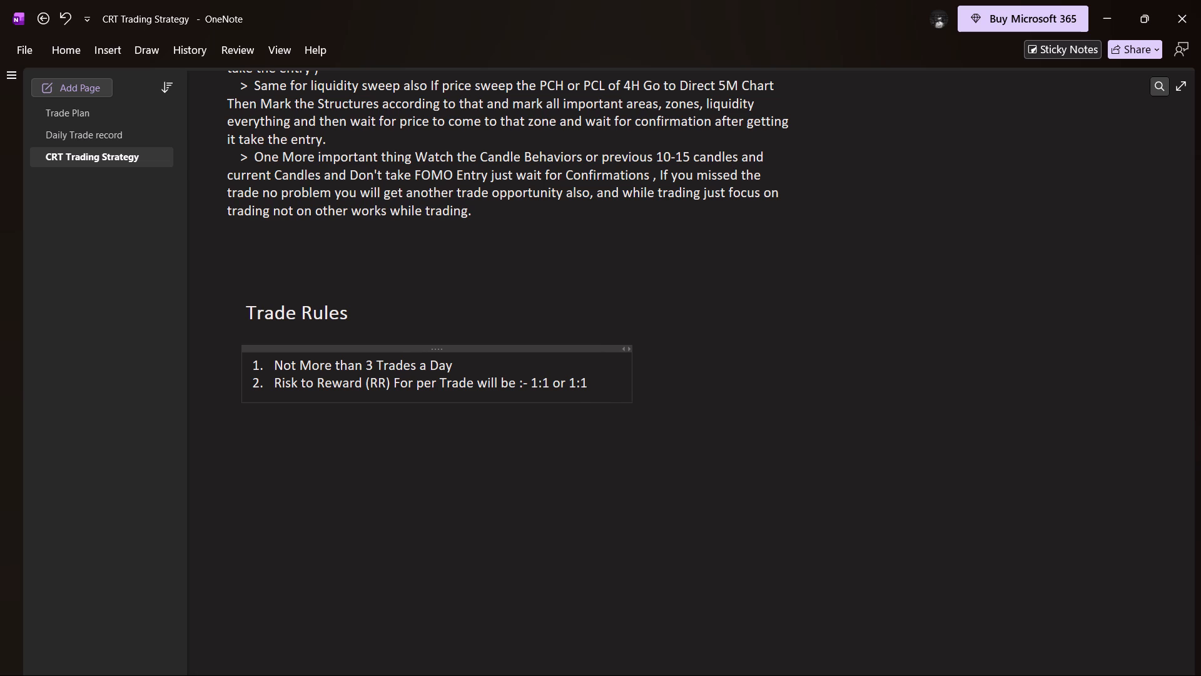
key("shift+greater")
key("BackSpace")
type(",5")
key("BackSpace")
key("BackSpace")
type(".5")
key("space")
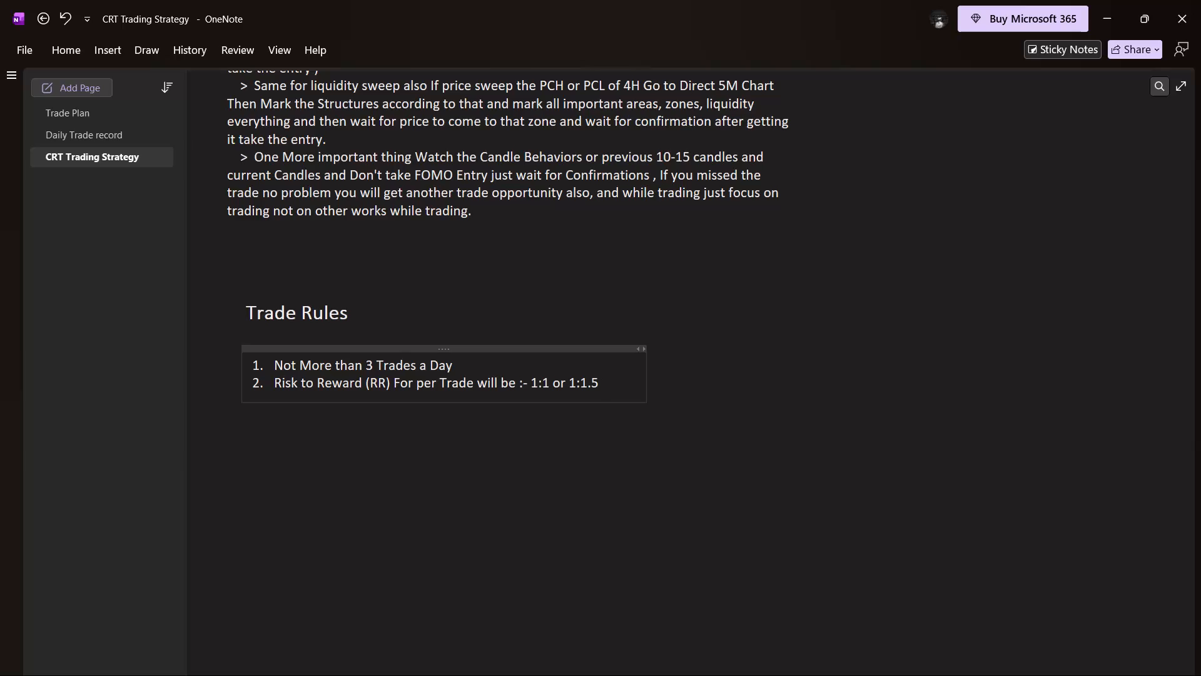
key("BackSpace")
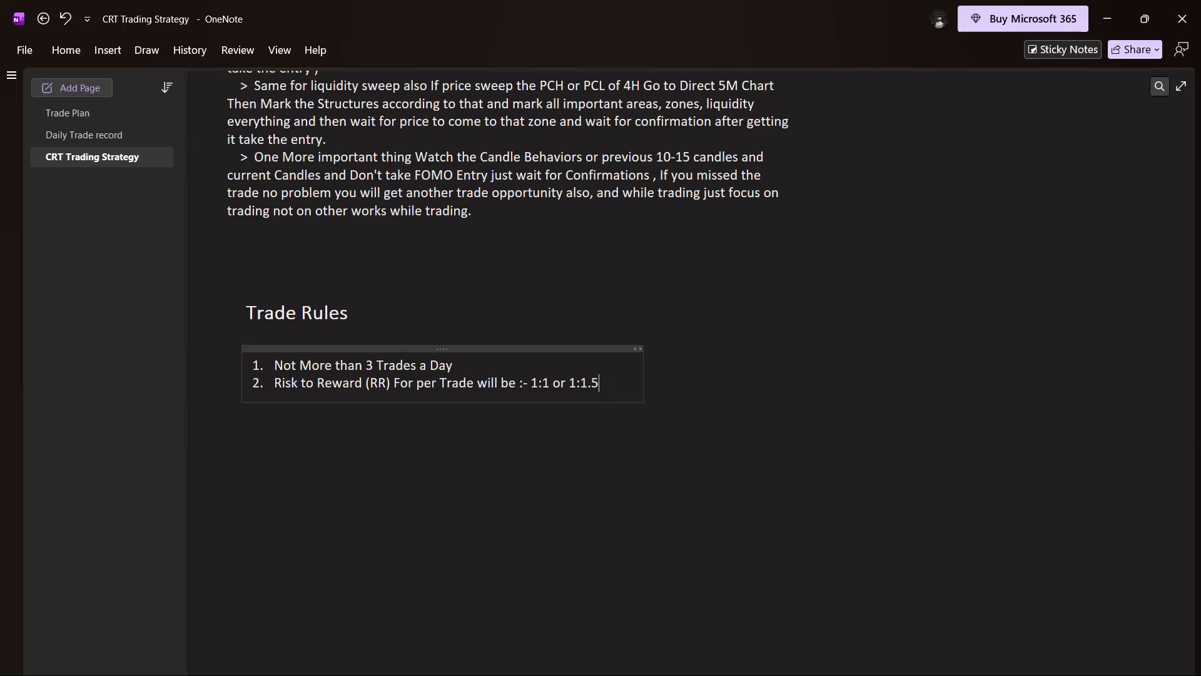
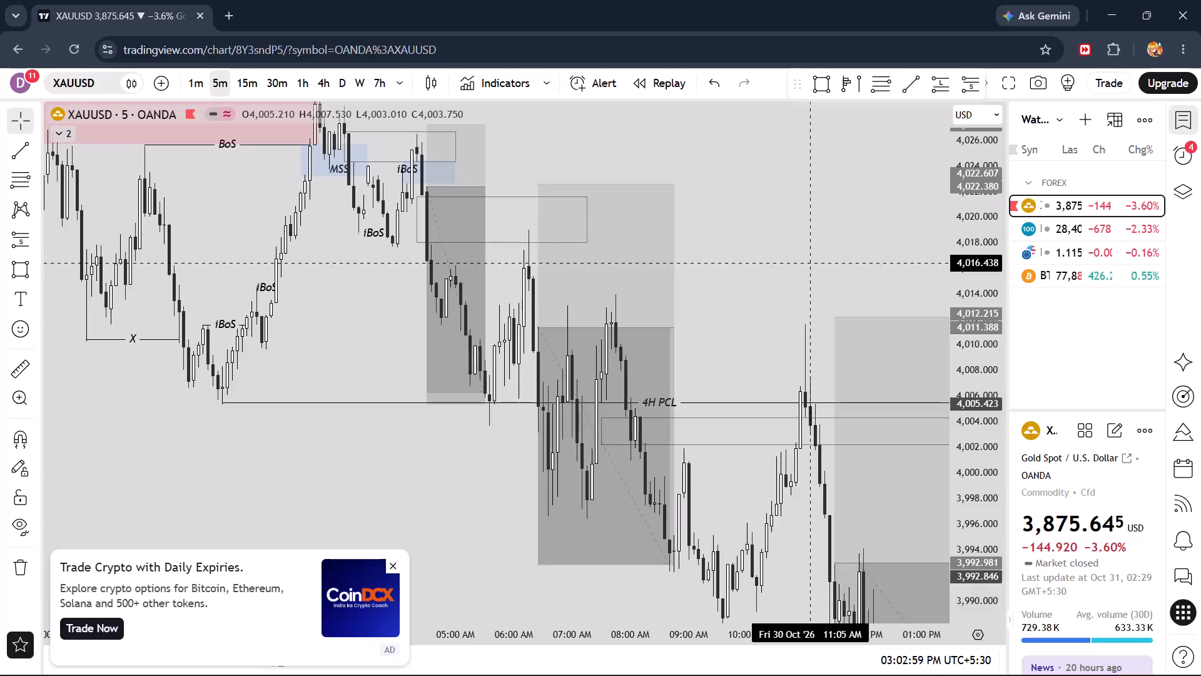
Extend the first short position box on the gold 5-minute chart just past the candle that first drops through the 4H PCL line.
left_click_drag(984, 177, 987, 302)
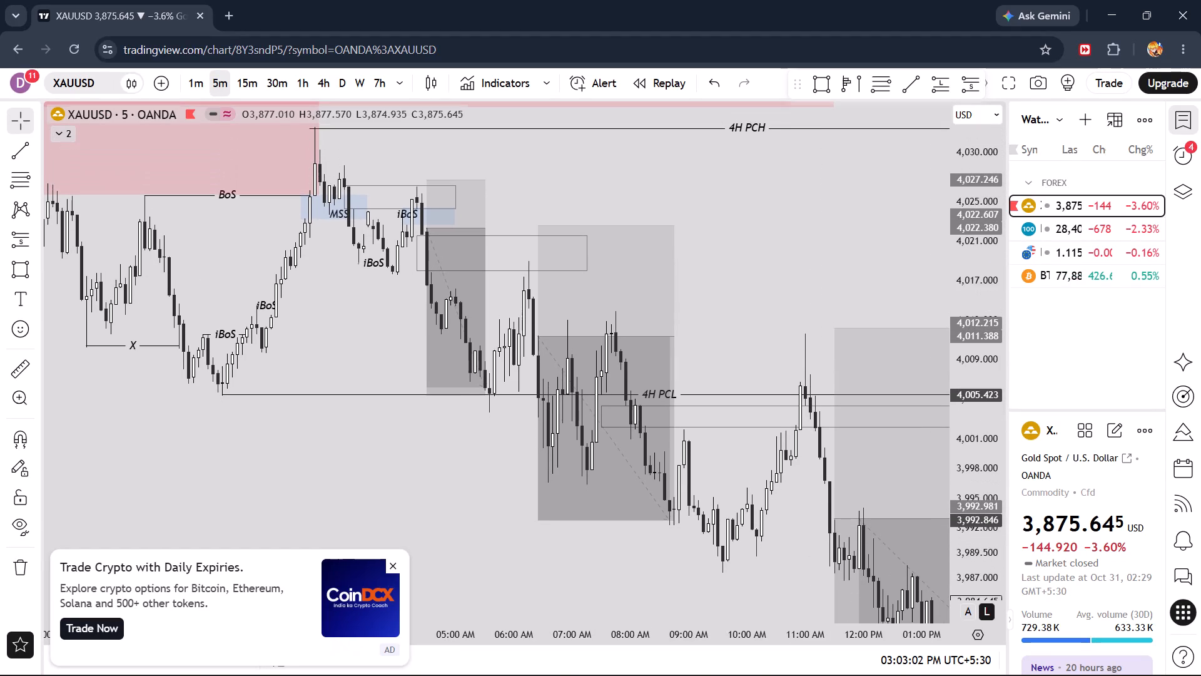
left_click_drag(524, 165, 574, 169)
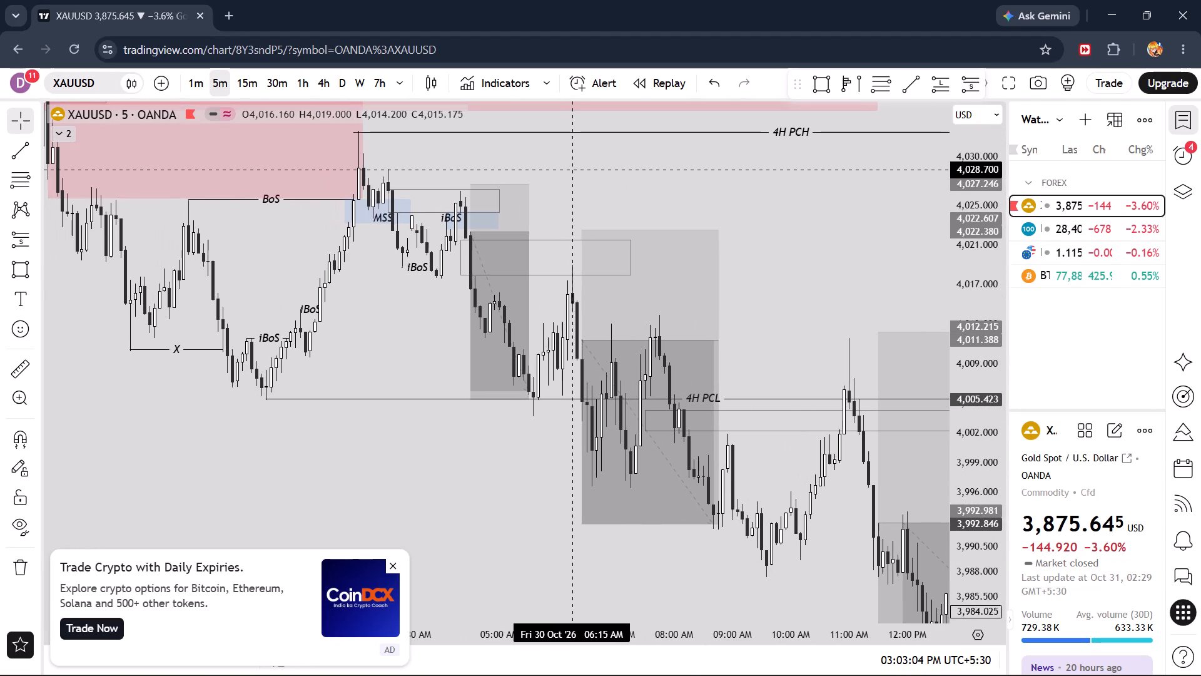
left_click_drag(574, 169, 667, 221)
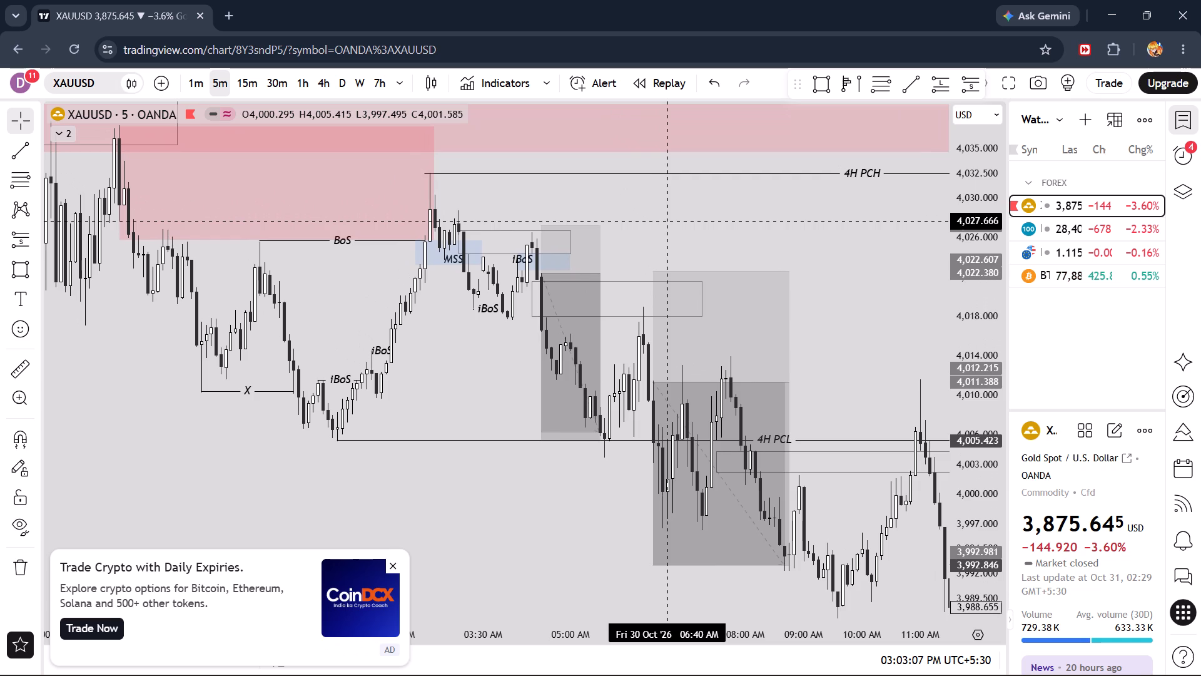
left_click(390, 569)
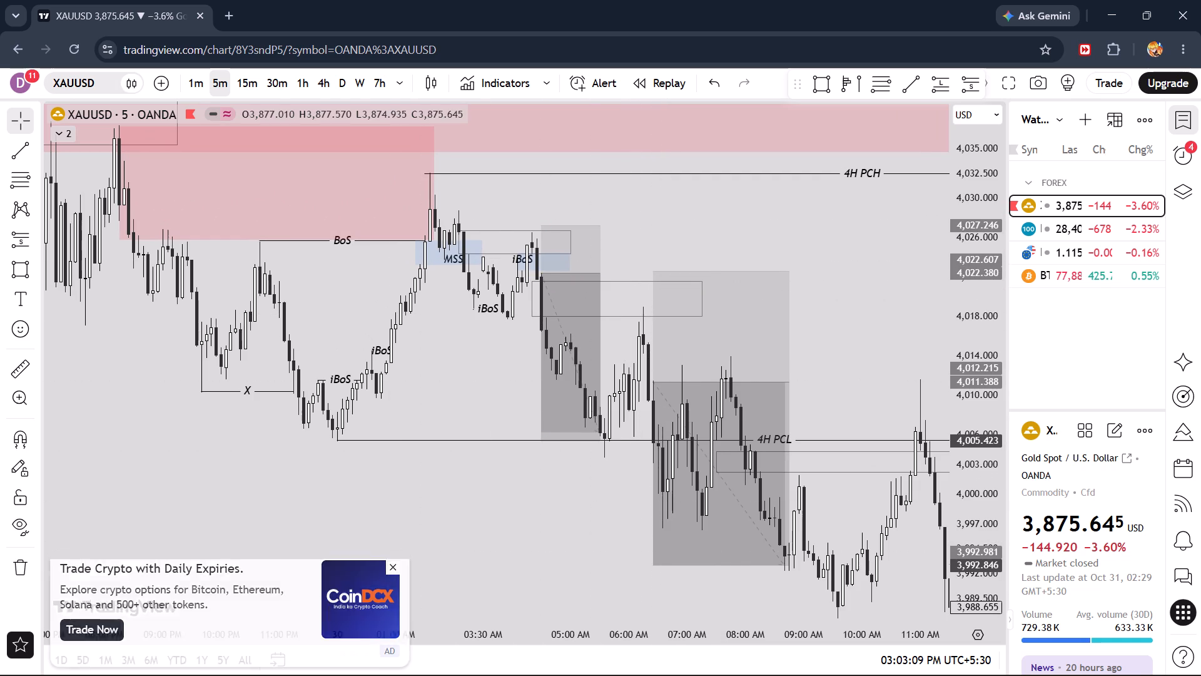
left_click_drag(399, 497, 508, 498)
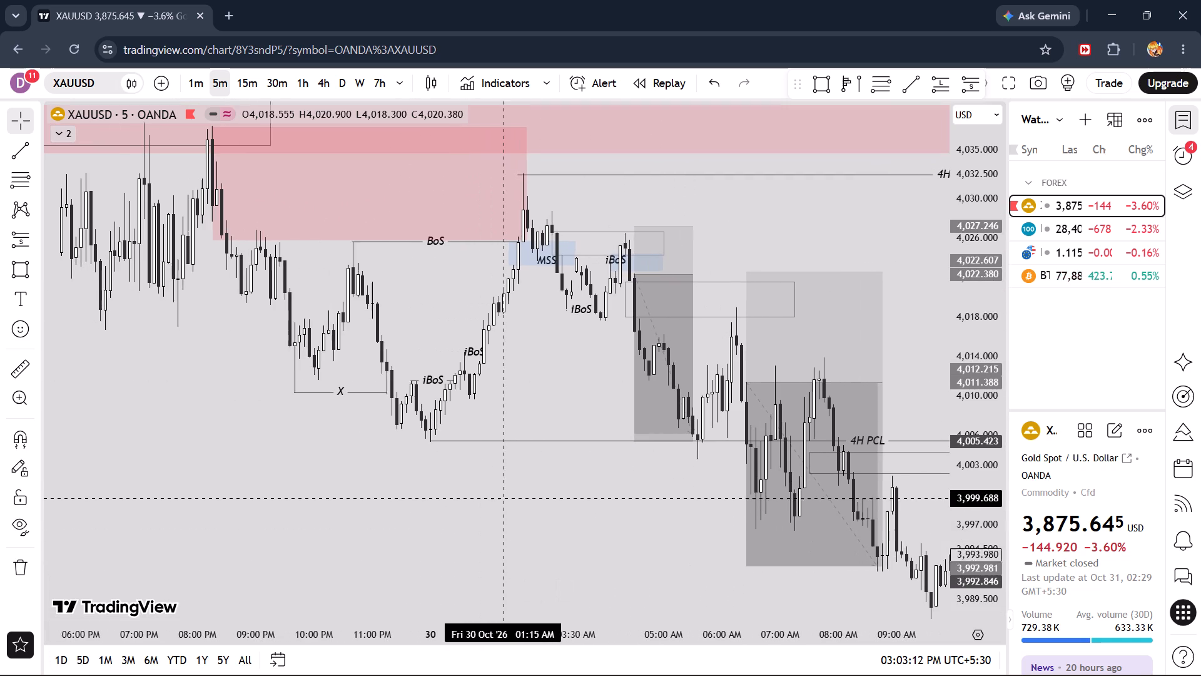
left_click_drag(508, 498, 402, 506)
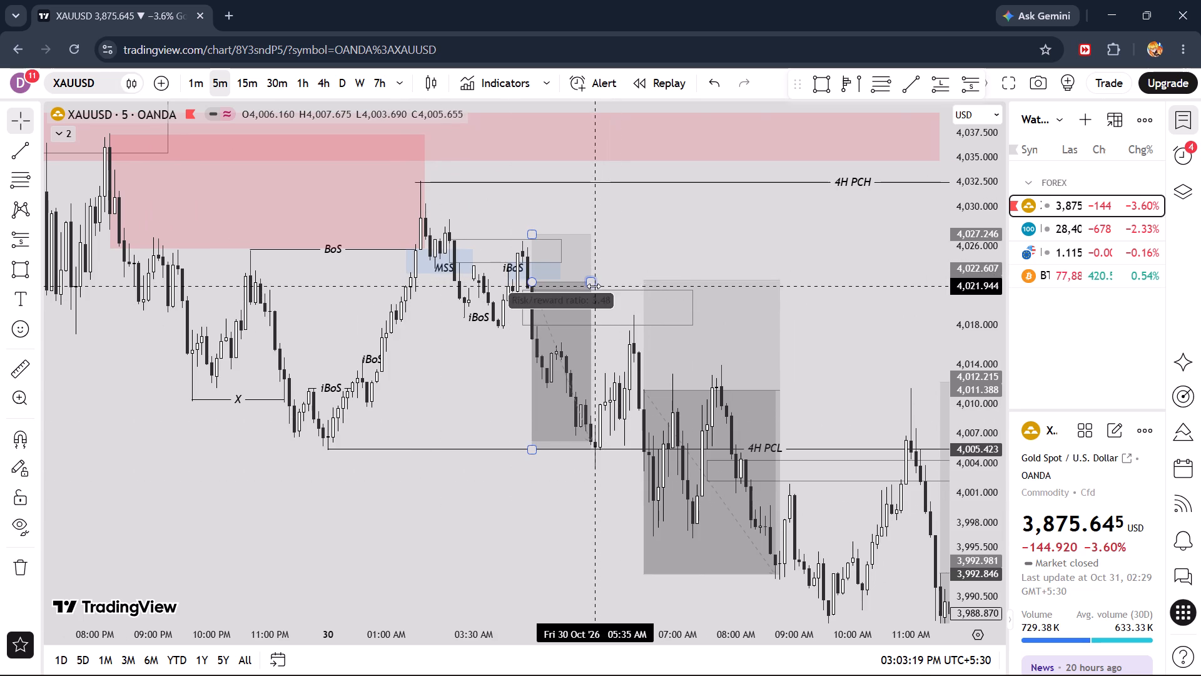
left_click_drag(594, 283, 602, 283)
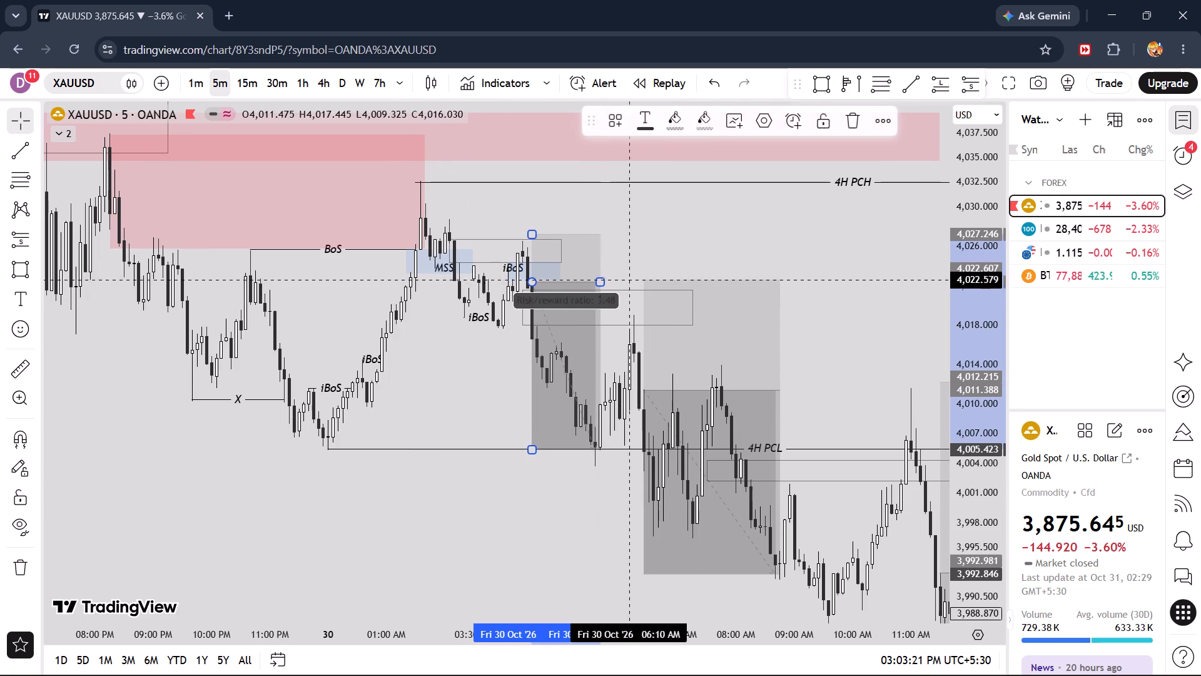
left_click(874, 272)
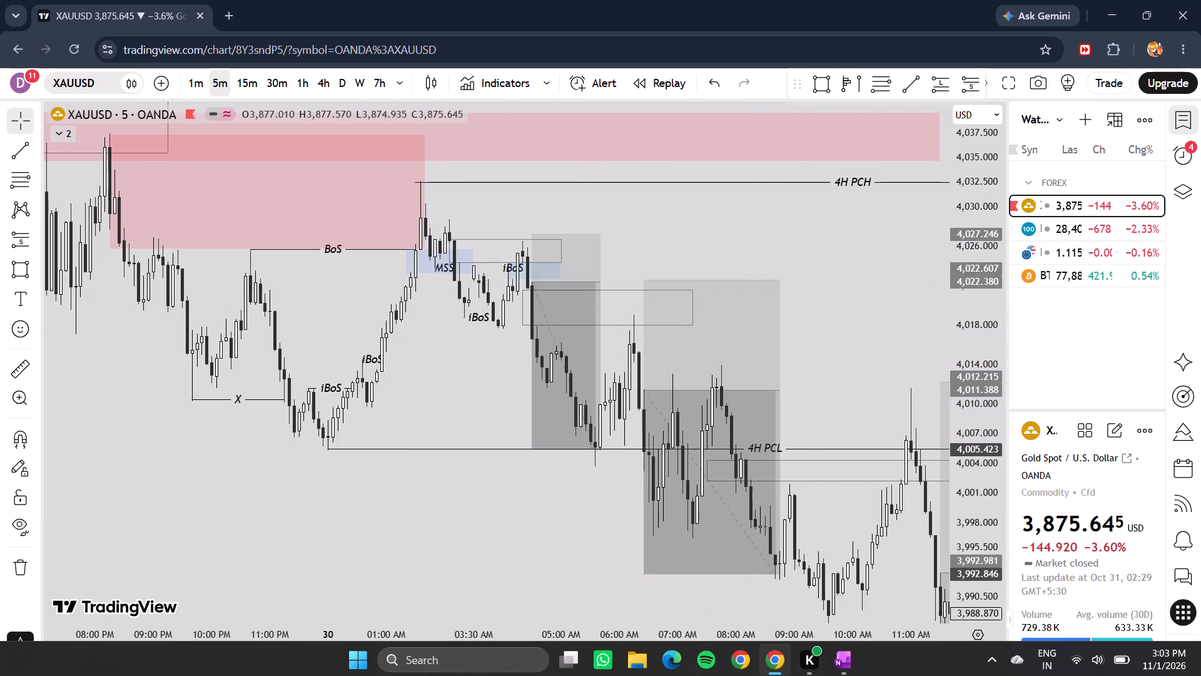
Switch to the CRT Trading Strategy page in OneNote and add "or" at the end of the second trade rule.
left_click(850, 657)
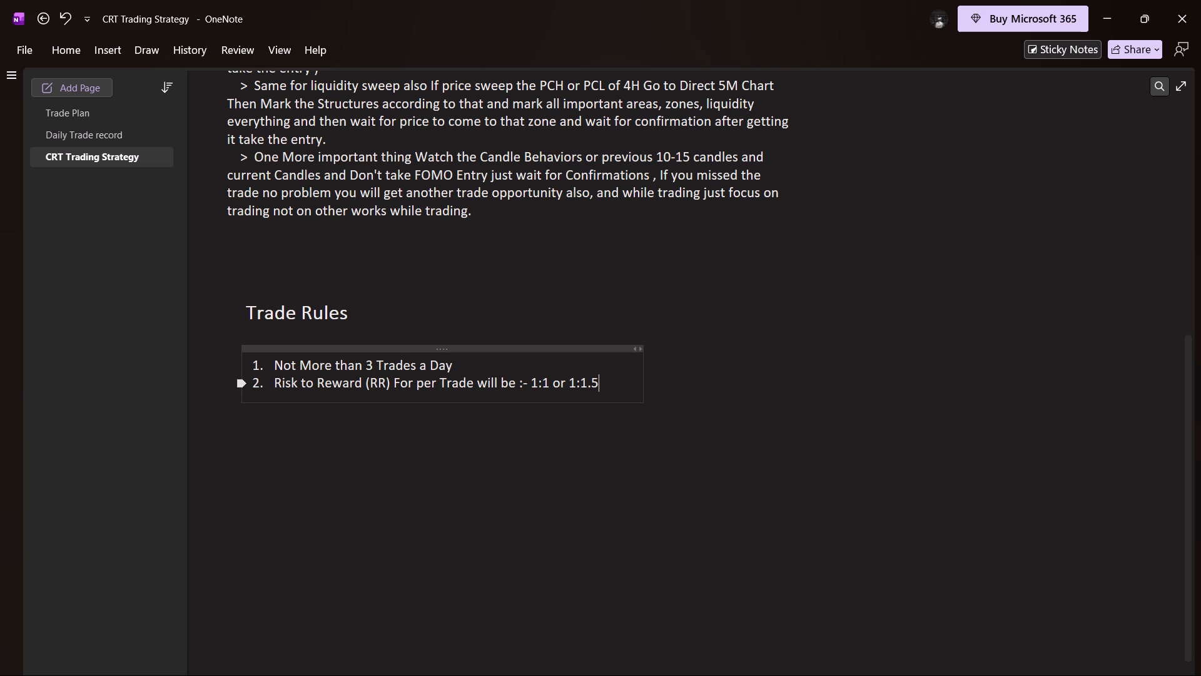
key("space")
type("or")
key("space")
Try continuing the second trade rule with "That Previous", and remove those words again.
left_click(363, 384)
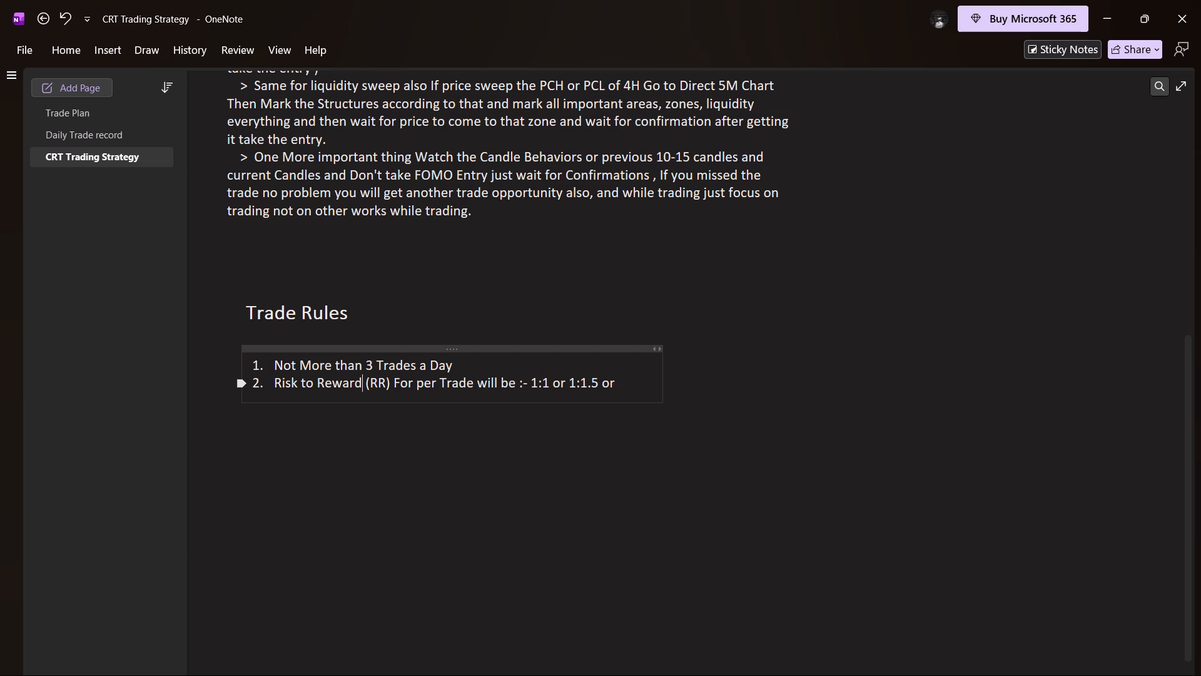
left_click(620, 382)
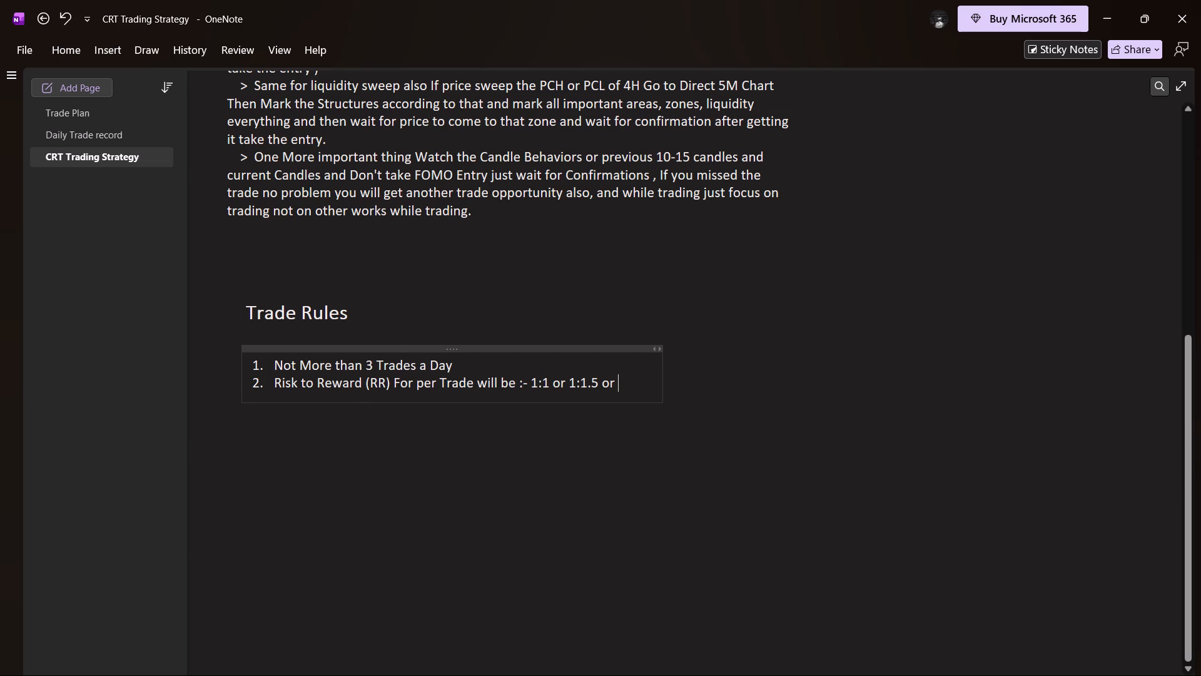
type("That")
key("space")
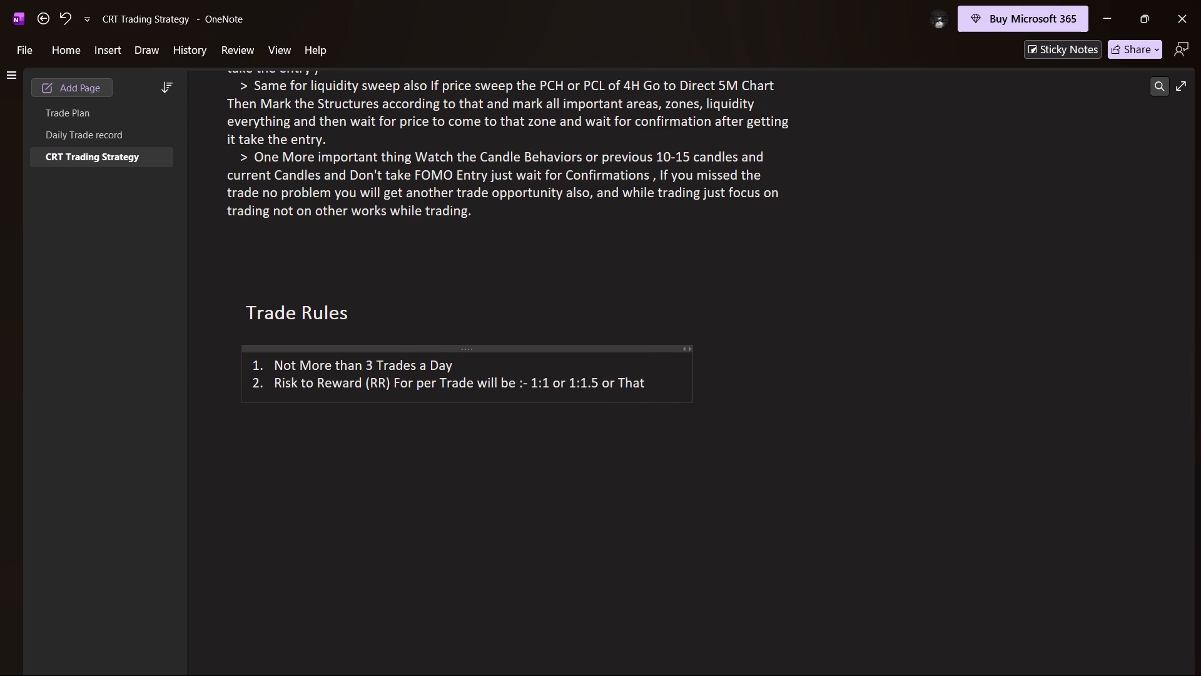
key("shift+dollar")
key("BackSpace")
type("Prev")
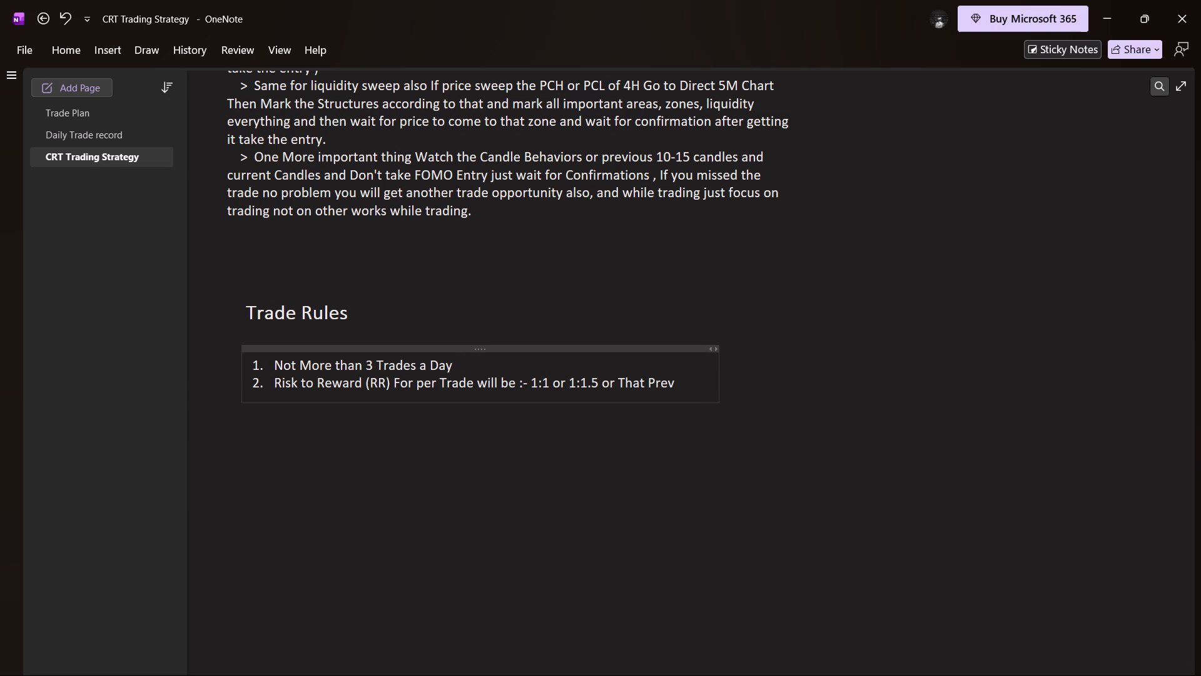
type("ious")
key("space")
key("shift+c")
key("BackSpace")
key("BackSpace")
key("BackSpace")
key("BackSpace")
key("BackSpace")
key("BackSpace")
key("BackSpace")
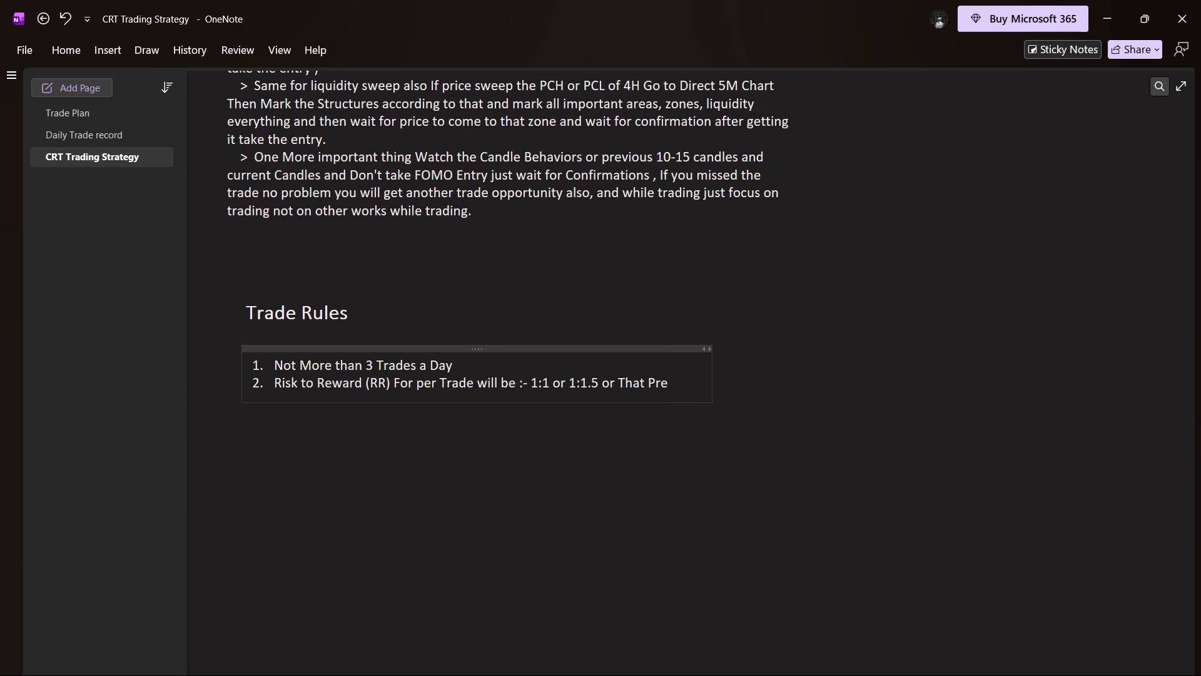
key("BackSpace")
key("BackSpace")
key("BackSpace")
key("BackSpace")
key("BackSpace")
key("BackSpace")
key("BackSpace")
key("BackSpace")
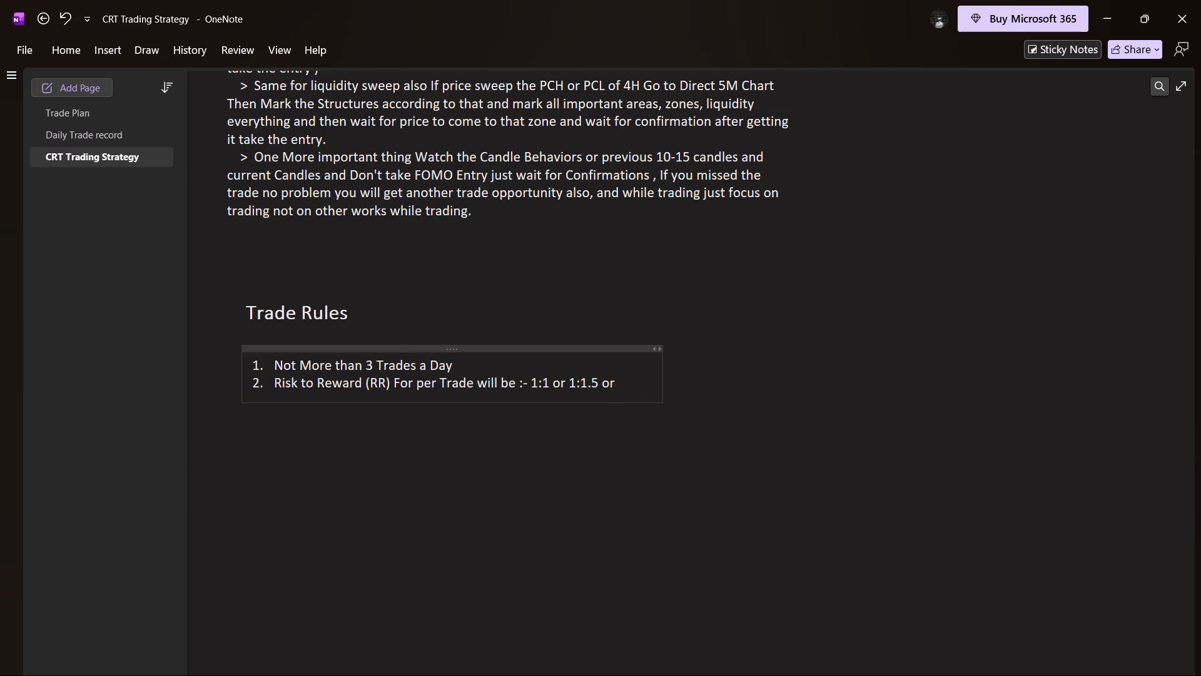
Continue the second trade rule after the final "or" with "4H PCH , PCL".
key("shift+dollar")
key("BackSpace")
type("4H")
key("space")
key("BackSpace")
key("space")
type("PCH or PC")
key("BackSpace")
key("BackSpace")
key("BackSpace")
key("BackSpace")
key("BackSpace")
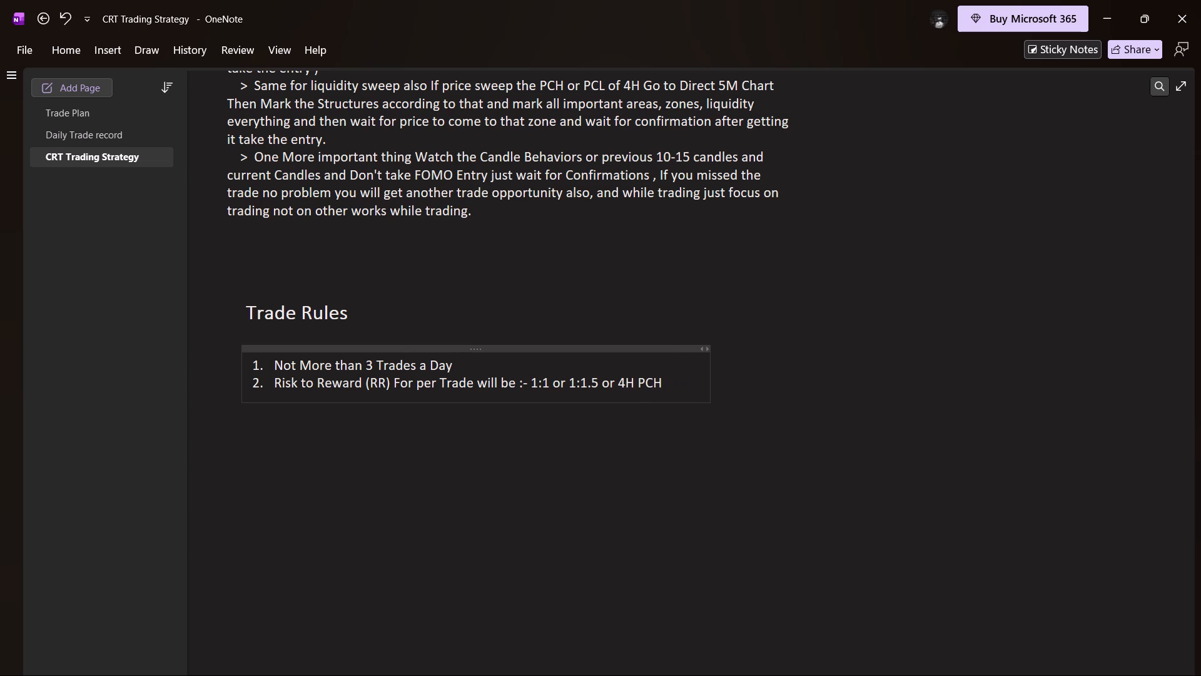
type(",")
key("space")
type("PCL")
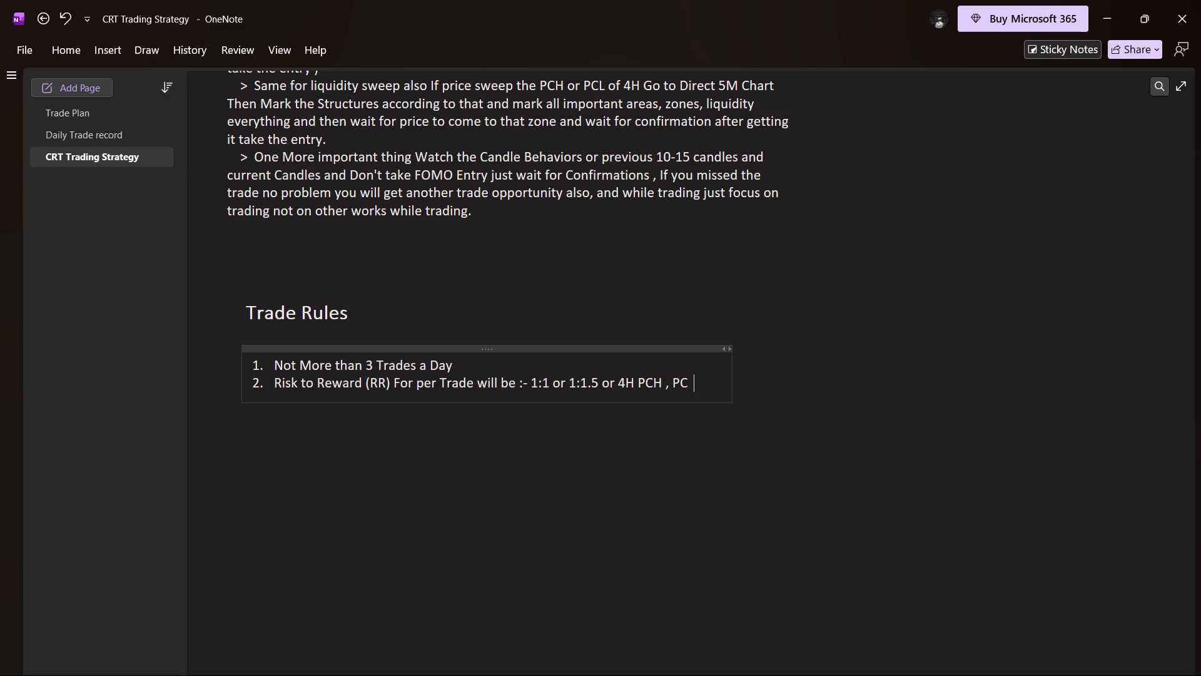
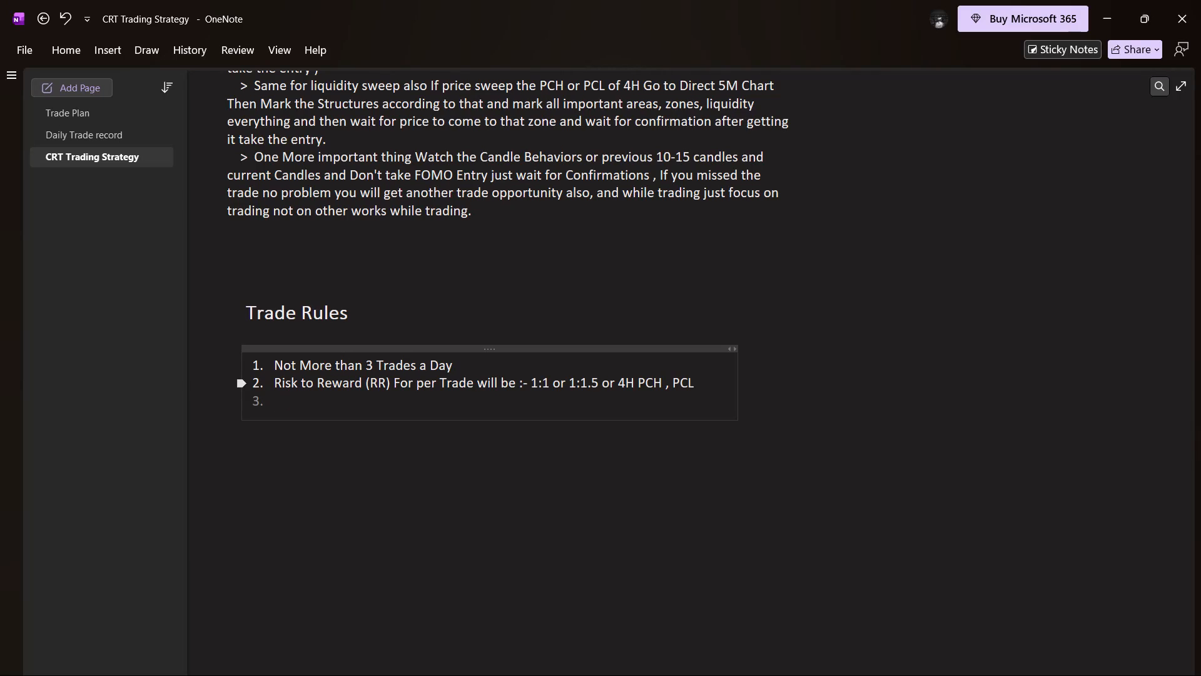
Write the third trade rule as "Risk Per Trade will be :- 1% Of the Account".
type("Rissk")
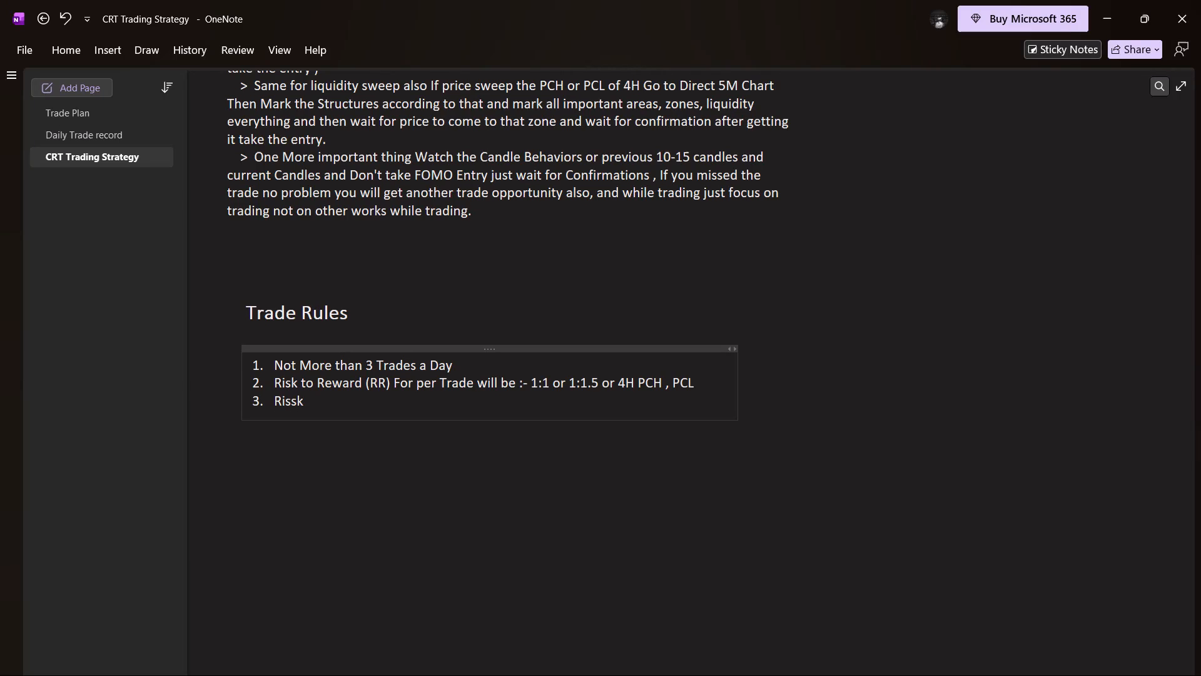
key("BackSpace")
key("BackSpace")
type("k Per")
key("space")
type("Trade")
key("space")
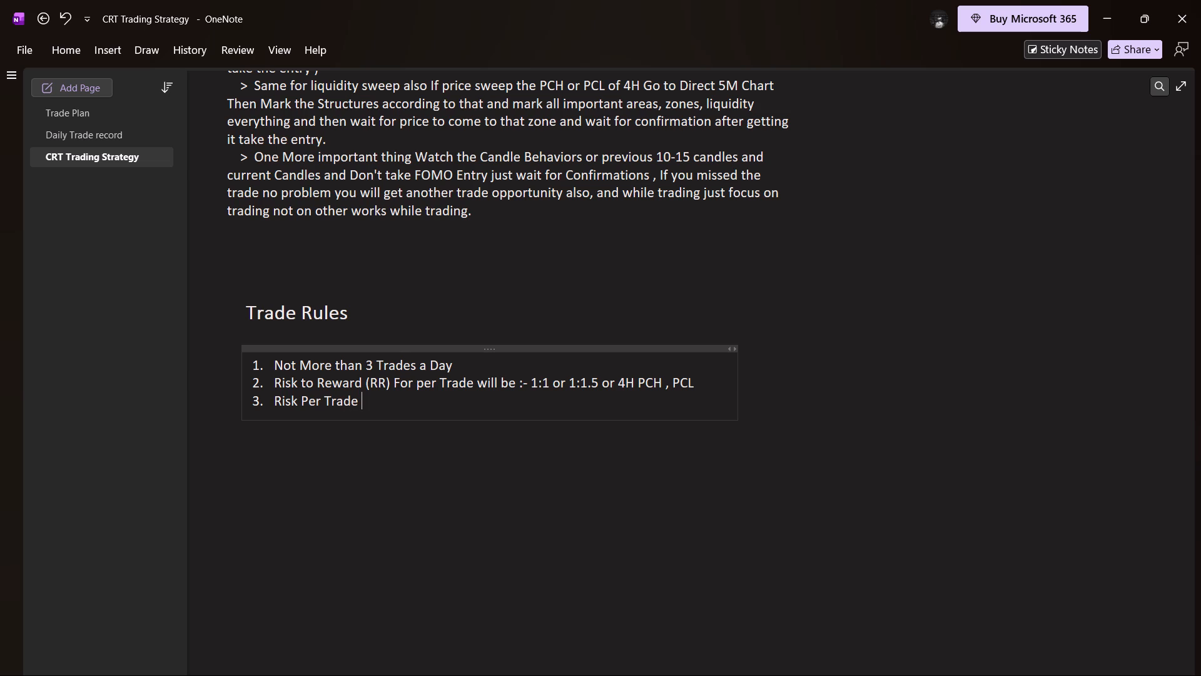
key("w")
type("ill be")
key("space")
key("BackSpace")
key("space")
type(";")
key("BackSpace")
type(":-")
key("space")
key("1")
type("% Of the")
key("space")
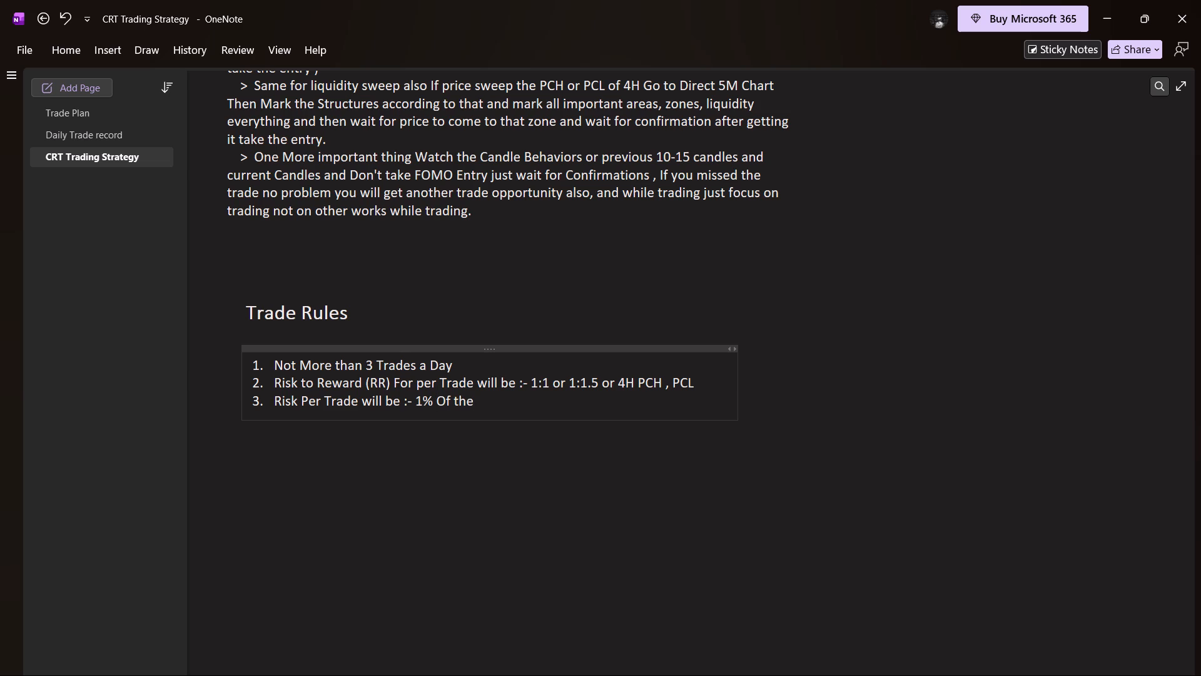
type("Account")
key("space")
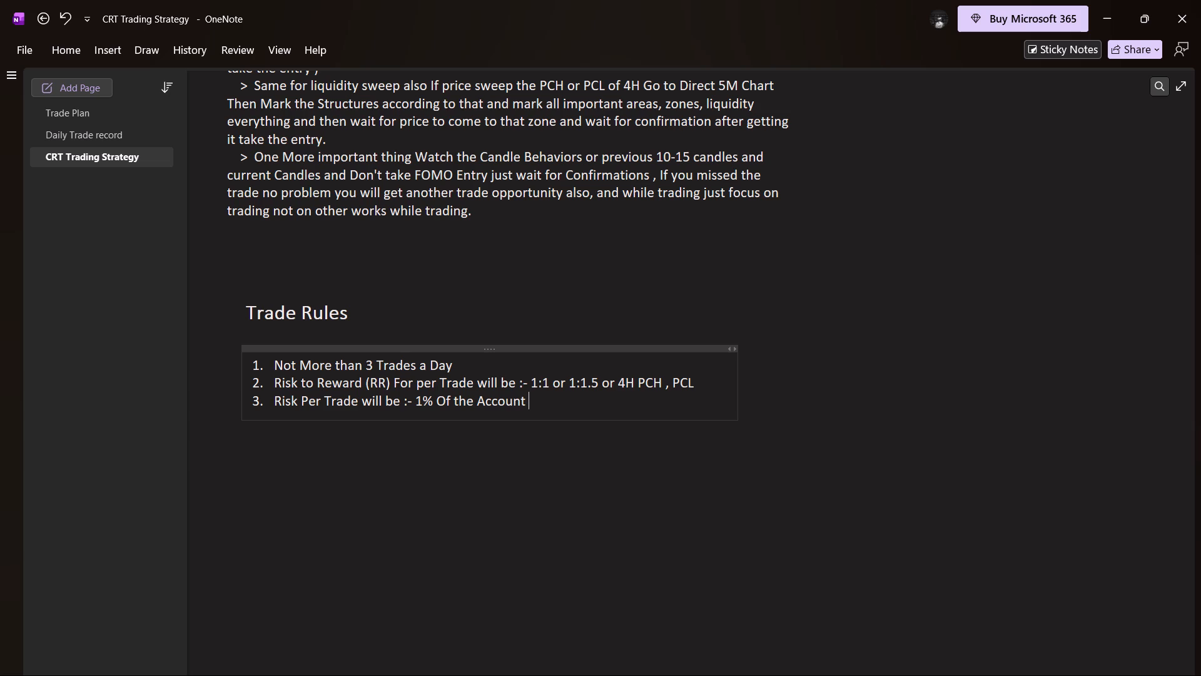
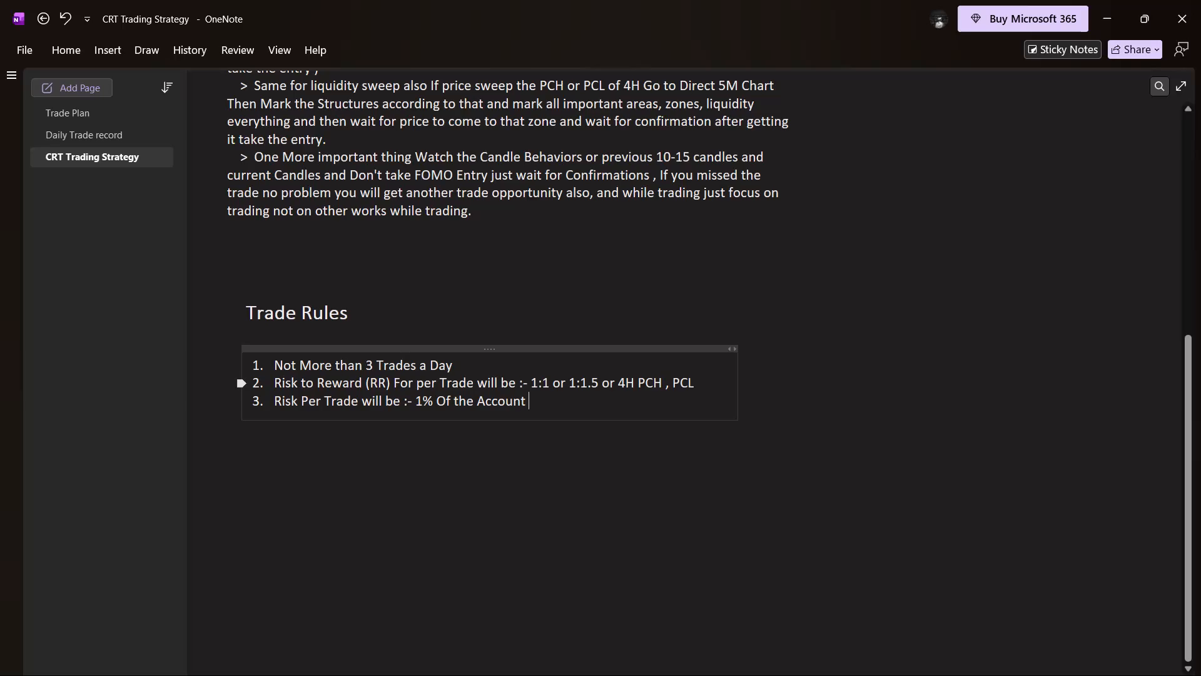
Remove "1:1 or 1:1.5 or" from the second trade rule, leaving only the 4H PCH , PCL target.
left_click_drag(614, 382, 530, 382)
key("BackSpace")
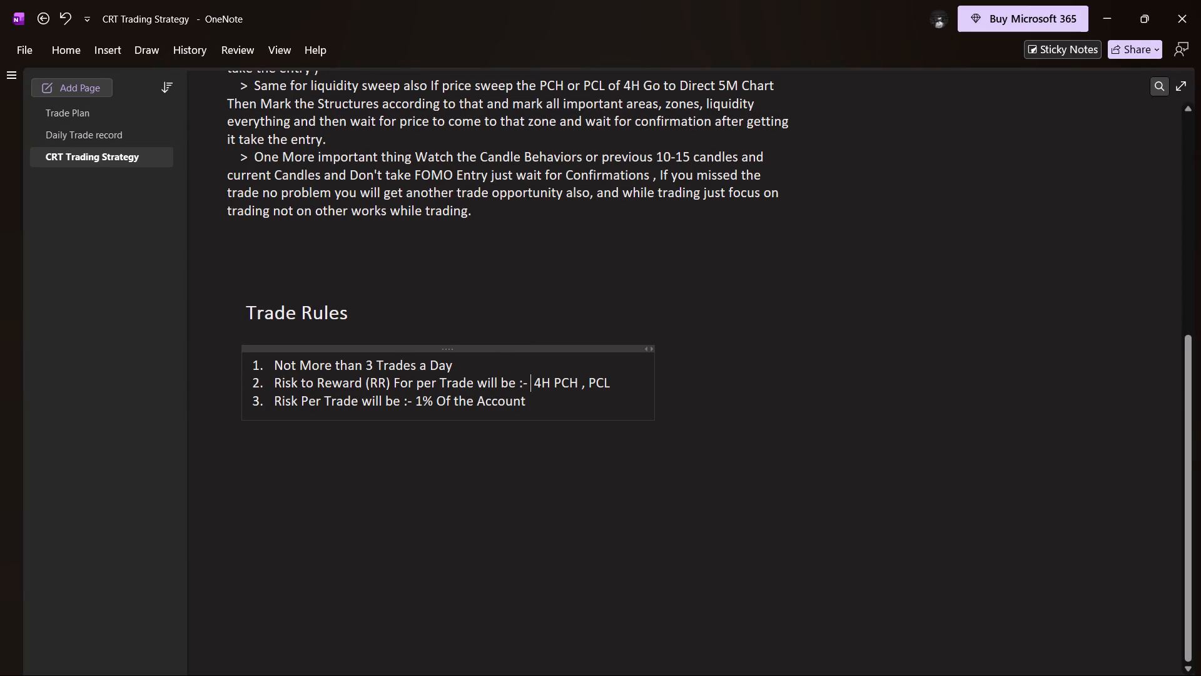
left_click(533, 405)
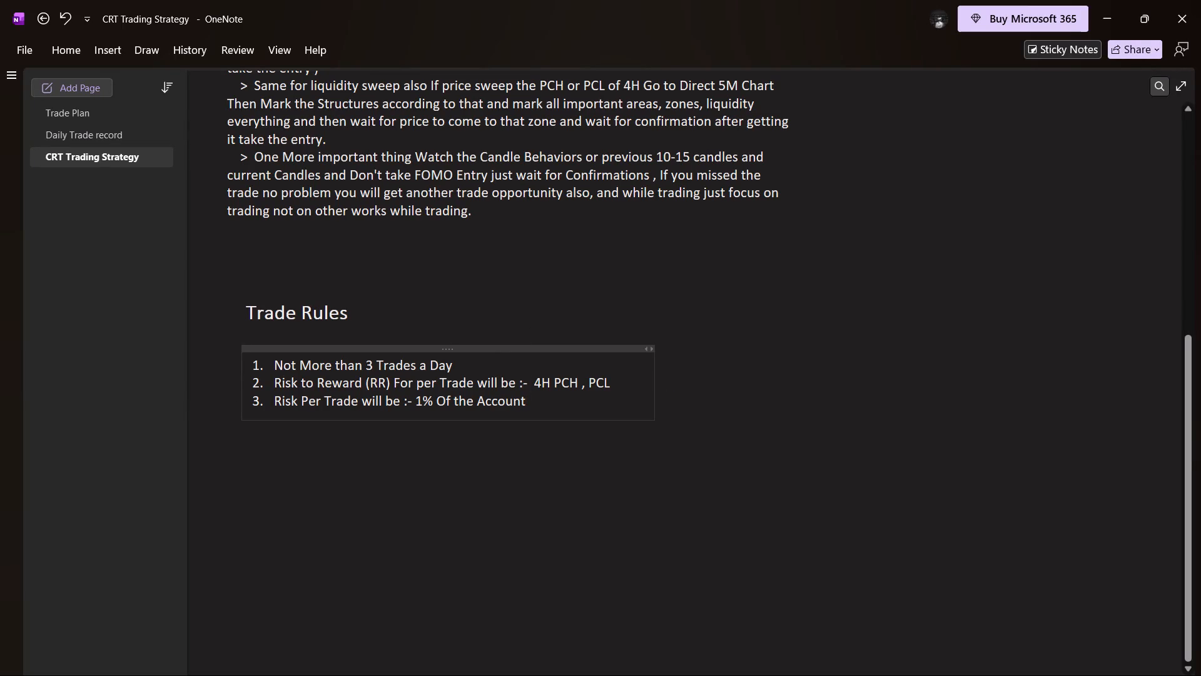
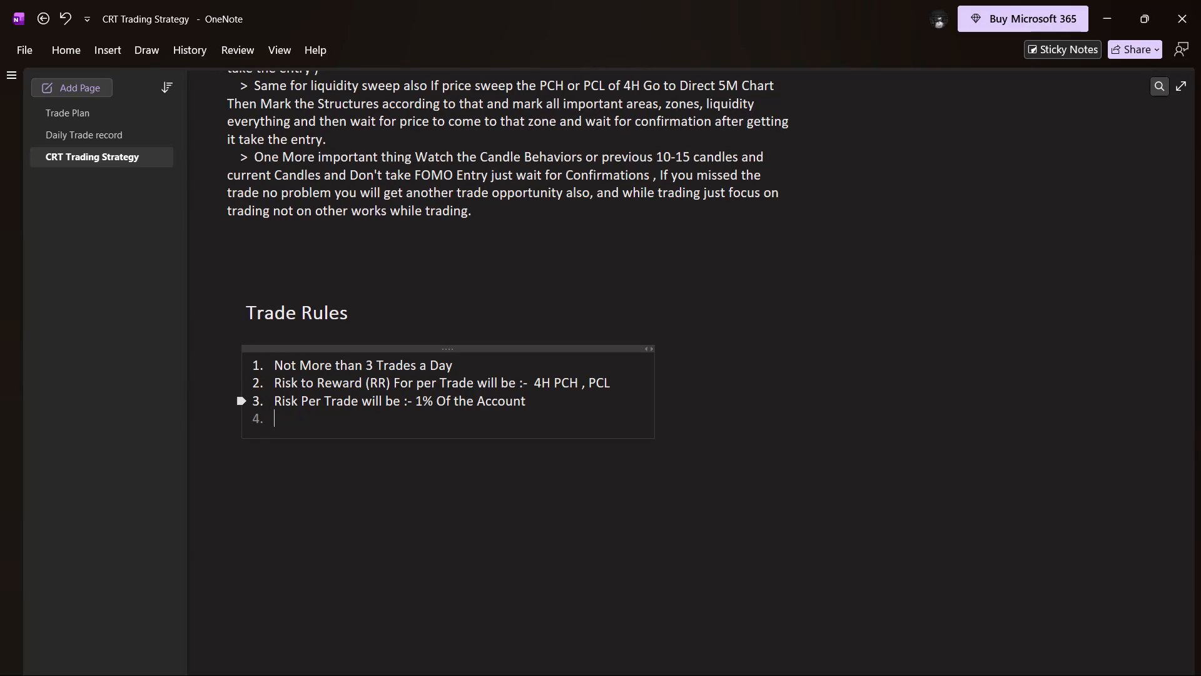
Write the fourth trade rule: "You will hold the full trade, no tralling will be allowed".
type("you will hold the full trade")
key("space")
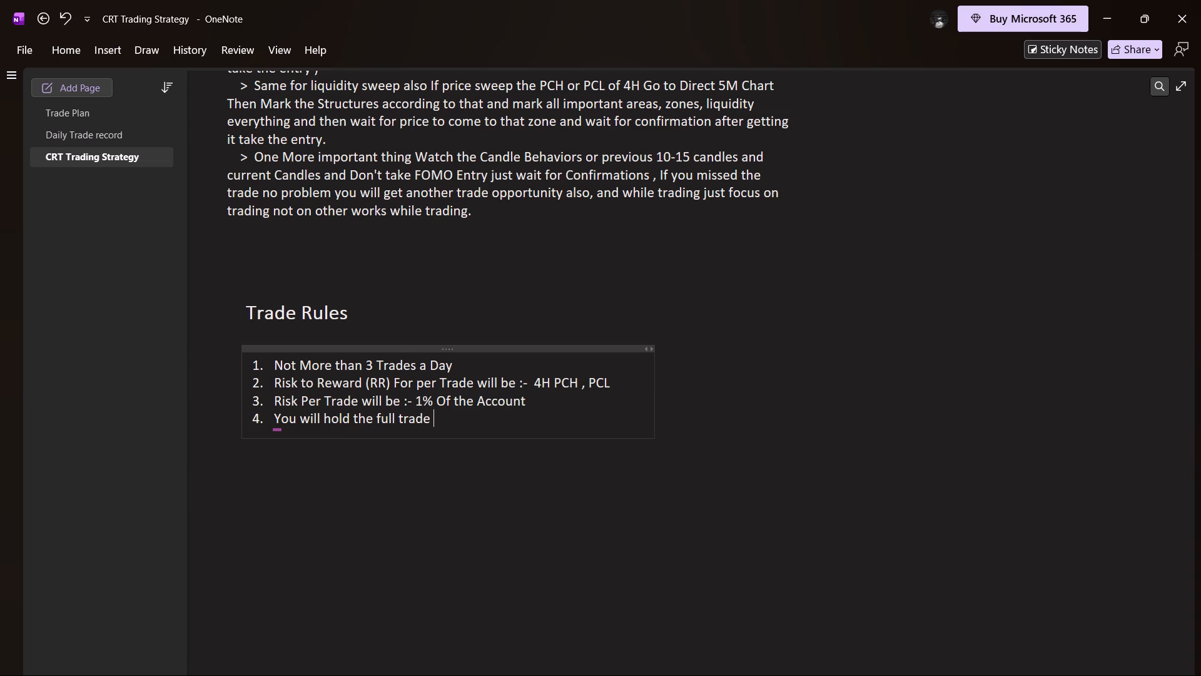
key("BackSpace")
type(", no tralling")
key("space")
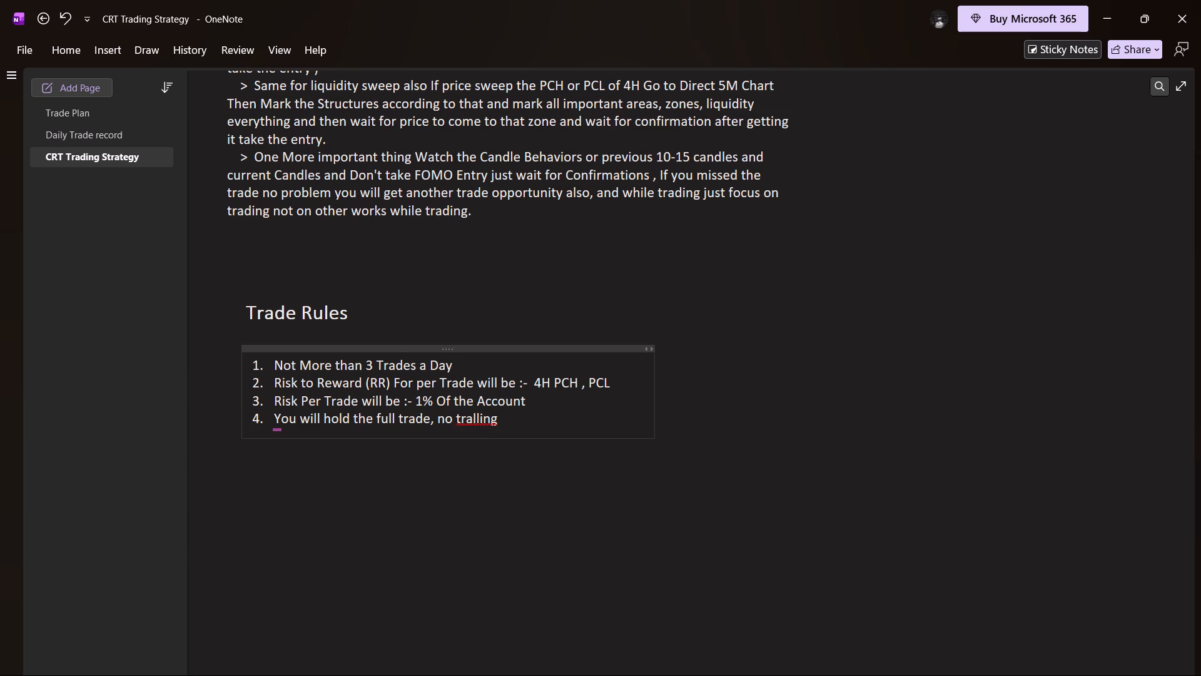
type("will be all")
type("owrd")
key("BackSpace")
key("BackSpace")
type("ed")
key("space")
Correct the misspelled word "tralling" in the fourth rule to the suggested spelling "trailing".
right_click(468, 409)
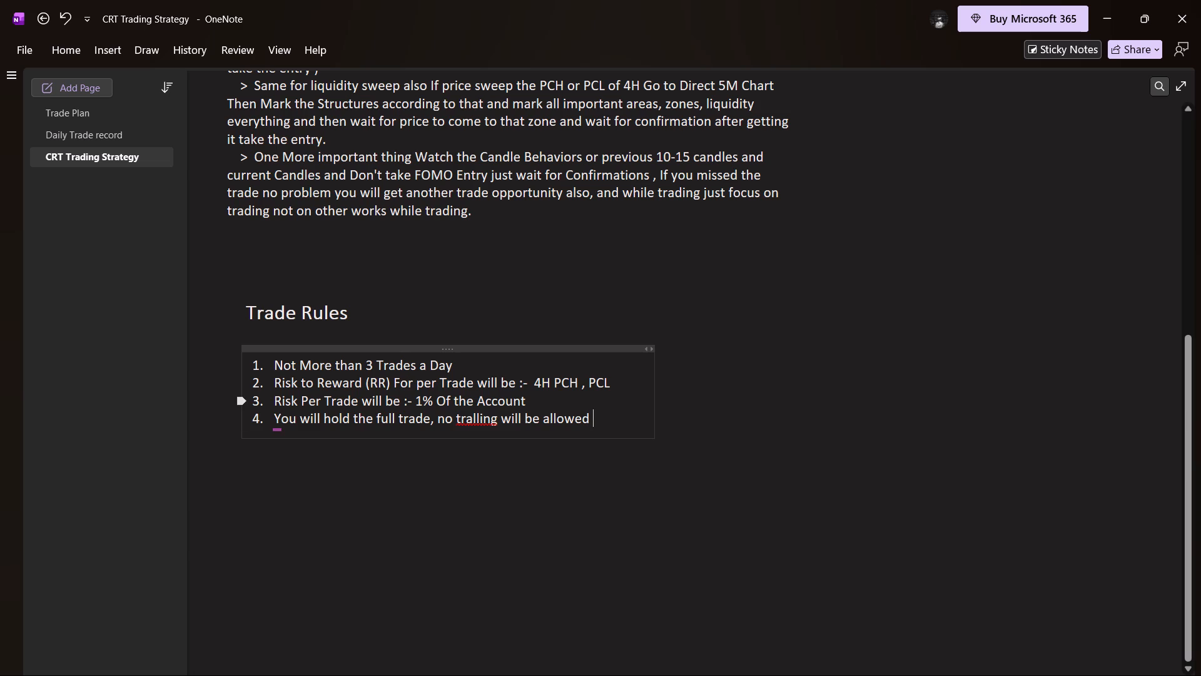
right_click(456, 416)
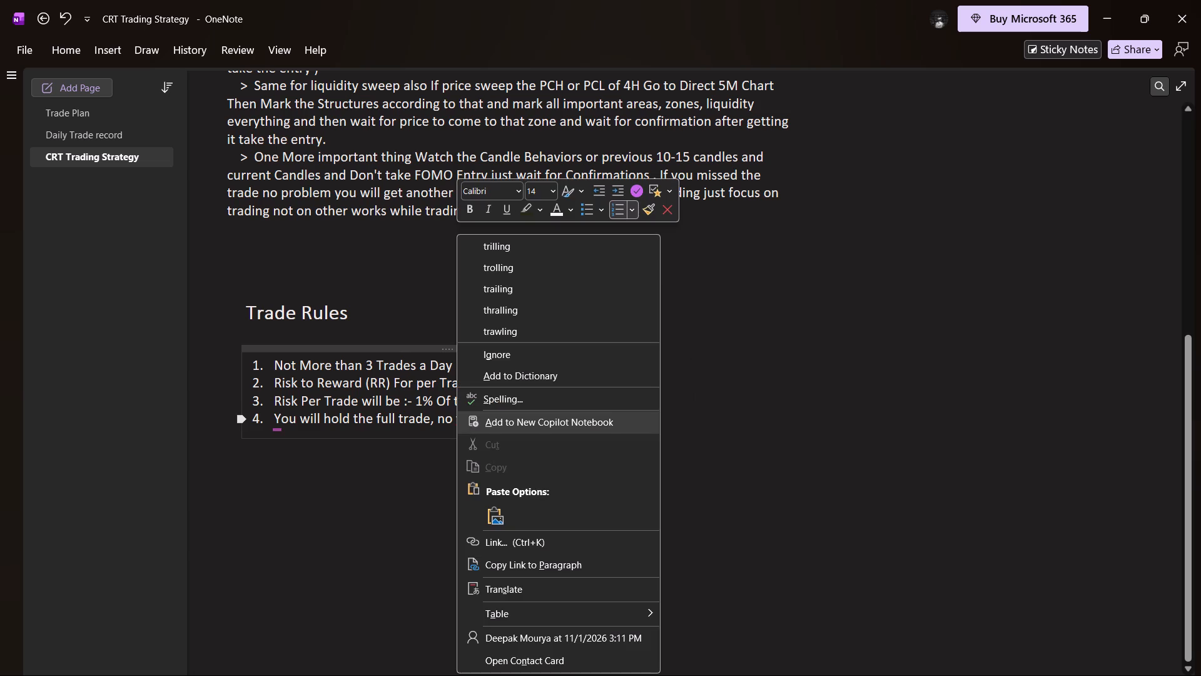
left_click(507, 286)
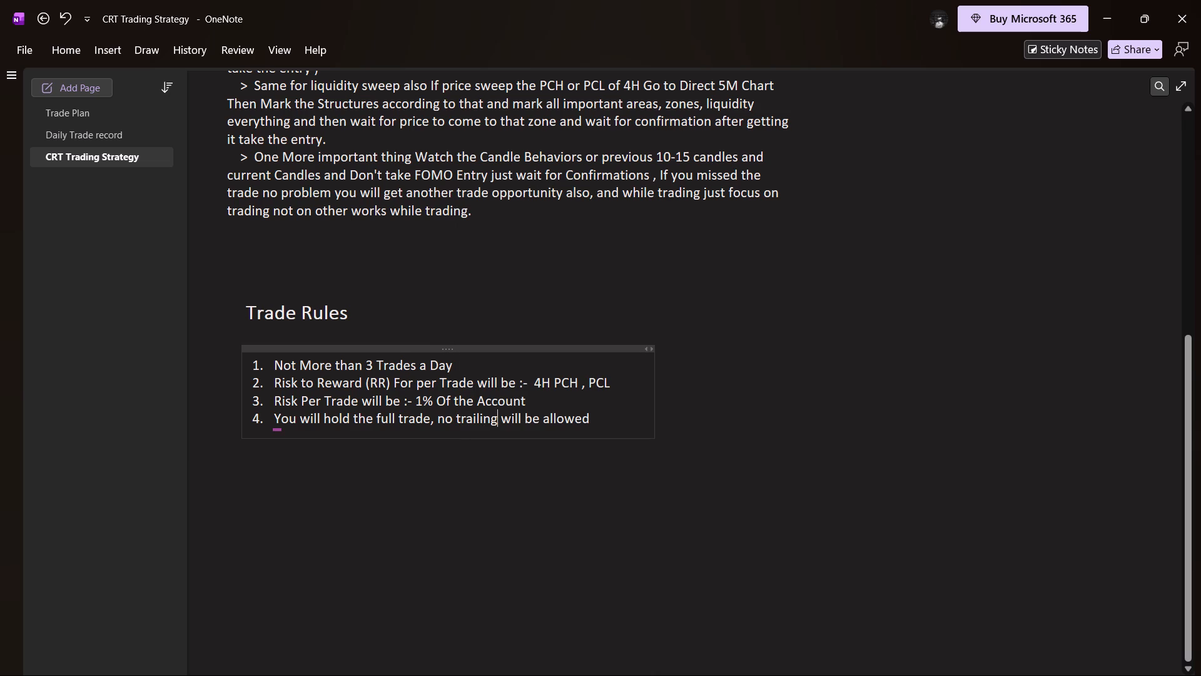
Switch to the TradingView XAUUSD 5-minute chart and look over the marked trades around the 4H PCL.
left_click(780, 657)
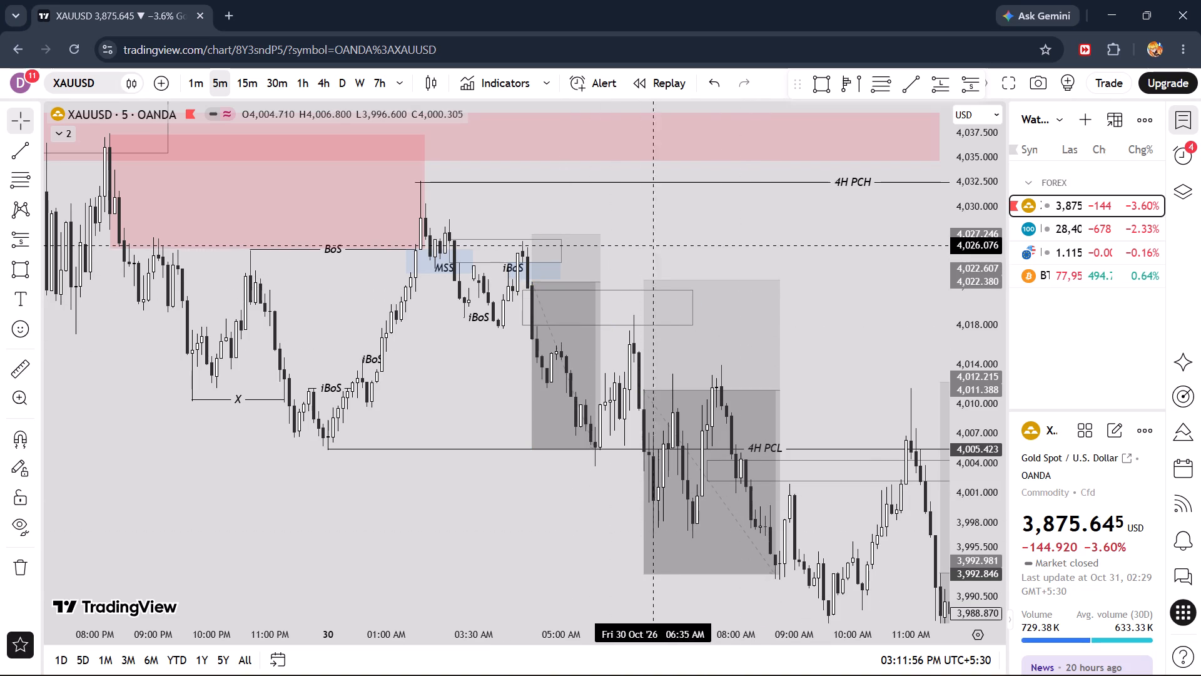
left_click_drag(659, 245, 642, 212)
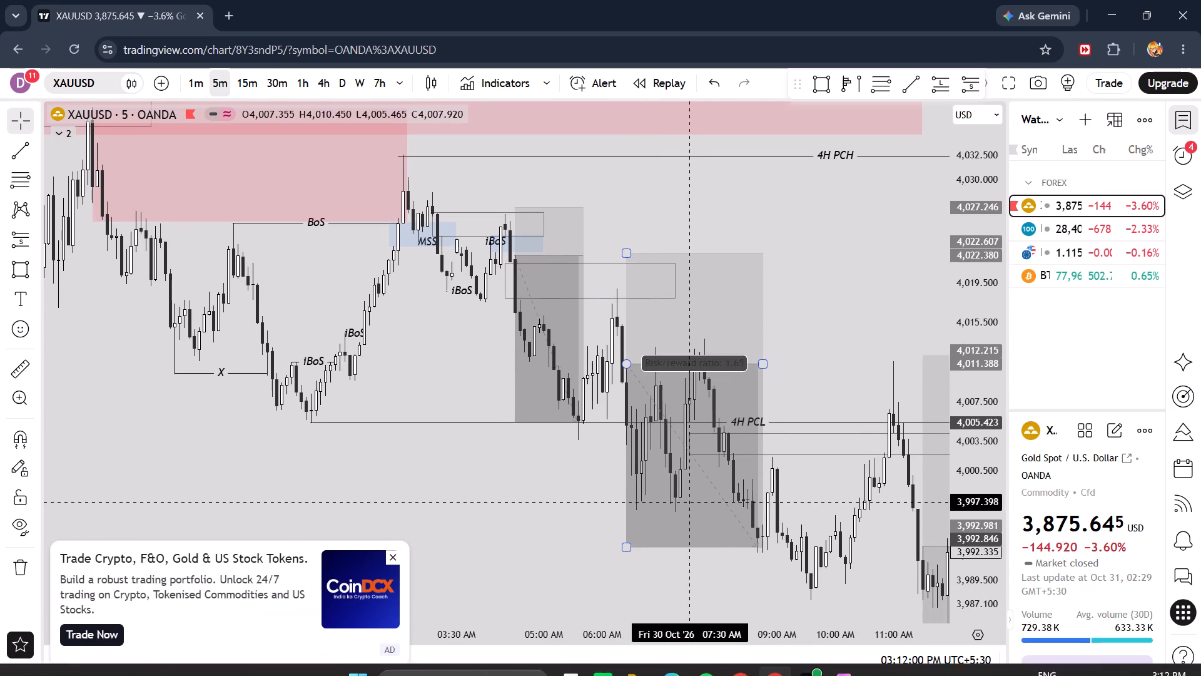
Switch back to OneNote and extend the end of the fourth rule with "until and unless there is".
left_click(837, 660)
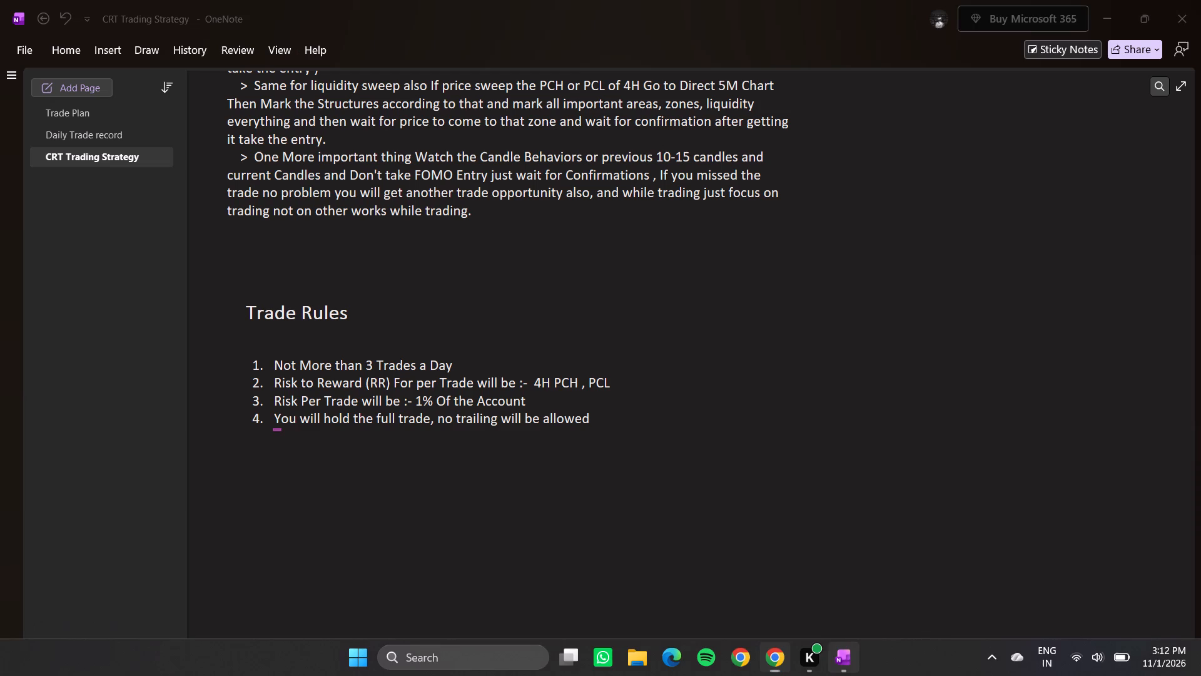
left_click(591, 428)
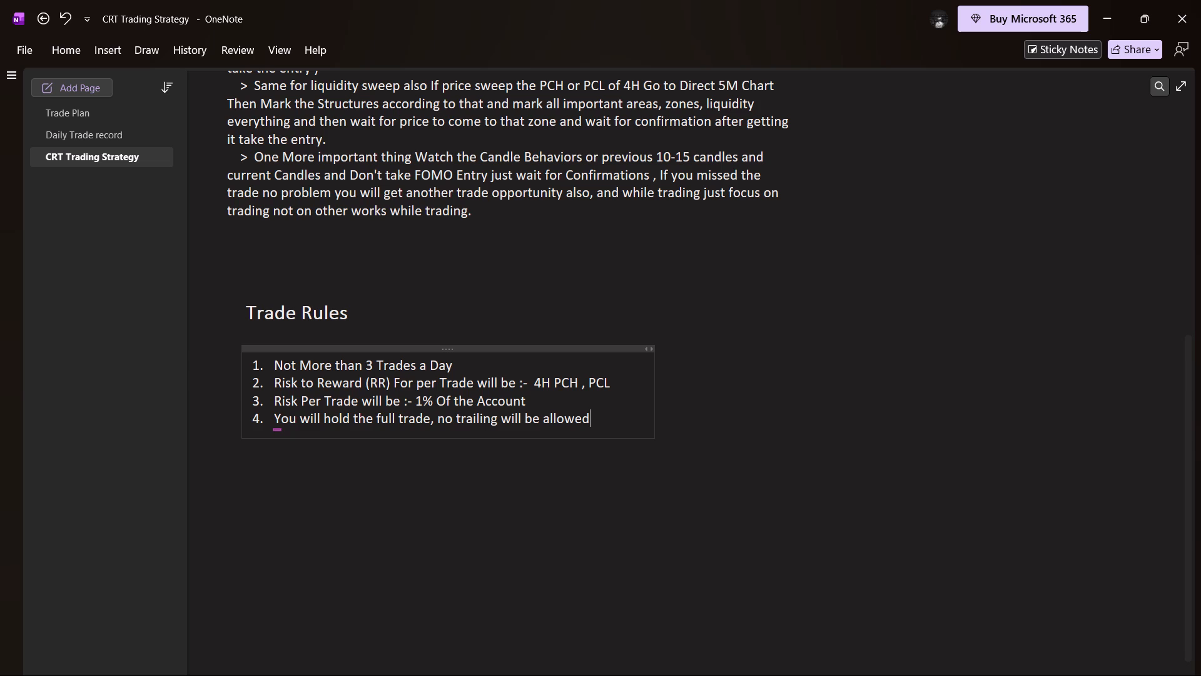
key("space")
type("until and unless there is")
key("space")
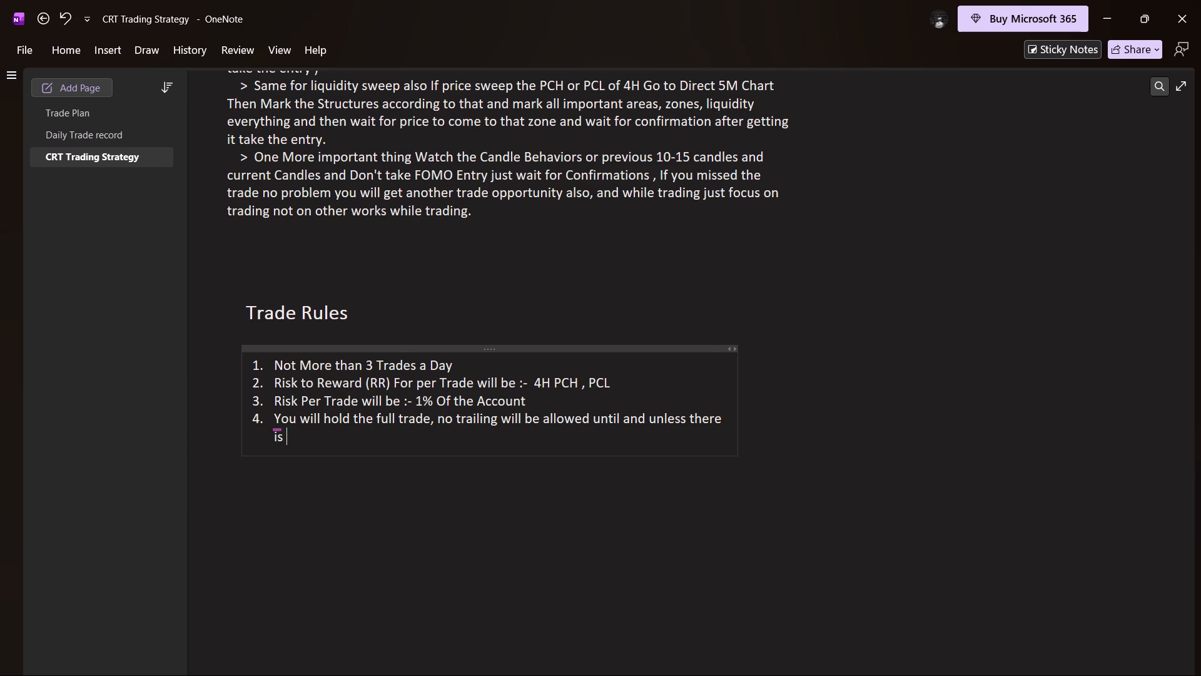
Replace "there is" at the end of the fourth rule with "some unexpected news come".
type("Su")
type("dd")
key("BackSpace")
key("BackSpace")
key("BackSpace")
key("BackSpace")
key("BackSpace")
key("BackSpace")
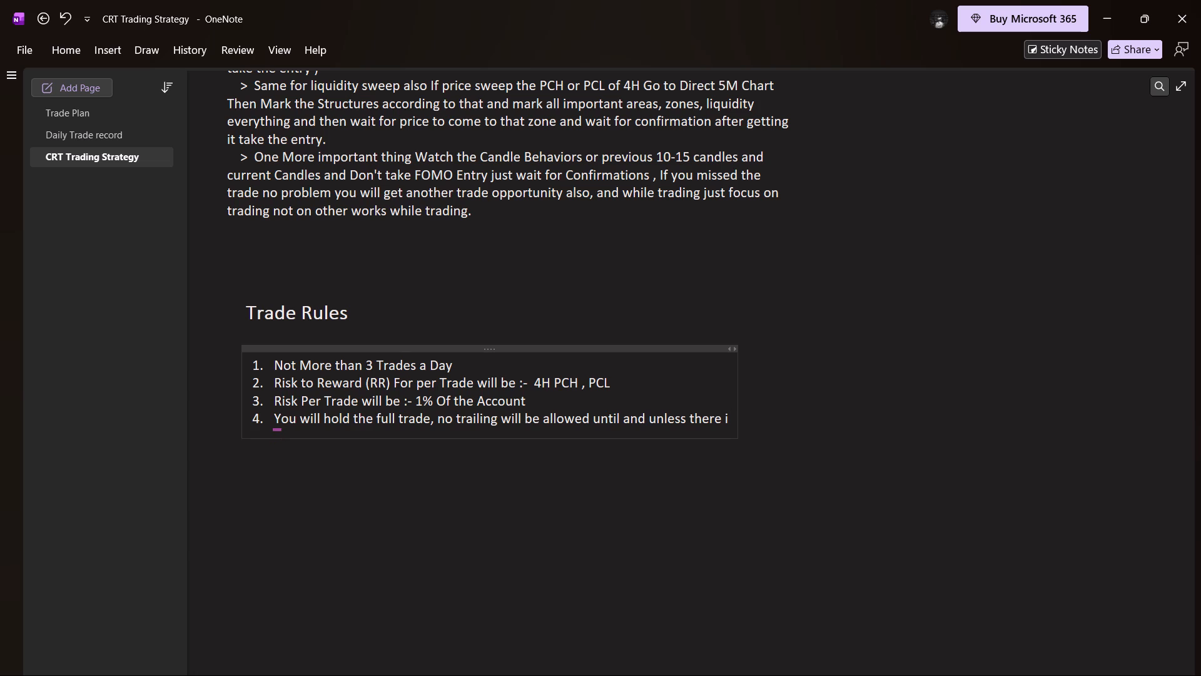
key("BackSpace")
key("BackSpace")
key("BackSpace")
key("BackSpace")
key("BackSpace")
key("BackSpace")
key("BackSpace")
type("some unexpected new")
key("space")
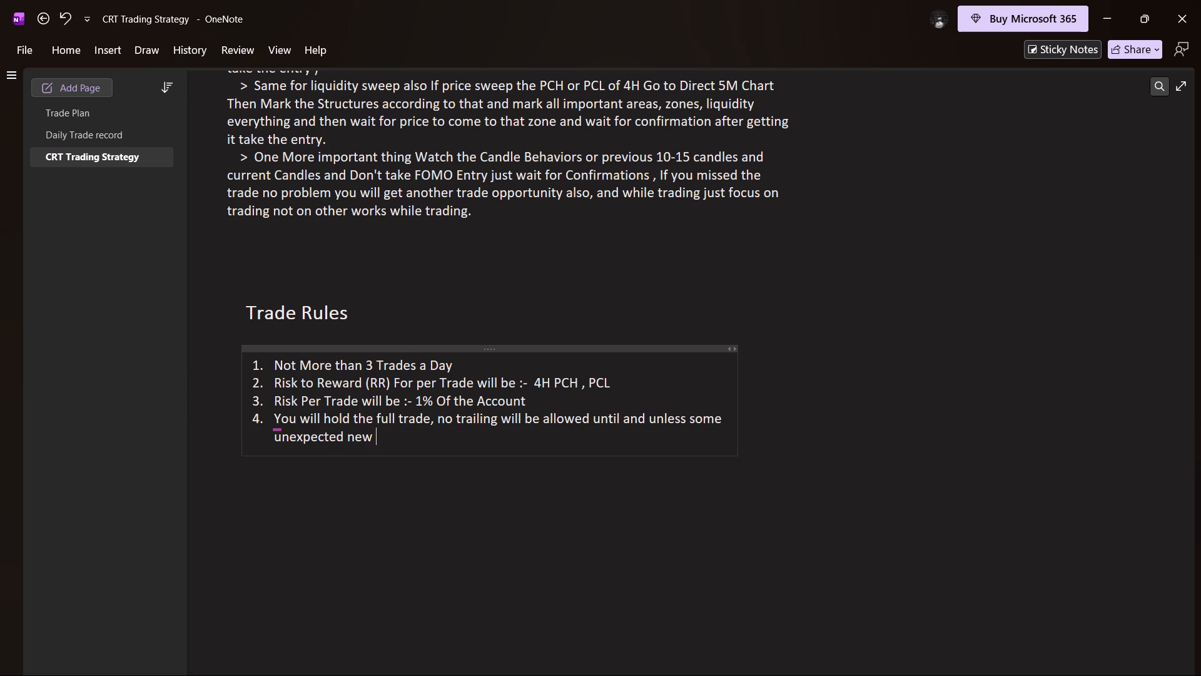
key("BackSpace")
type("s comes")
key("space")
key("BackSpace")
key("BackSpace")
key("period")
key("BackSpace")
key("space")
key("BackSpace")
Continue the fourth rule after "news come" with ", if price goes to".
type(", y")
key("o")
key("BackSpace")
key("BackSpace")
type("if price")
key("space")
type("goes to")
key("space")
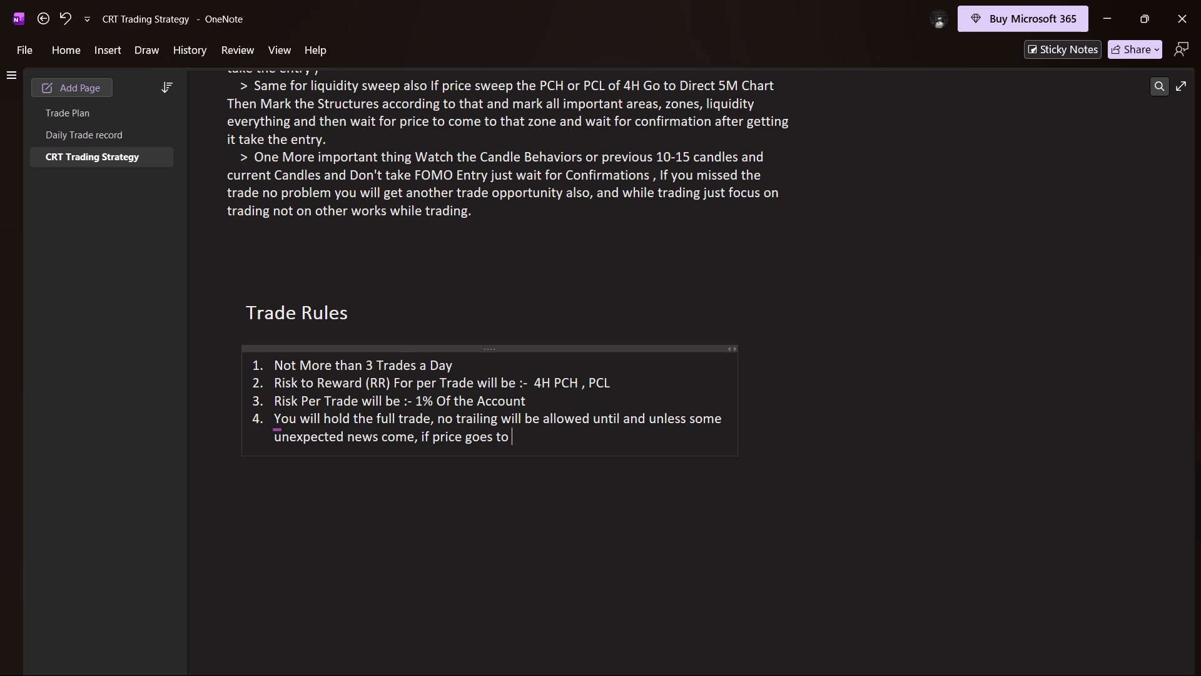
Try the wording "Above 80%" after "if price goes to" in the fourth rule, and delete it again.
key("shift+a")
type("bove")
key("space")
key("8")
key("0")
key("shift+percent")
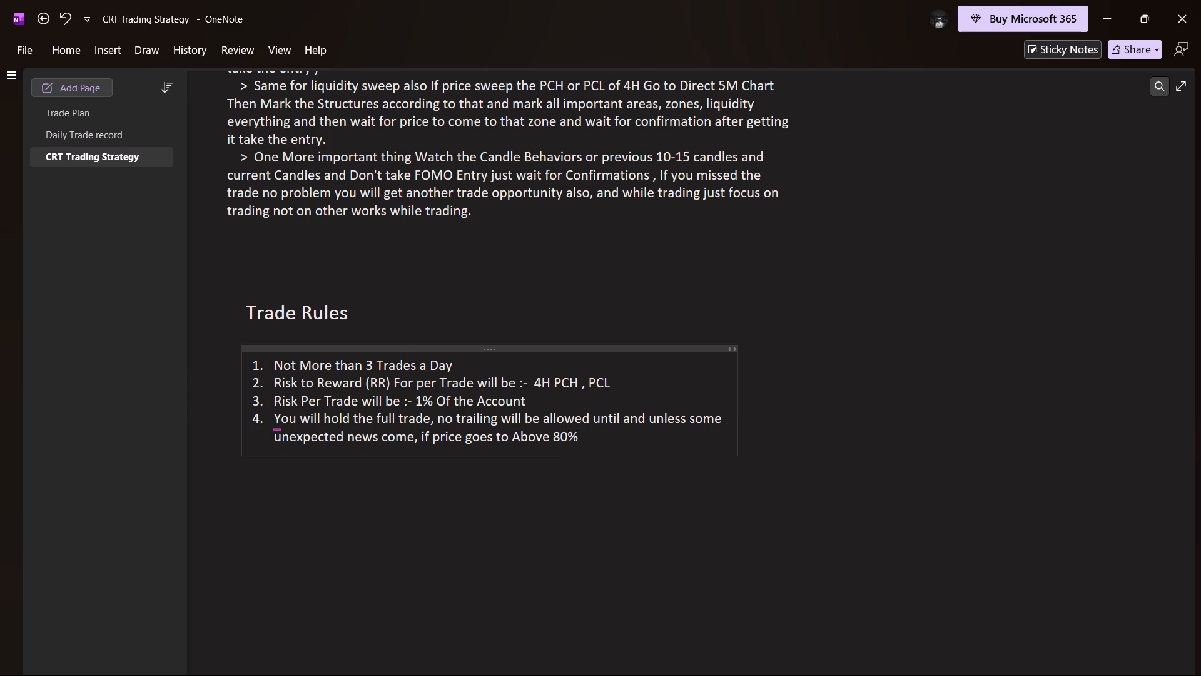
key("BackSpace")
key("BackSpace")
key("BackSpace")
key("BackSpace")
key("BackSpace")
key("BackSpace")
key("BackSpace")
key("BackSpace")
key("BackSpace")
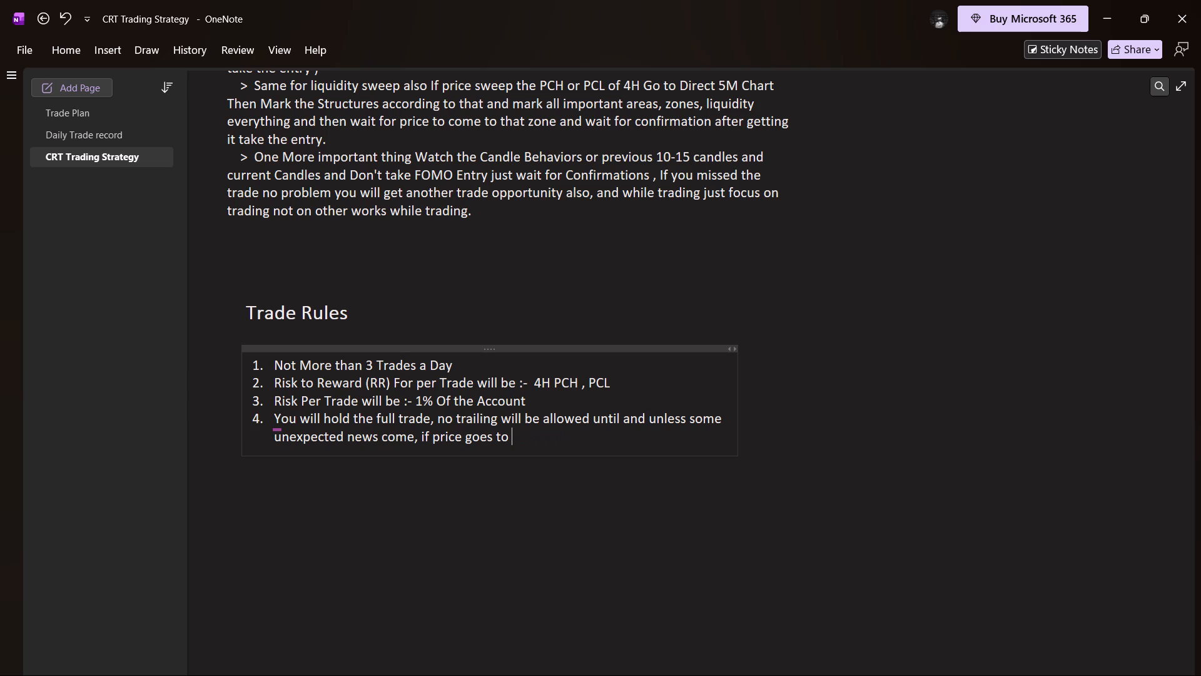
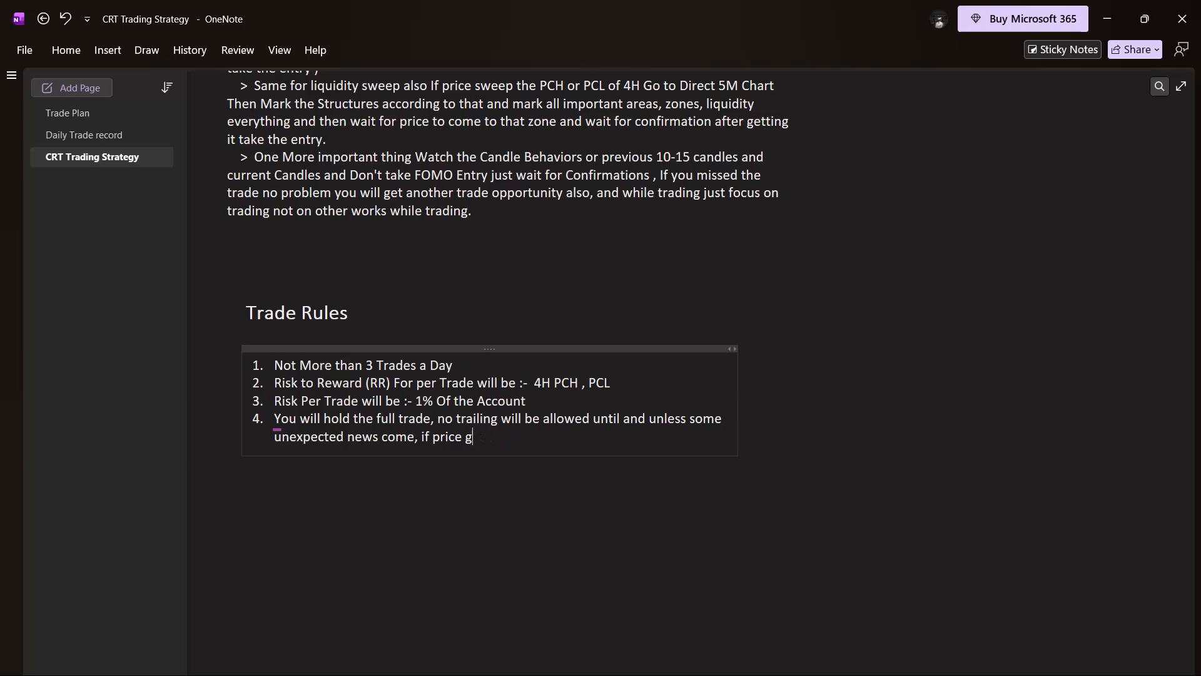
Reword the fourth rule after "news come, if" as "price come to the 80% of the target price level".
key("BackSpace")
key("BackSpace")
key("BackSpace")
key("BackSpace")
key("BackSpace")
type("price comes")
key("BackSpace")
key("space")
type("to the")
key("space")
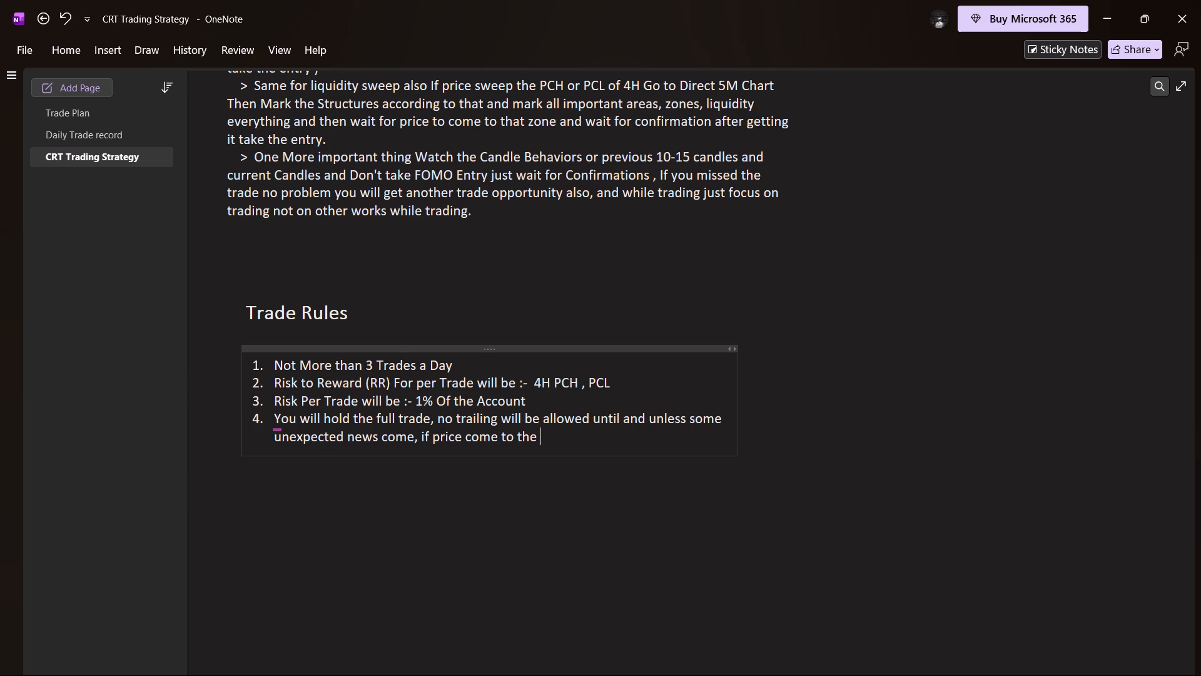
type("80")
type("% of the t")
type("arget price li")
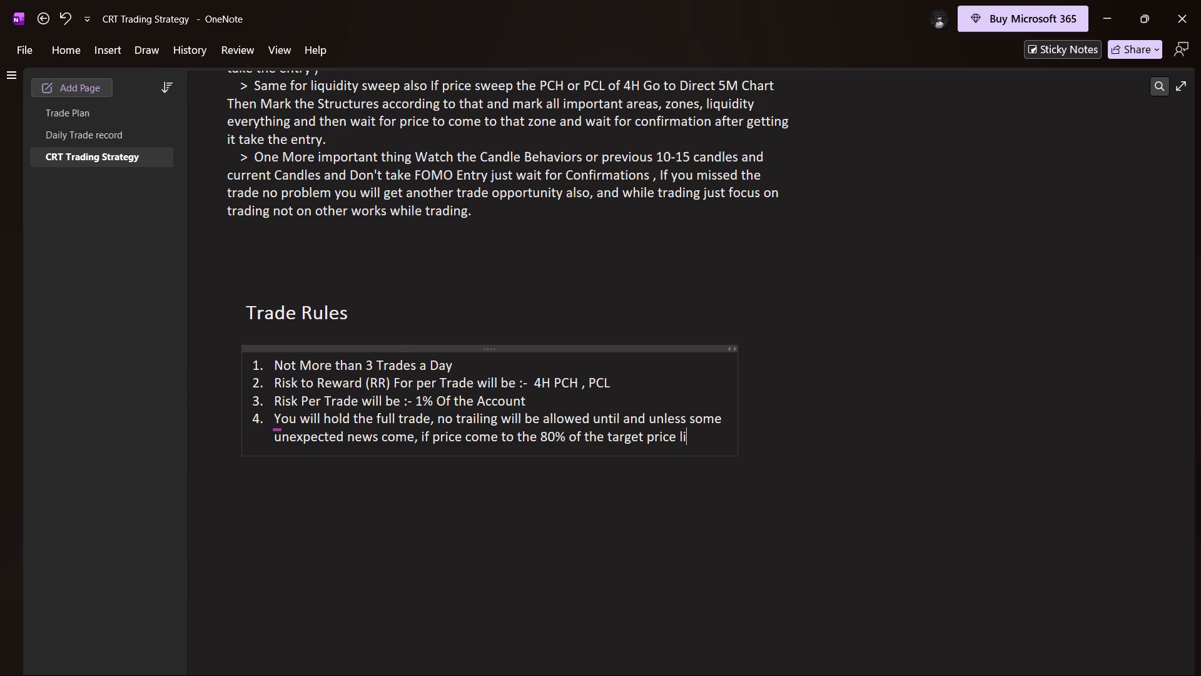
key("BackSpace")
type("evel")
key("space")
Continue the fourth rule after "target price level" with "then you can".
type("then")
key("space")
type("you can")
key("space")
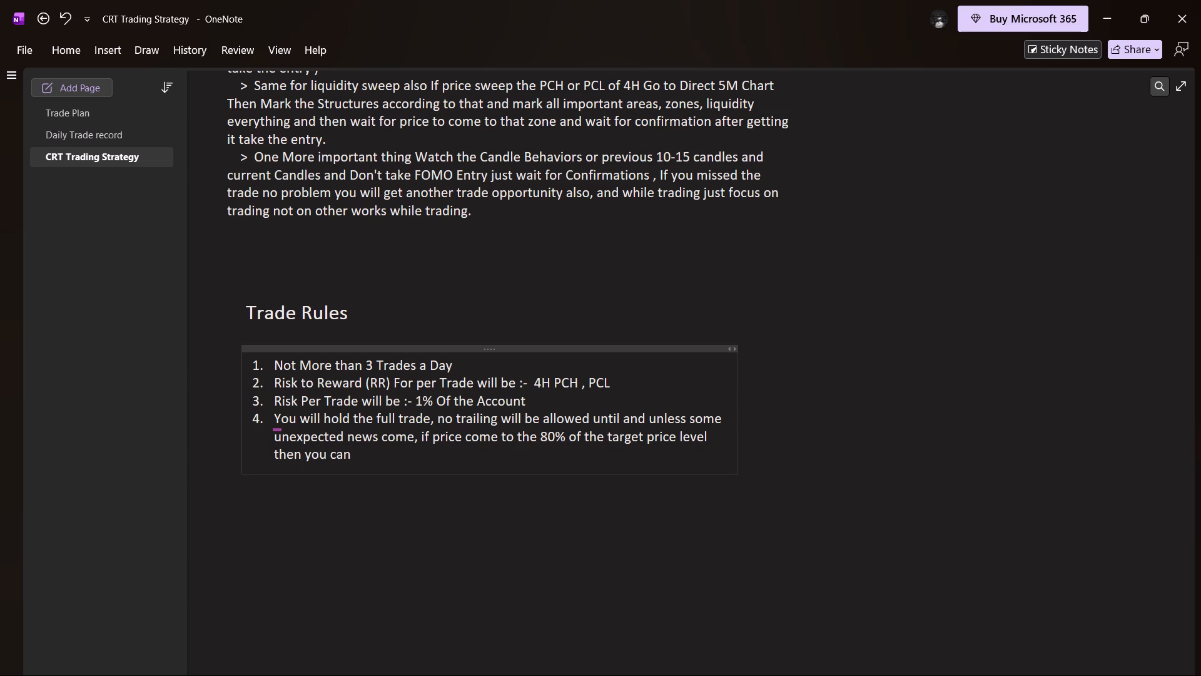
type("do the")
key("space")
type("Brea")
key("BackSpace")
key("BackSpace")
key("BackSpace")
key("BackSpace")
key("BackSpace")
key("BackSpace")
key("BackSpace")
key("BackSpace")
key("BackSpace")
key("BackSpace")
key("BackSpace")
Continue the fourth rule after "then you can" with "trail the SL to".
type("trail the Sl t")
key("BackSpace")
key("BackSpace")
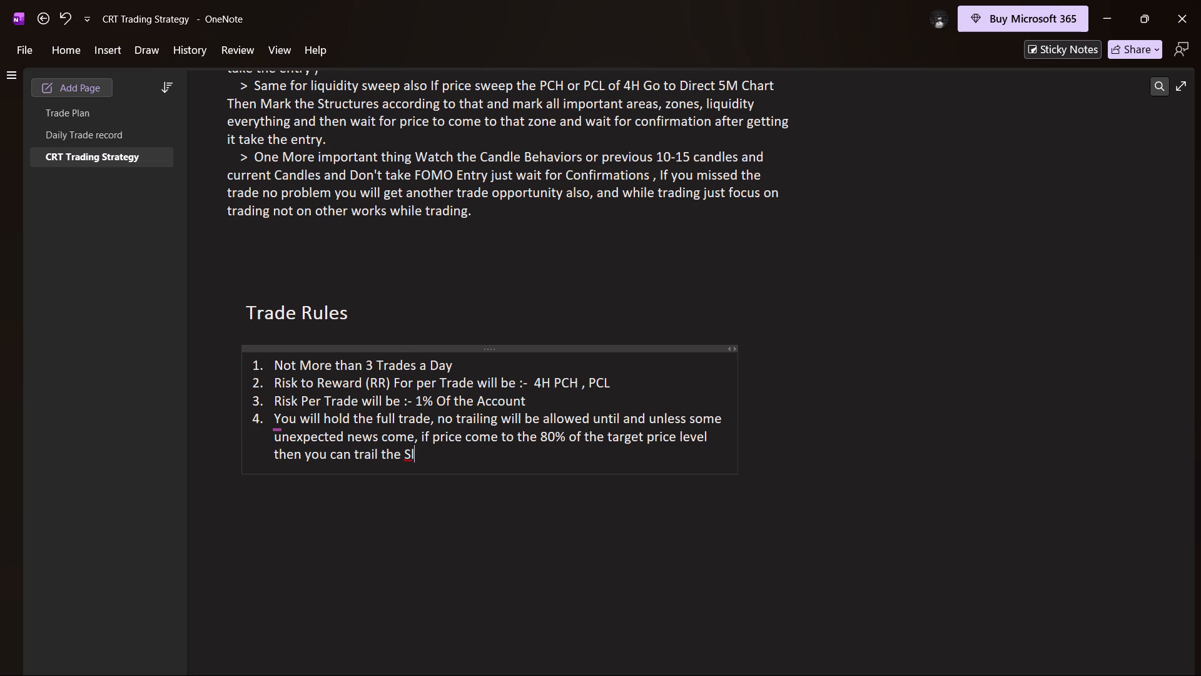
key("shift+BackSpace")
type("L to")
key("space")
Finish the fourth rule with "Break Even point but not early.".
type("Break")
key("space")
key("shift+BackSpace")
type("Even")
key("space")
key("BackSpace")
key("BackSpace")
key("BackSpace")
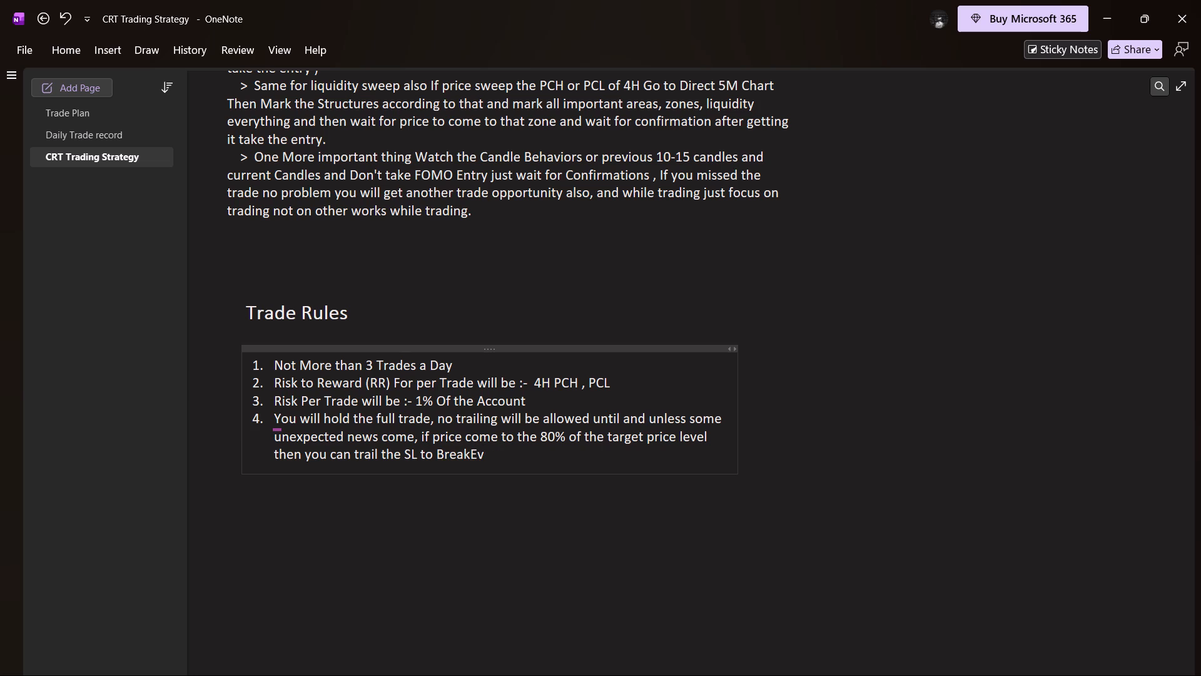
key("BackSpace")
key("BackSpace")
key("space")
type("EVEN")
key("BackSpace")
key("BackSpace")
key("BackSpace")
type("ven point but not early")
key("space")
key("BackSpace")
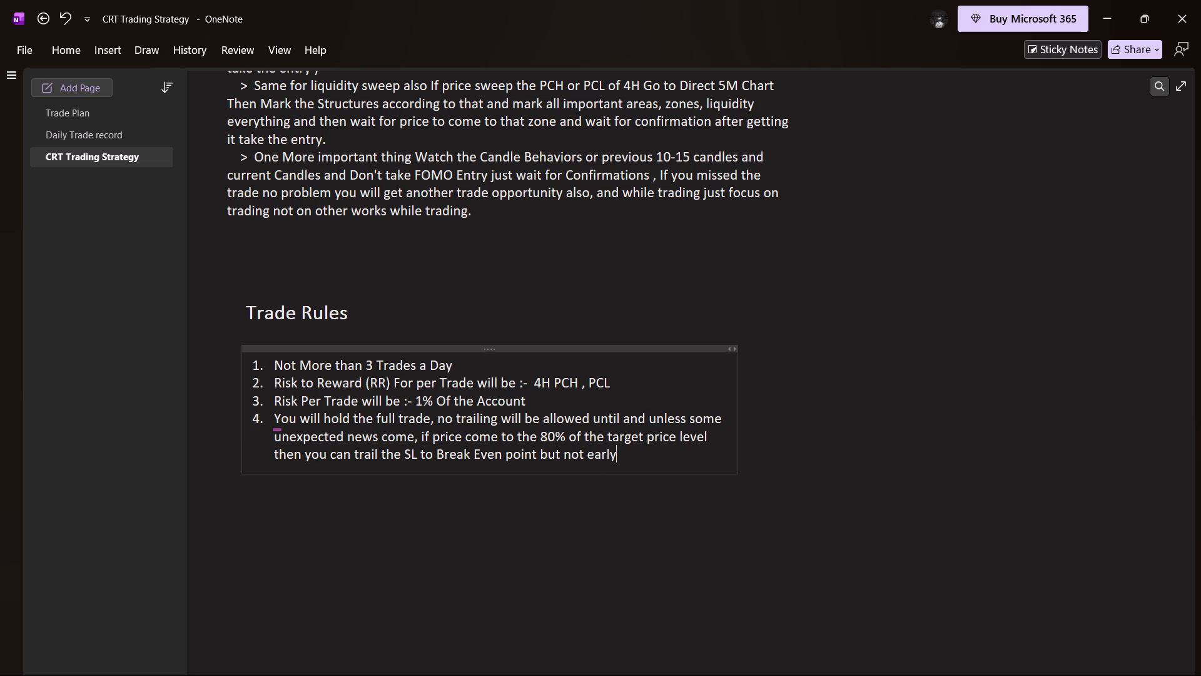
key("period")
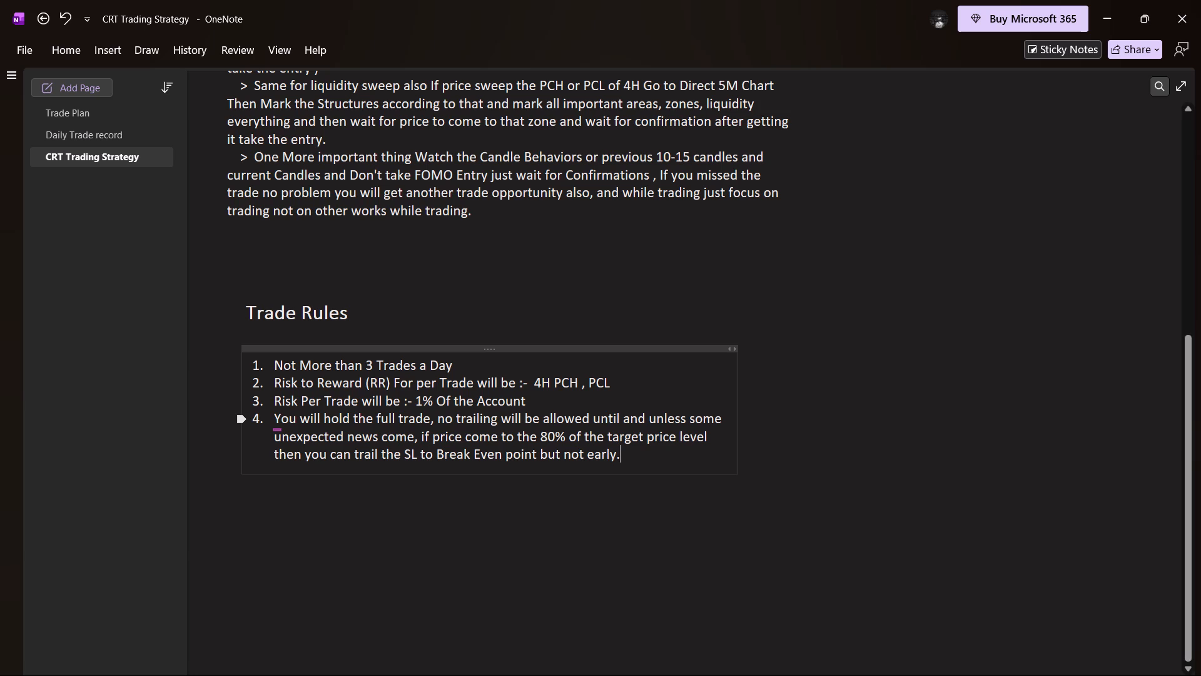
Add a fifth rule to the numbered list reading "No revenge trading is allowed.".
key("Return")
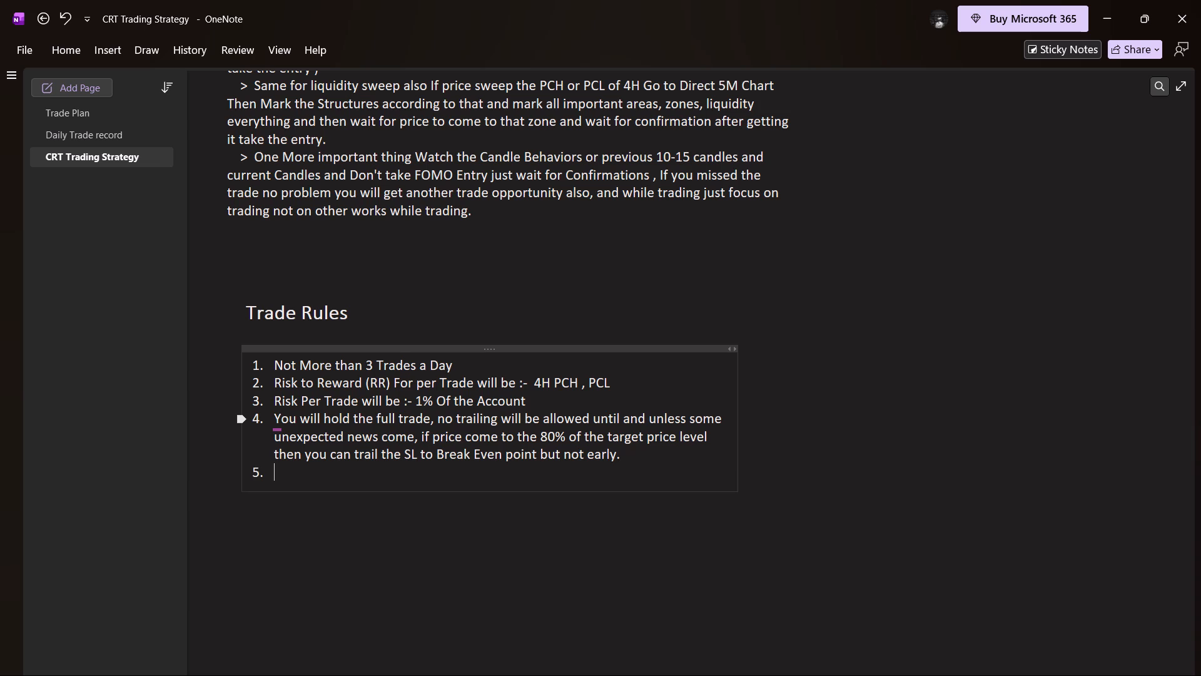
type("no revenge trading is allowrd")
key("BackSpace")
key("BackSpace")
type("ed or")
key("space")
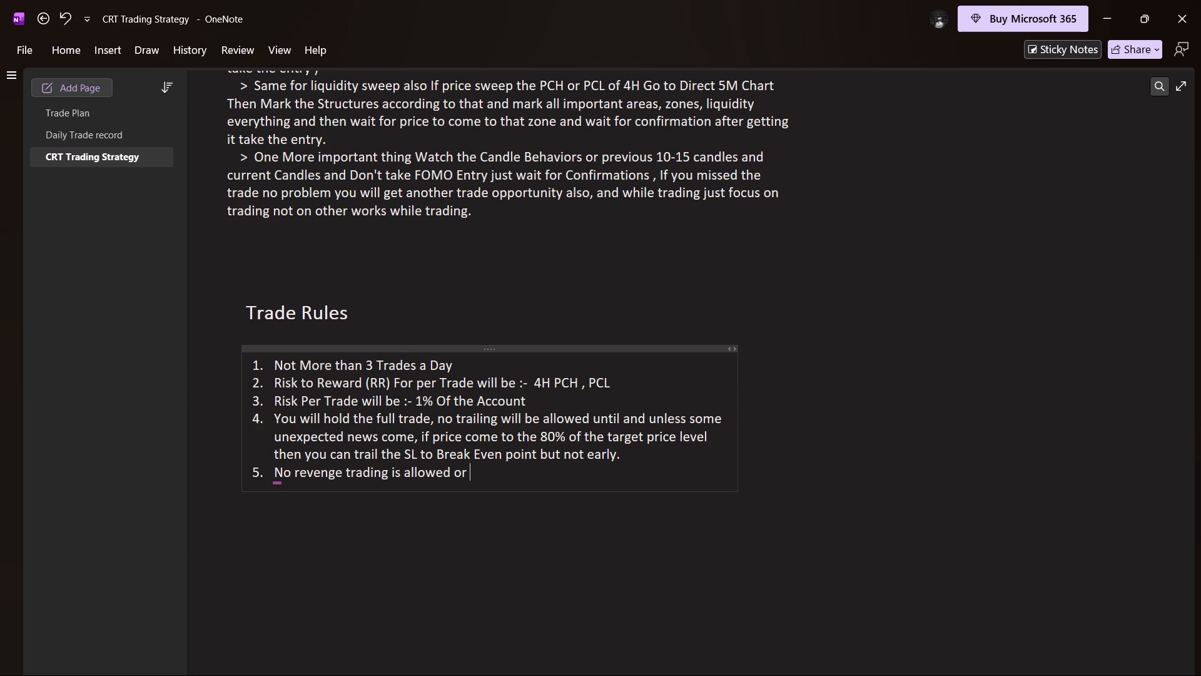
key("BackSpace")
key("BackSpace")
key("BackSpace")
key("BackSpace")
key("space")
key("BackSpace")
type(".")
key("space")
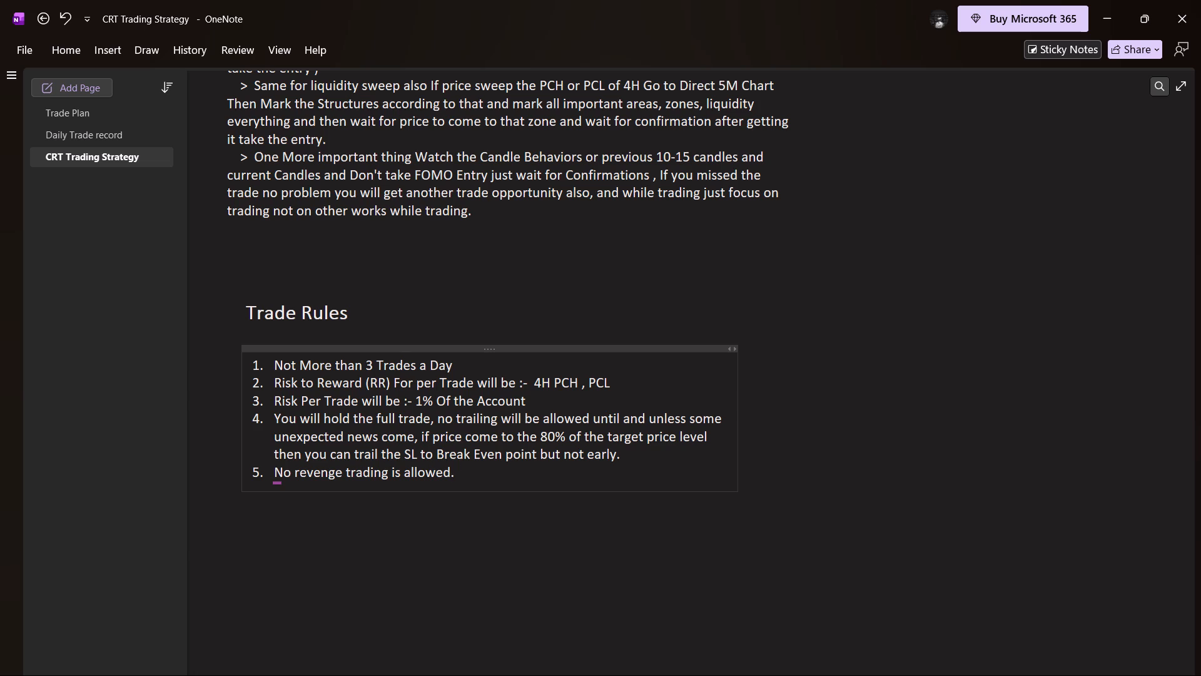